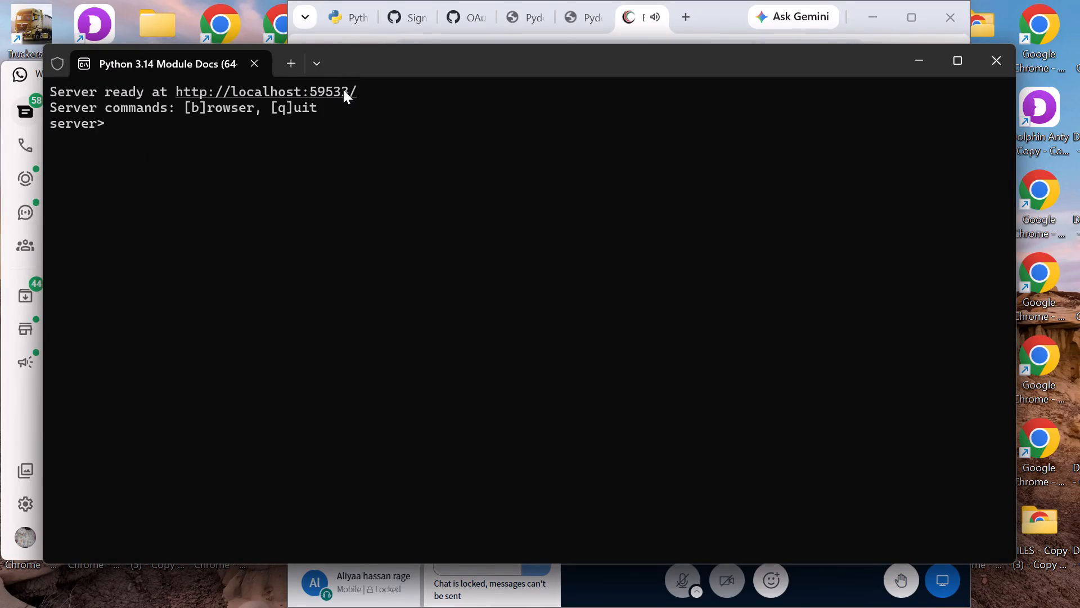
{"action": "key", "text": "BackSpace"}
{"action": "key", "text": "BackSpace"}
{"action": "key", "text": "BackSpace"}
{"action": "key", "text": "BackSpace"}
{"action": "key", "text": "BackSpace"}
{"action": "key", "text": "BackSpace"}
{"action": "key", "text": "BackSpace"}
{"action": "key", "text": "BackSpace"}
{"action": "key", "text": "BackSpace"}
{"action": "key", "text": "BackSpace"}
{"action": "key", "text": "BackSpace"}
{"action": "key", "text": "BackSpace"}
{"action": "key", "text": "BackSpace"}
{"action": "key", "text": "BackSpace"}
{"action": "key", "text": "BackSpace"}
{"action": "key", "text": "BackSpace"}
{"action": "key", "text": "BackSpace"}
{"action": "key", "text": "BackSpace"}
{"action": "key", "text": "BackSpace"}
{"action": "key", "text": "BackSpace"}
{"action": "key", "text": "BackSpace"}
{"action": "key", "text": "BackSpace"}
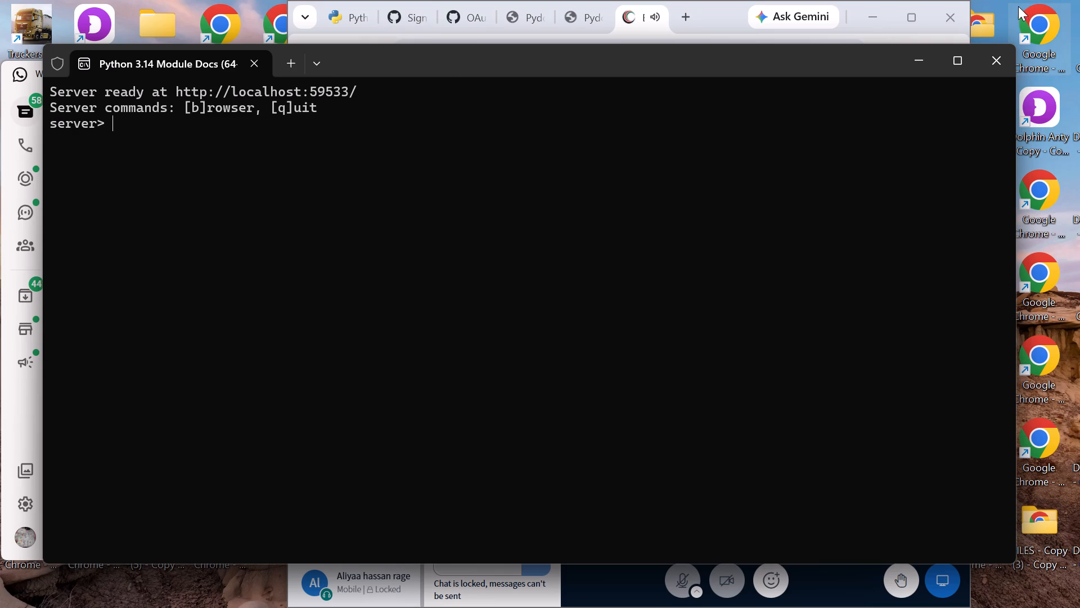
Close the Python 3.14 Module Docs terminal window.
{"action": "left_click", "coordinate": [976, 55]}
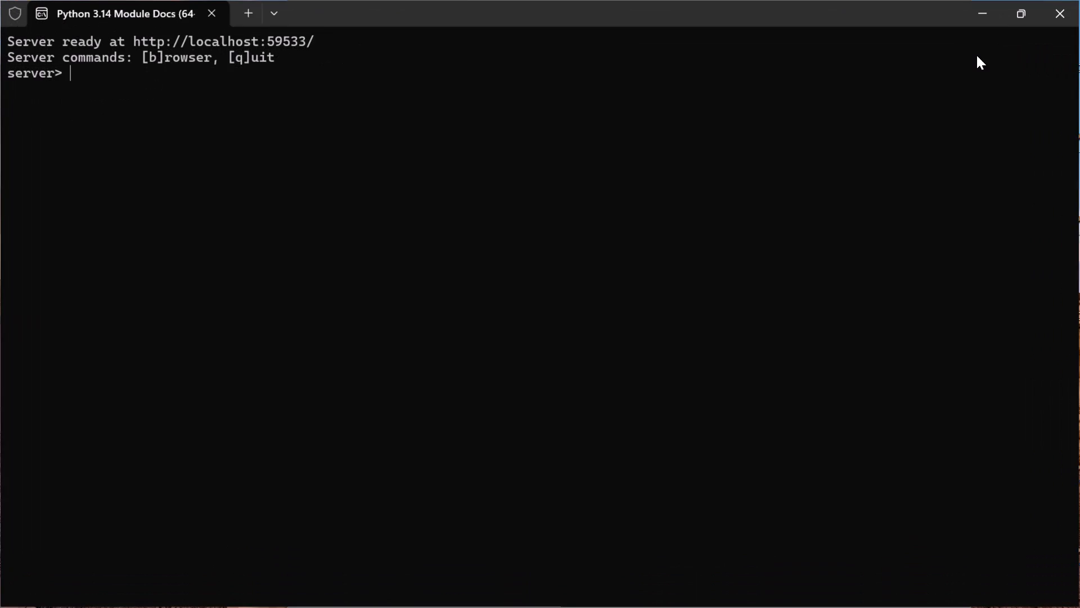
{"action": "left_click", "coordinate": [1058, 0]}
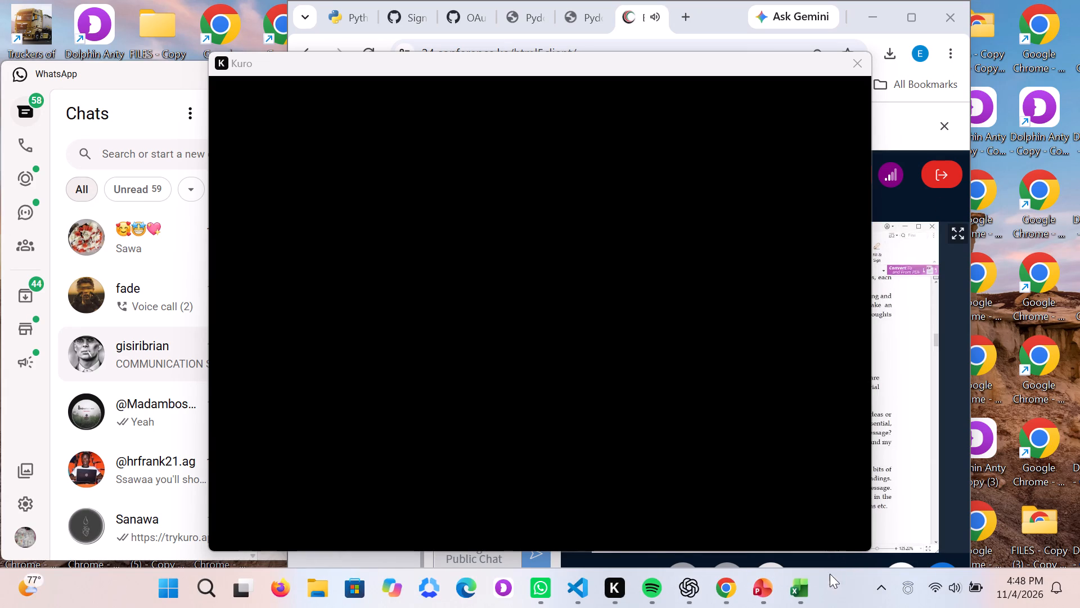
Switch to Excel and replace the yellow-highlighted name in cell A31 of the Biology students marks sheet with "toxic".
{"action": "left_click", "coordinate": [804, 593]}
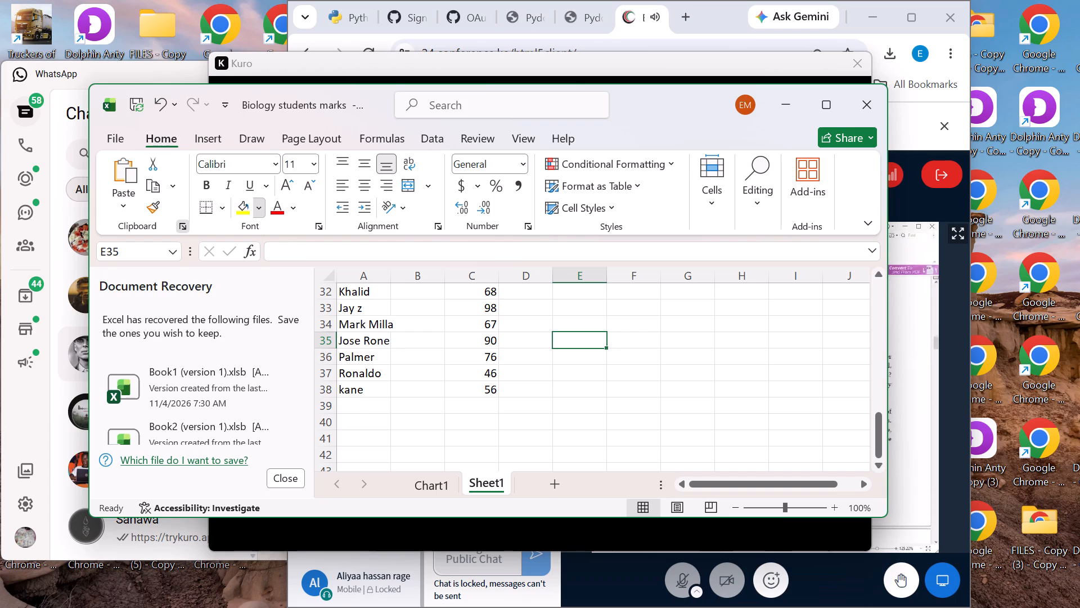
{"action": "scroll", "coordinate": [417, 382], "scroll_direction": "up", "scroll_amount": 1}
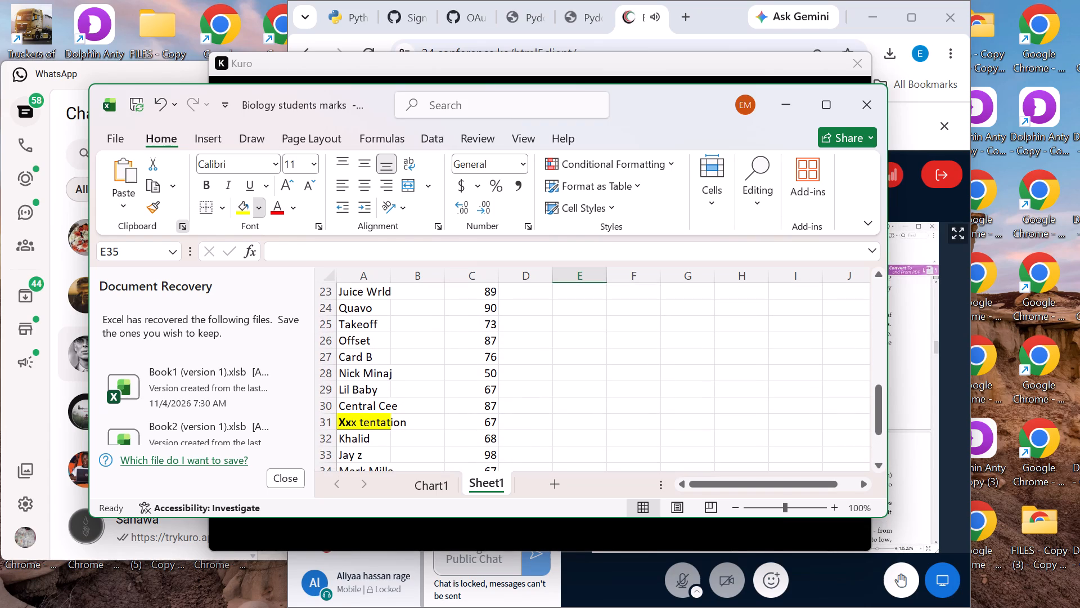
{"action": "left_click", "coordinate": [382, 420]}
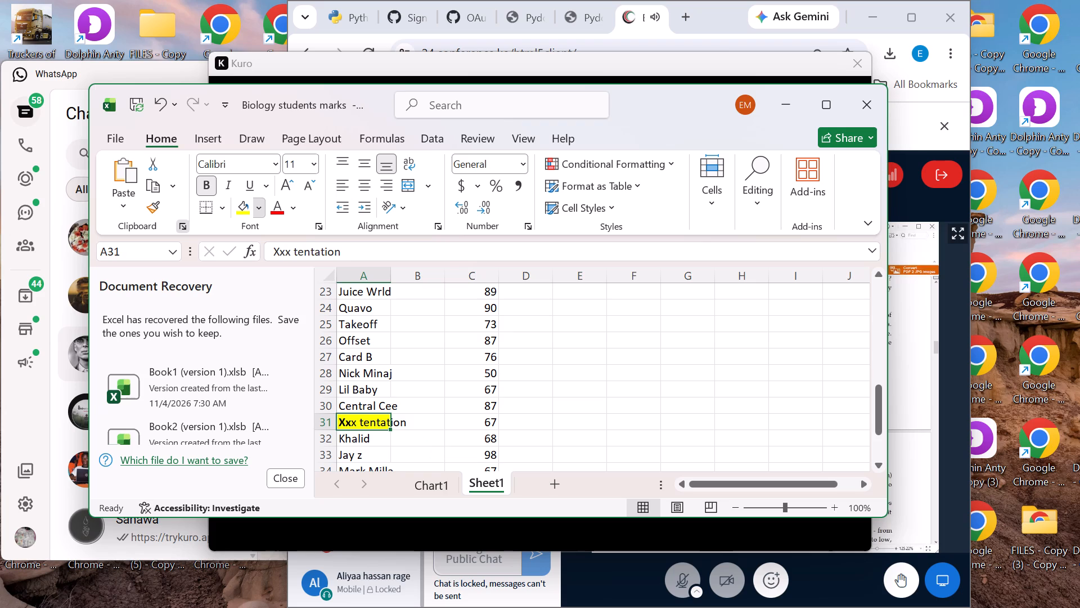
{"action": "key", "text": "BackSpace"}
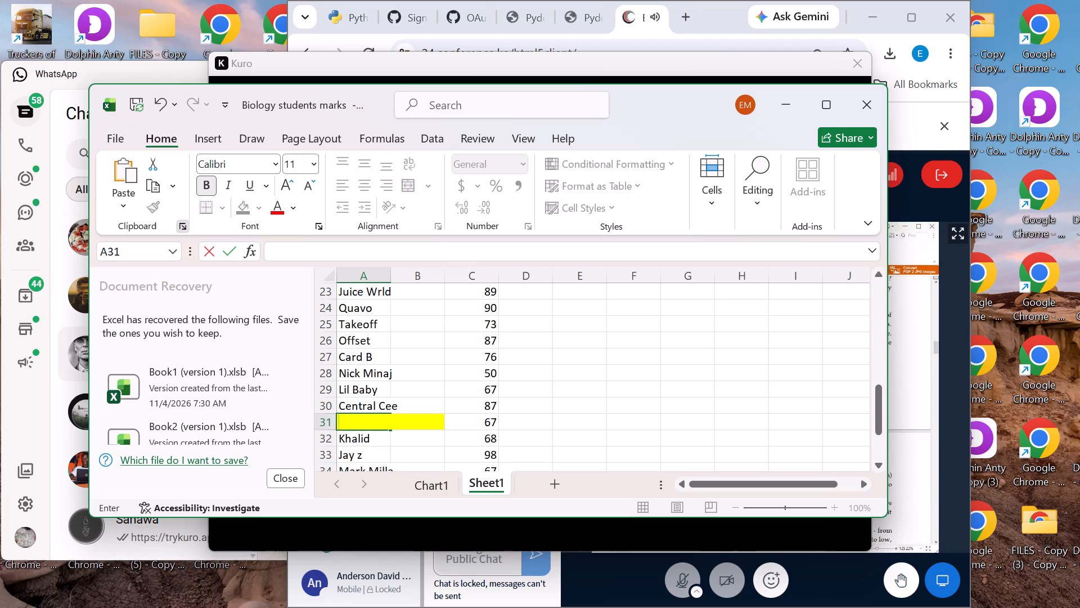
{"action": "type", "text": "tox"}
{"action": "key", "text": "i"}
{"action": "key", "text": "c"}
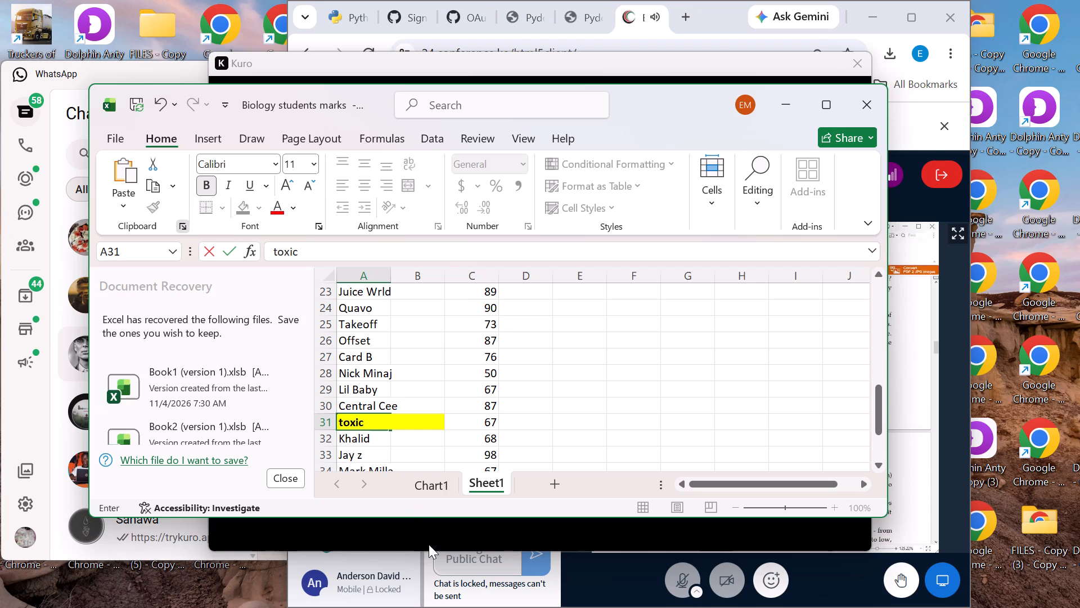
{"action": "left_click", "coordinate": [541, 432]}
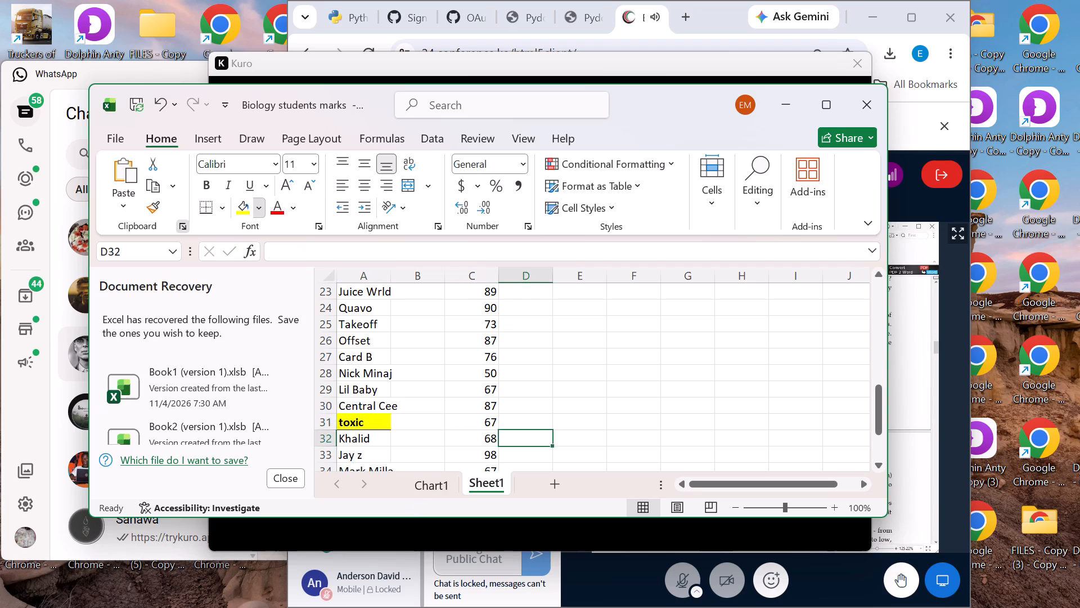
{"action": "left_click", "coordinate": [385, 423]}
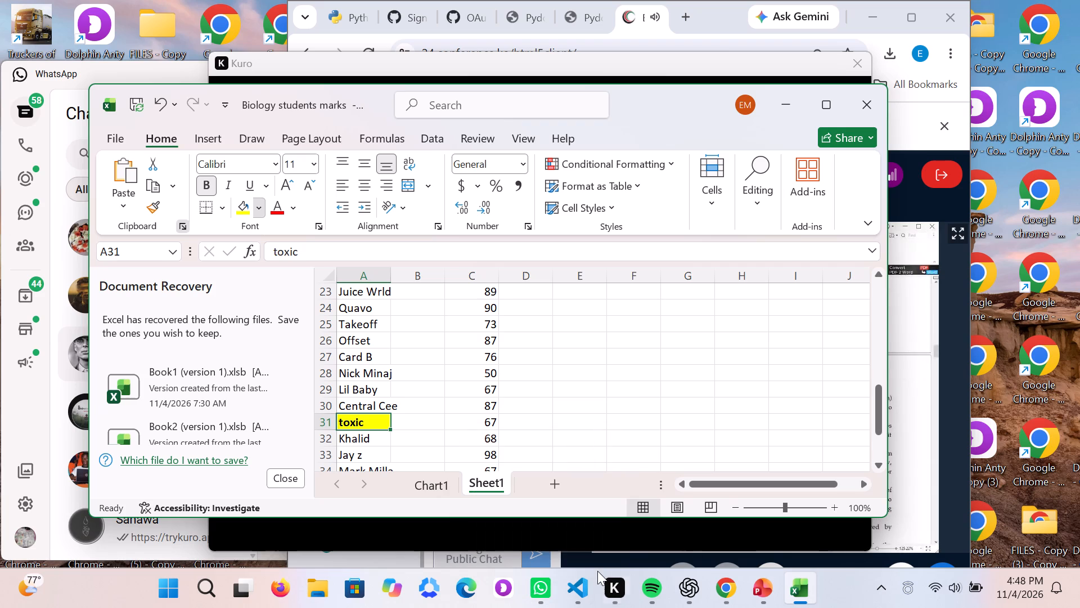
Switch to the Kuro app.
{"action": "left_click", "coordinate": [610, 571]}
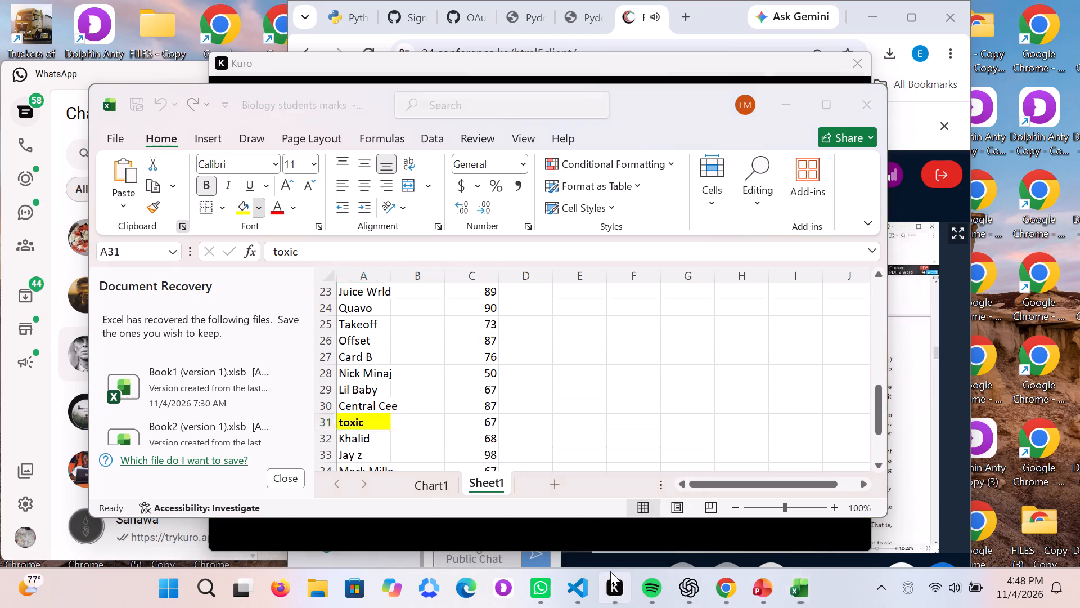
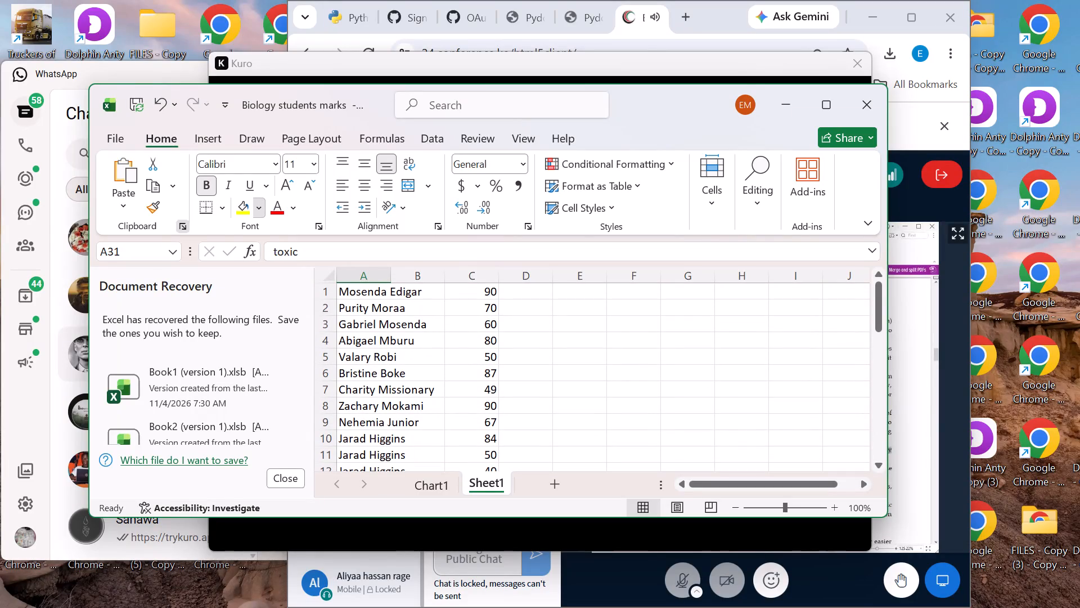
Enter the marks 78, 42, 98, 44 and 54 in cells D1 through D5 of Sheet1 in the Biology students marks workbook.
{"action": "left_click", "coordinate": [508, 289]}
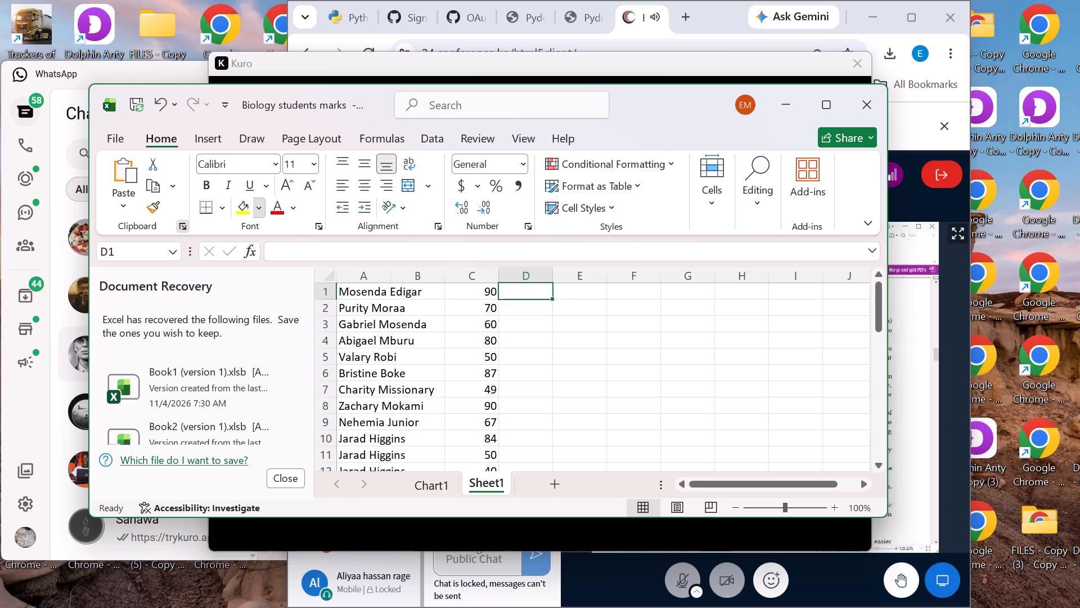
{"action": "type", "text": "78"}
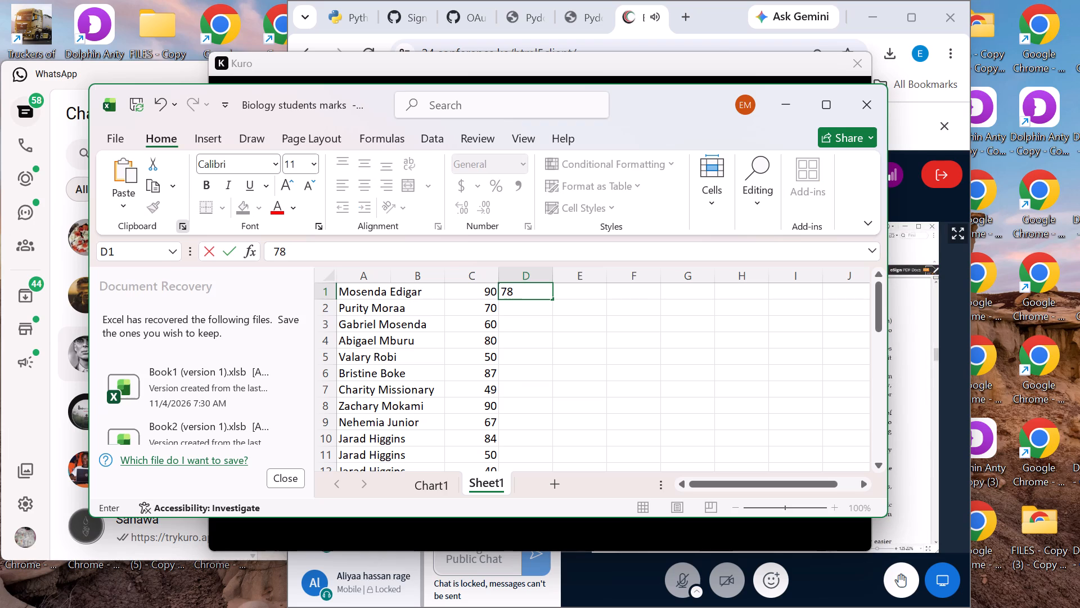
{"action": "key", "text": "Down"}
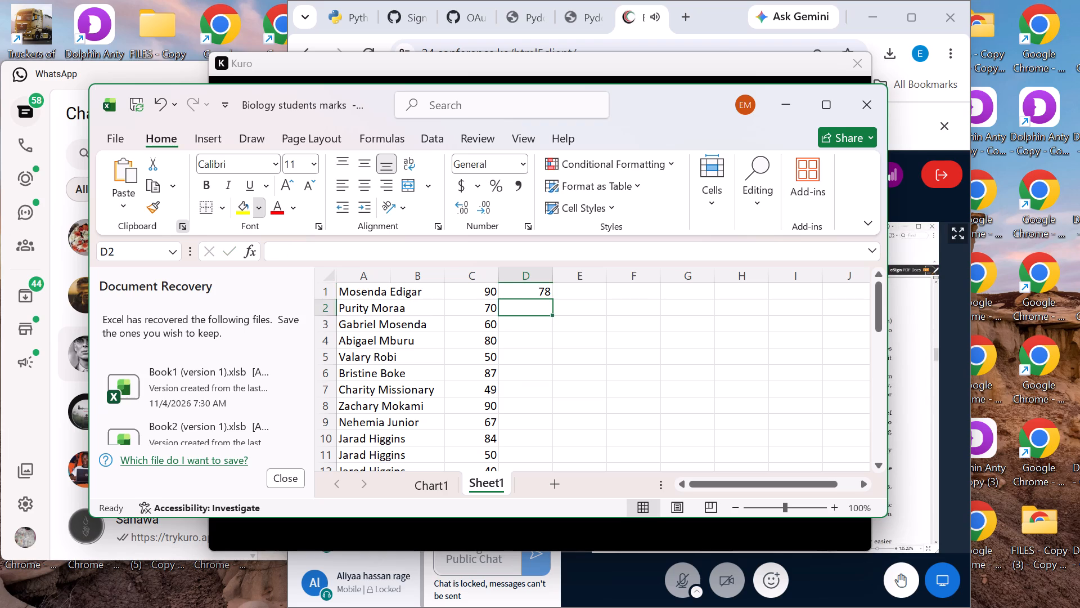
{"action": "type", "text": "42"}
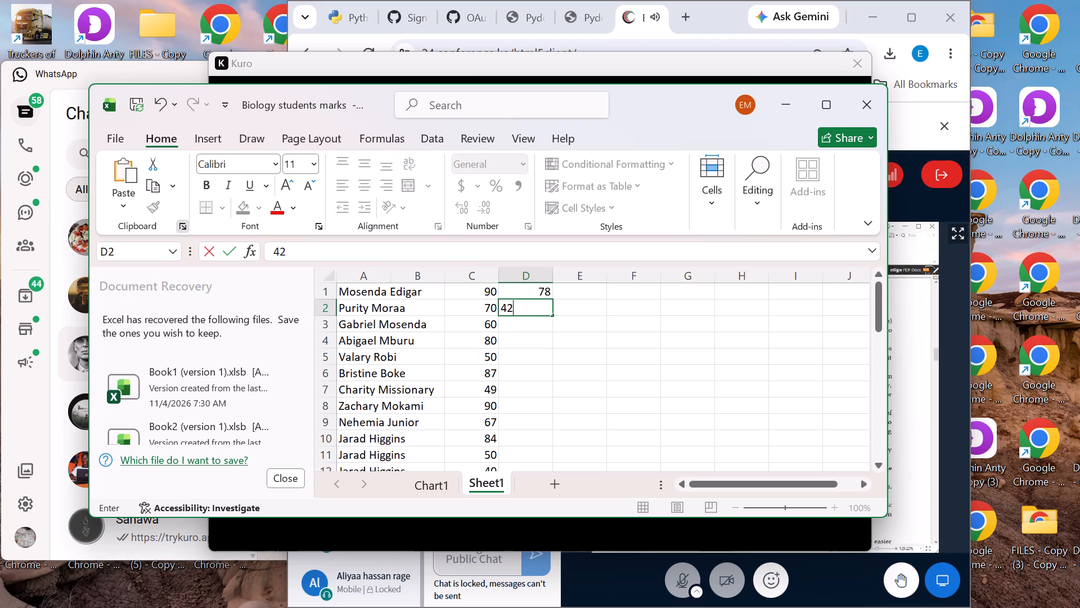
{"action": "key", "text": "Down"}
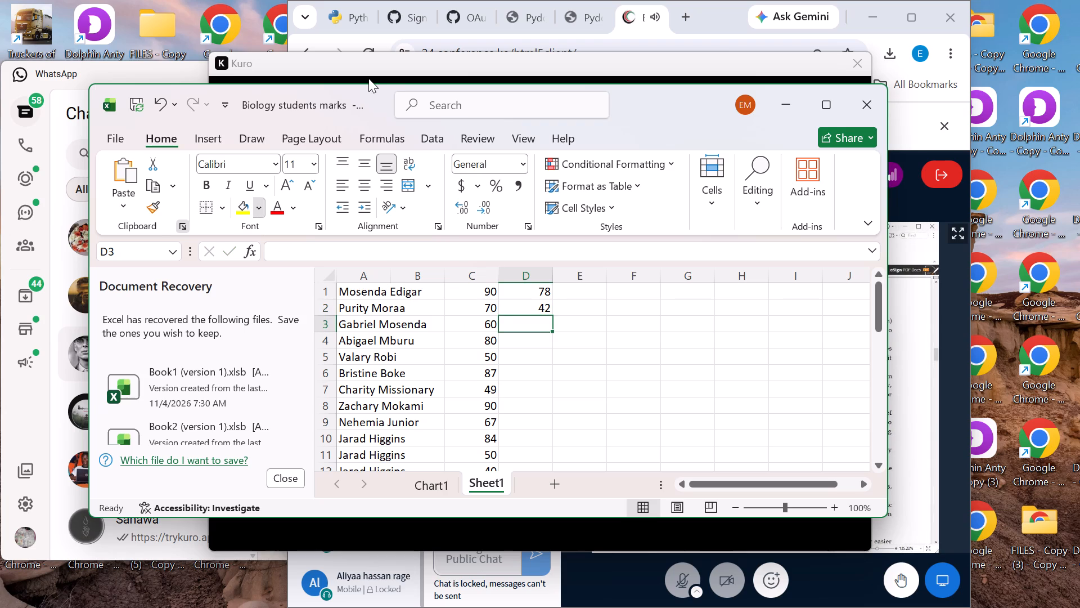
{"action": "type", "text": "98"}
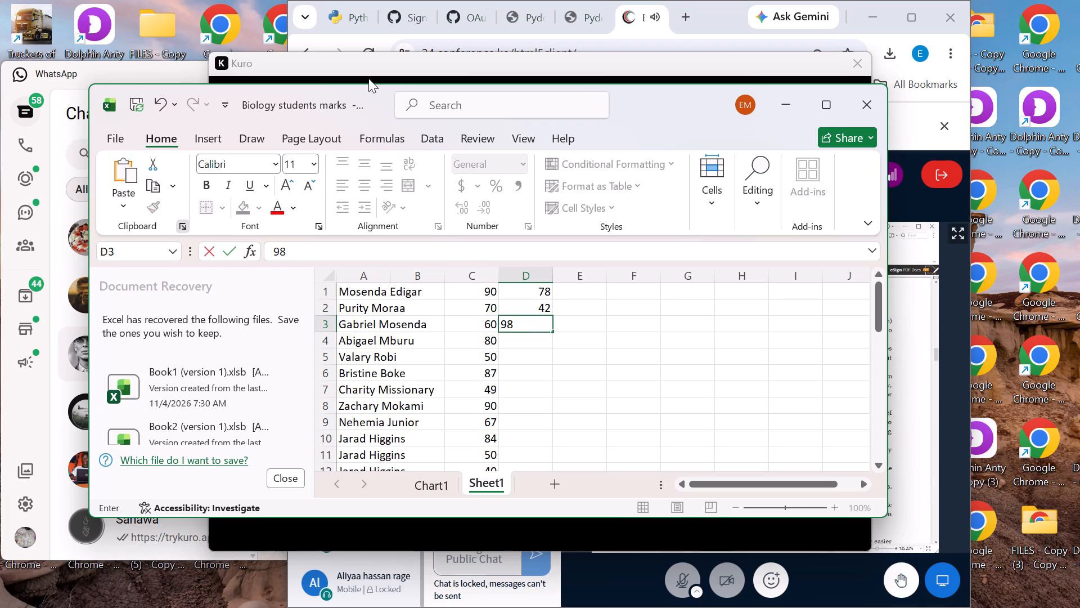
{"action": "key", "text": "Down"}
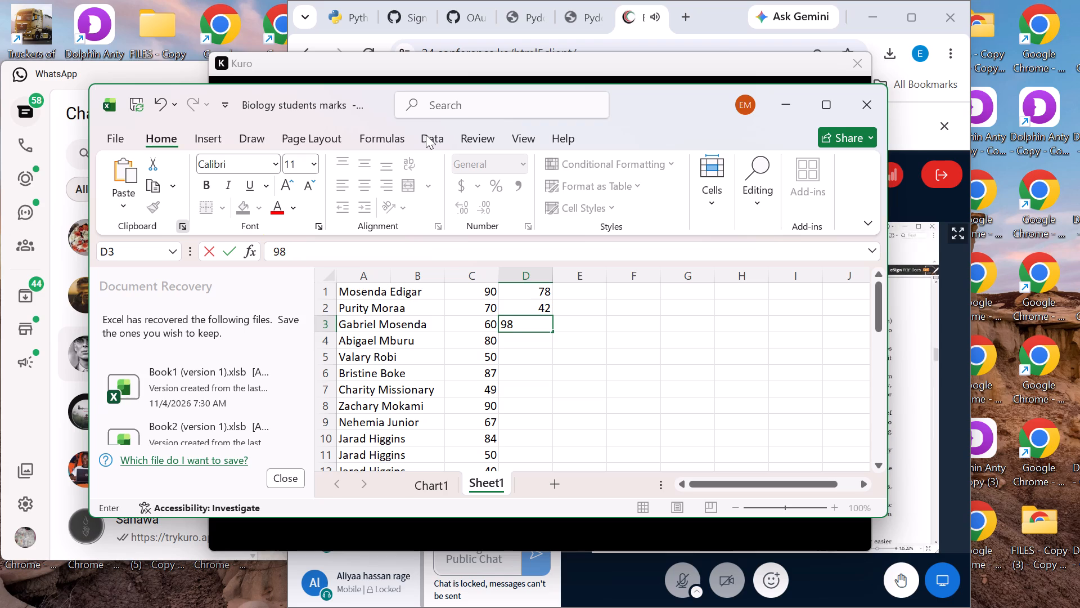
{"action": "scroll", "coordinate": [166, 95], "scroll_direction": "down", "scroll_amount": 4}
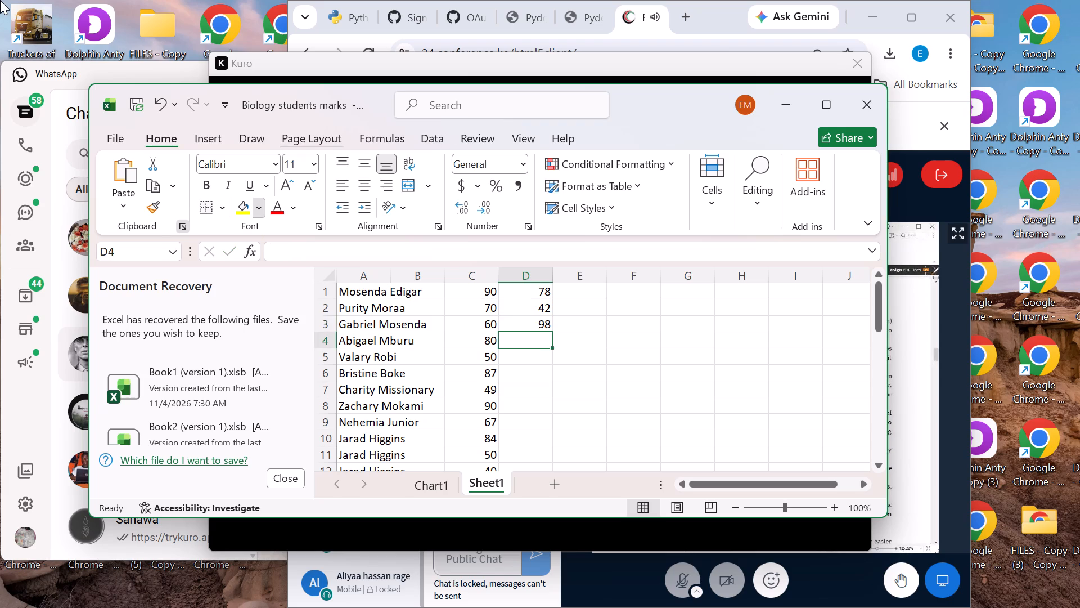
{"action": "type", "text": "44"}
{"action": "scroll", "coordinate": [42, 89], "scroll_direction": "right", "scroll_amount": 4}
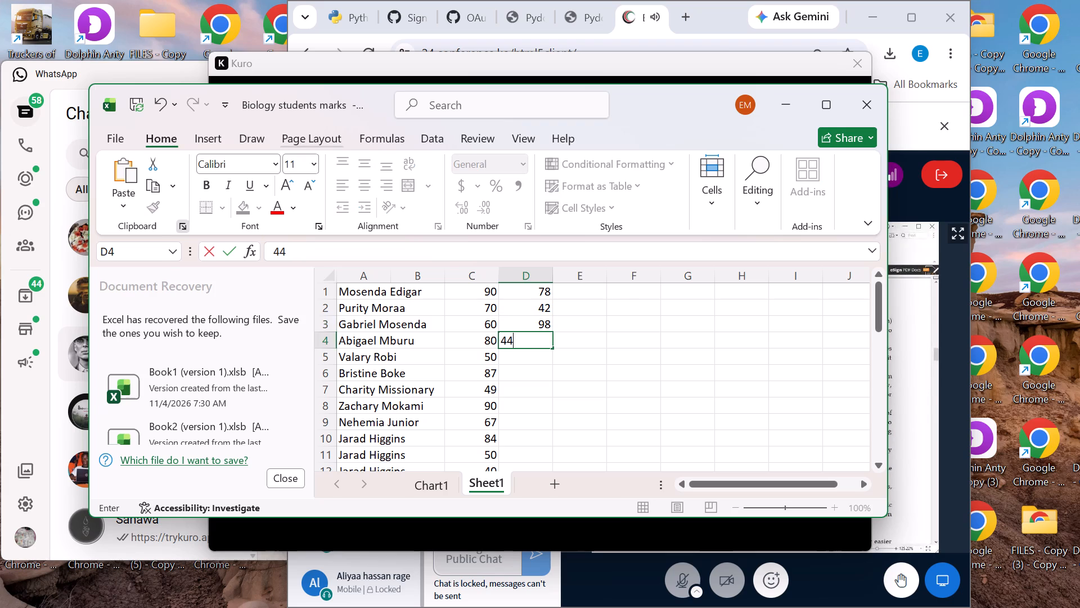
{"action": "scroll", "coordinate": [409, 356], "scroll_direction": "right", "scroll_amount": 2}
{"action": "key", "text": "Down"}
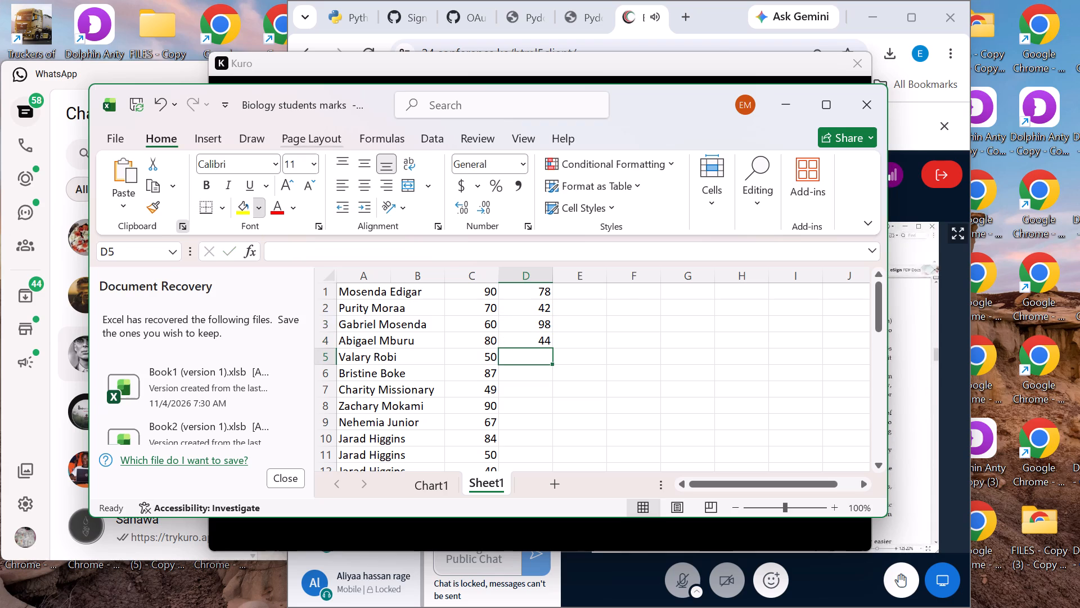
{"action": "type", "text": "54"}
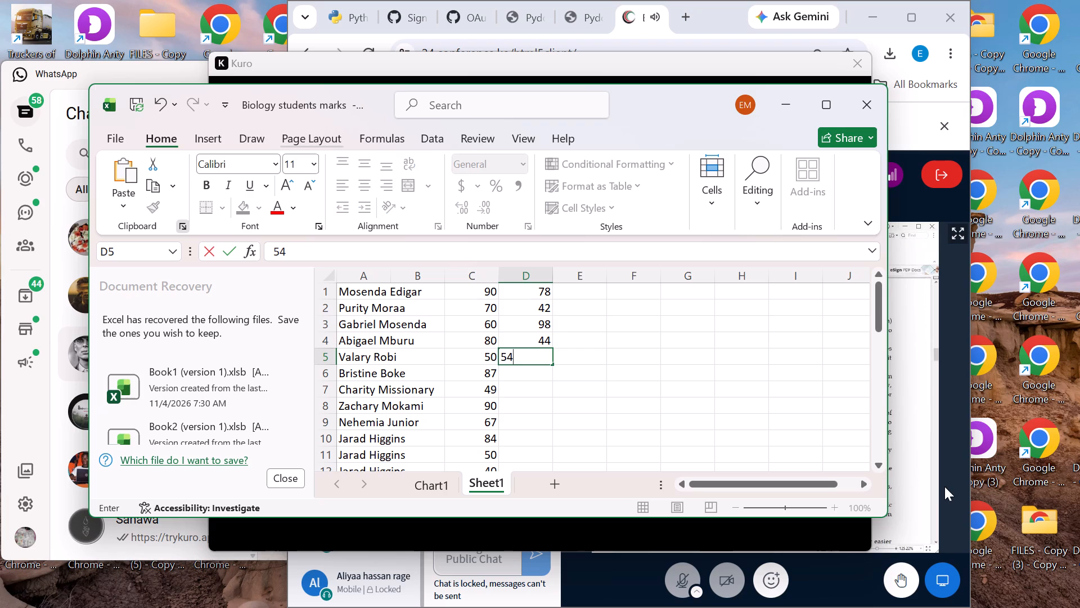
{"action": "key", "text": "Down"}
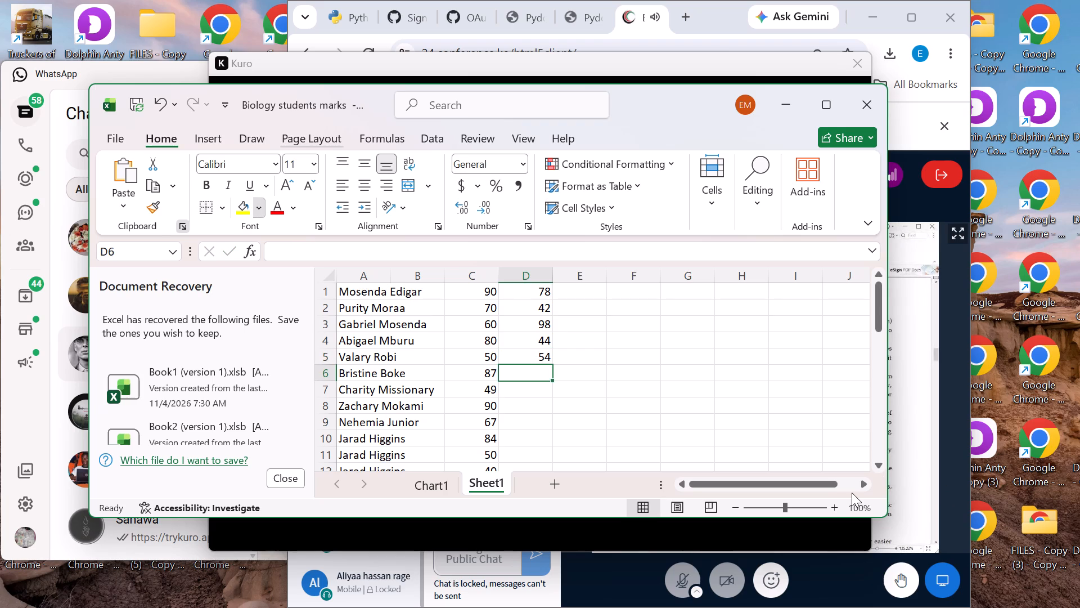
Enter the marks 78, 80 and 45 in cells D6 through D8 of Sheet1.
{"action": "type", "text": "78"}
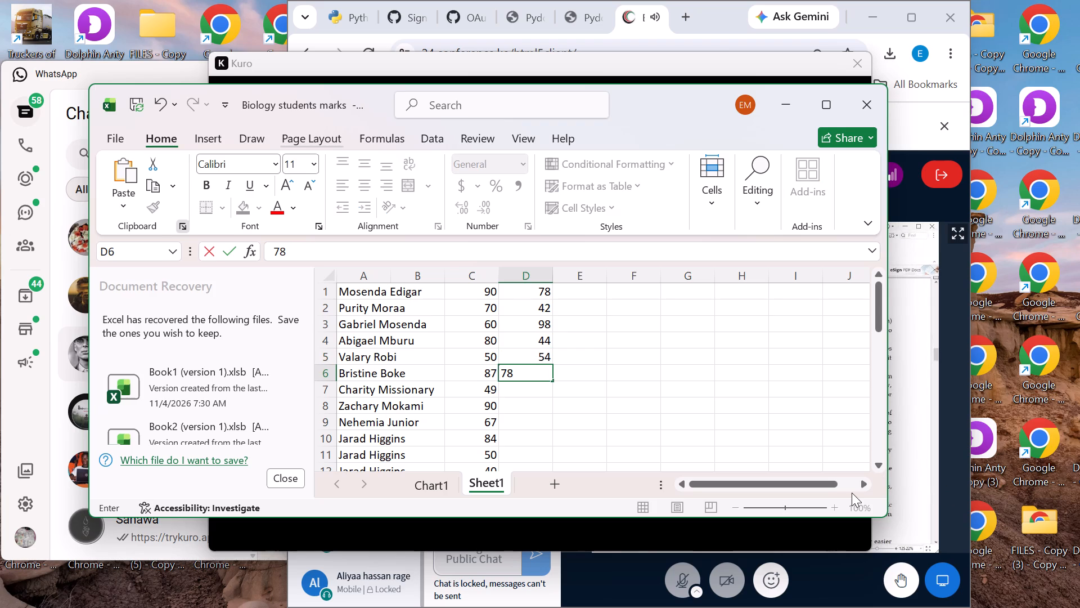
{"action": "scroll", "coordinate": [1063, 607], "scroll_direction": "right", "scroll_amount": 2}
{"action": "key", "text": "Down"}
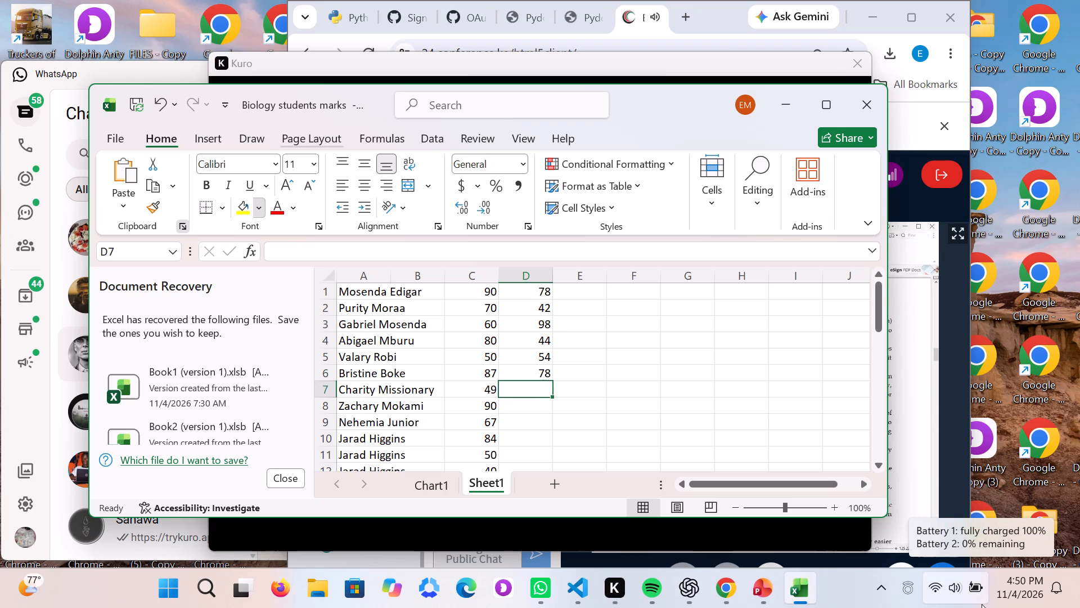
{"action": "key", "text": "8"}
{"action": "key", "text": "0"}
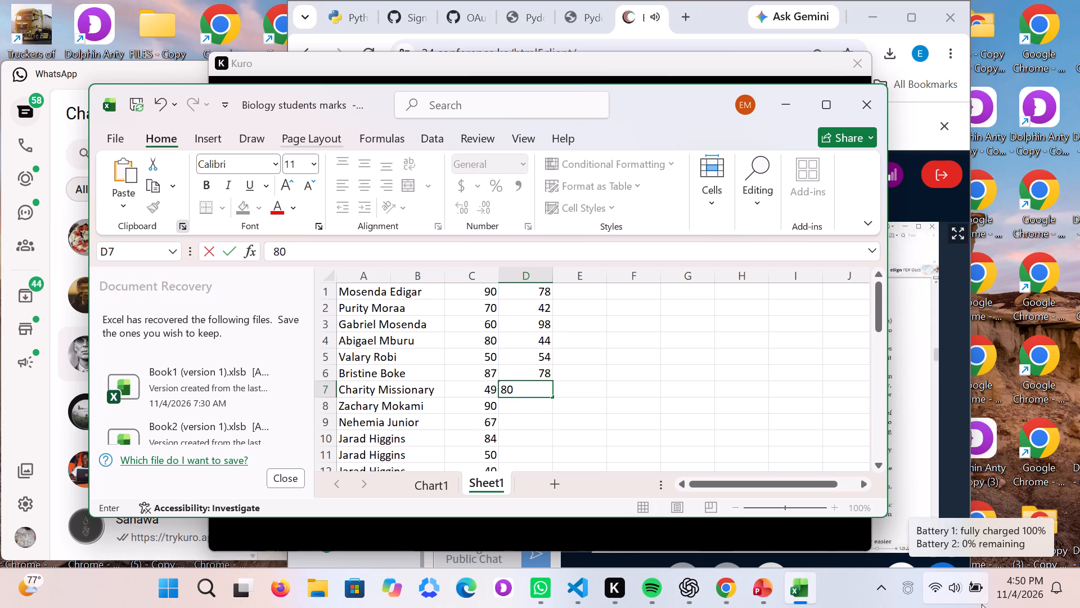
{"action": "key", "text": "Down"}
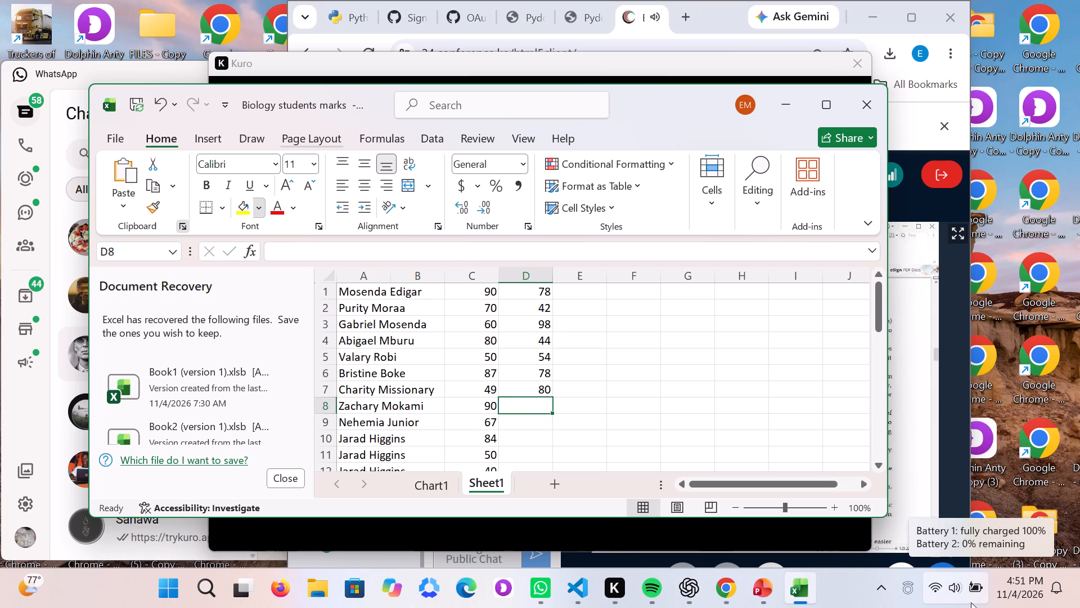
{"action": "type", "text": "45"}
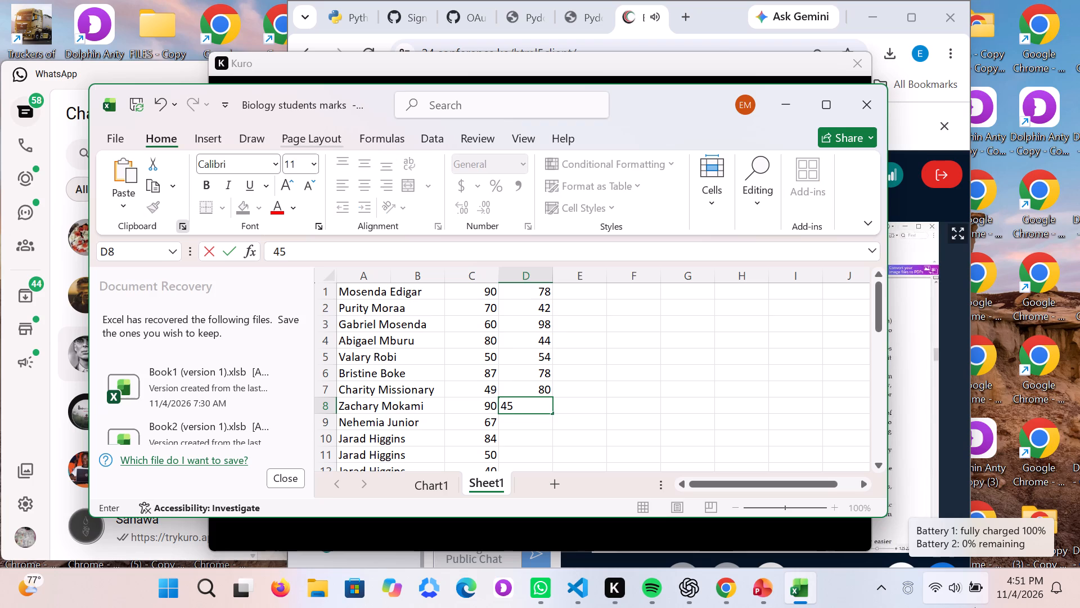
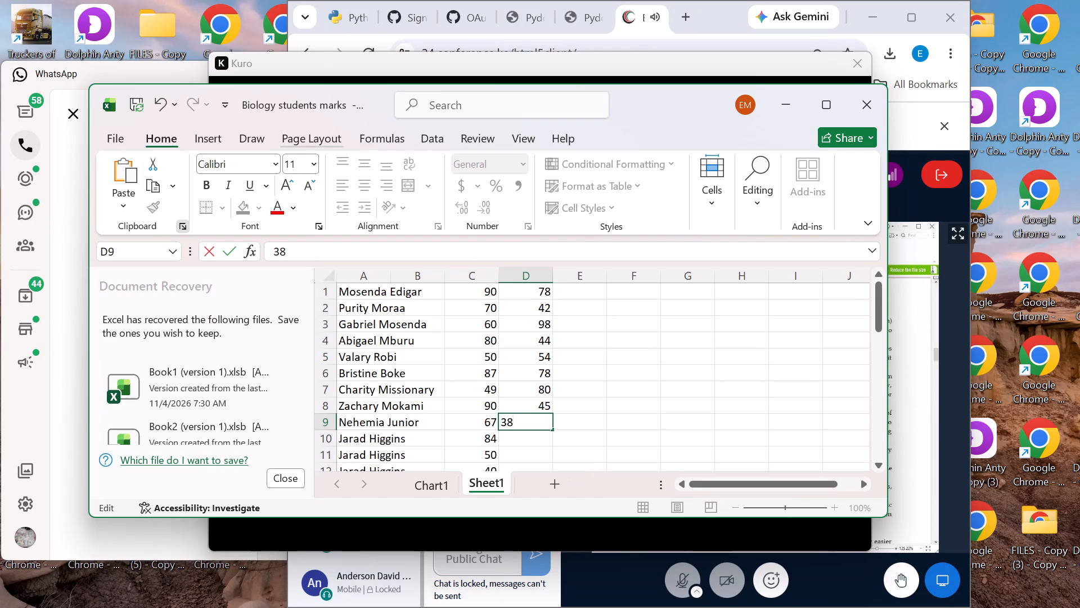
Enter the marks 96 and 86 in cells D10 and D11 of Sheet1.
{"action": "left_click", "coordinate": [551, 444]}
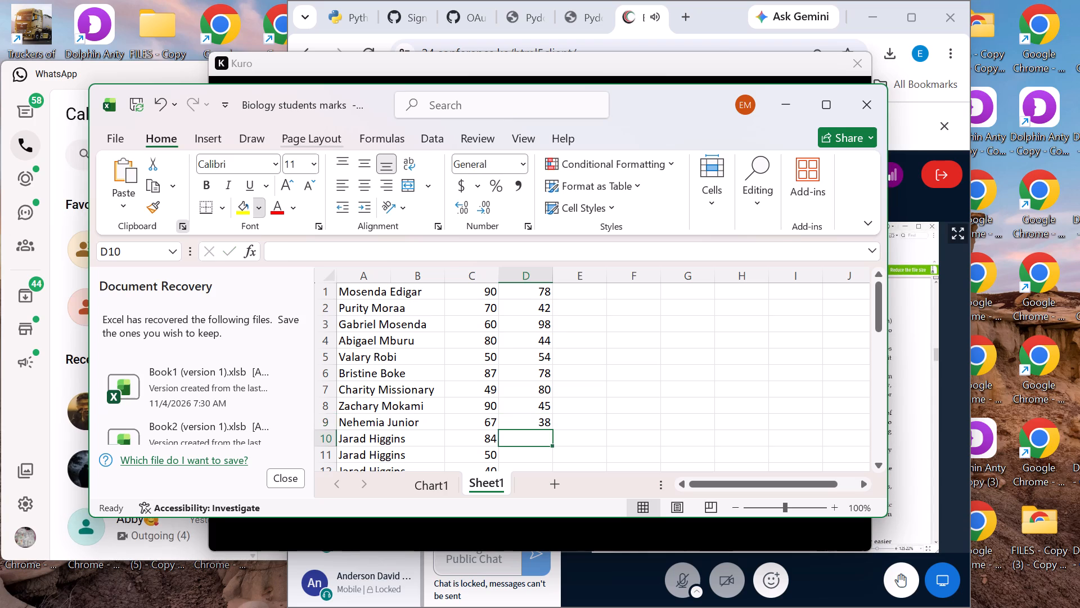
{"action": "type", "text": "96"}
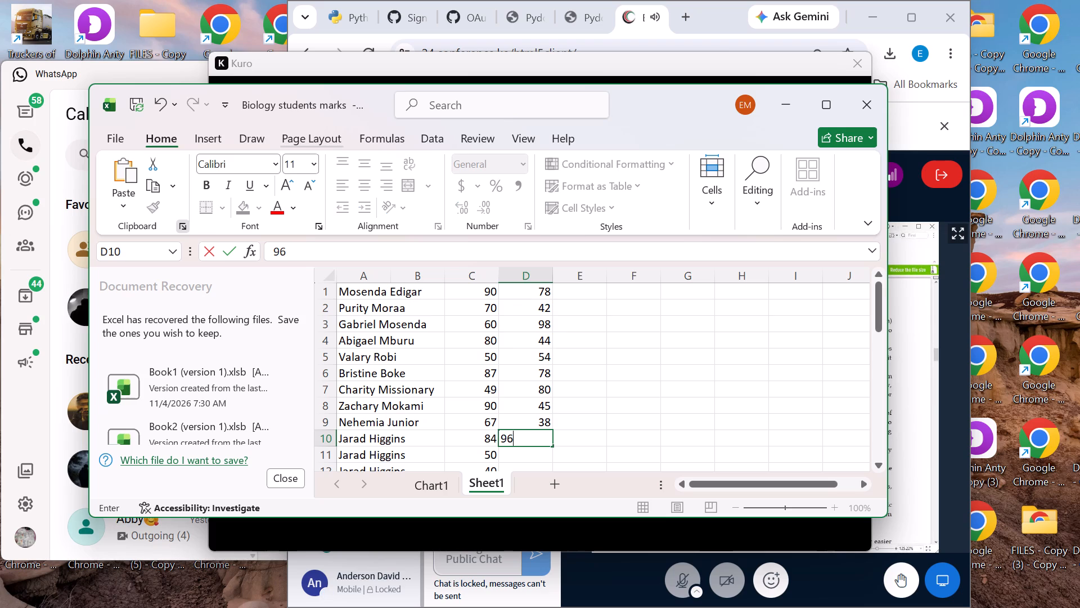
{"action": "key", "text": "Down"}
{"action": "key", "text": "F6"}
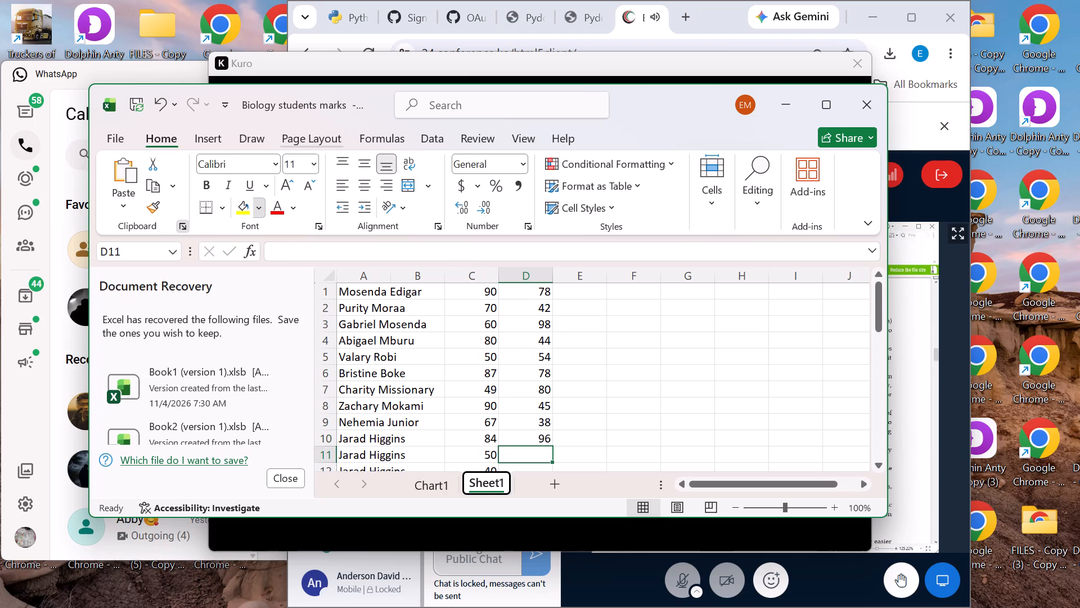
{"action": "key", "text": "8"}
{"action": "key", "text": "6"}
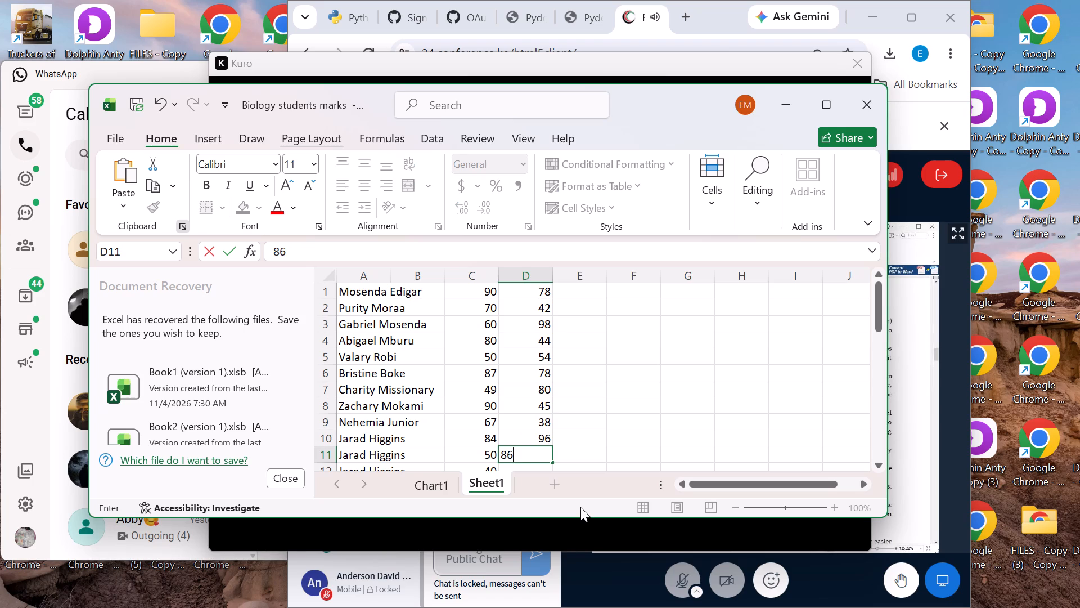
{"action": "key", "text": "Down"}
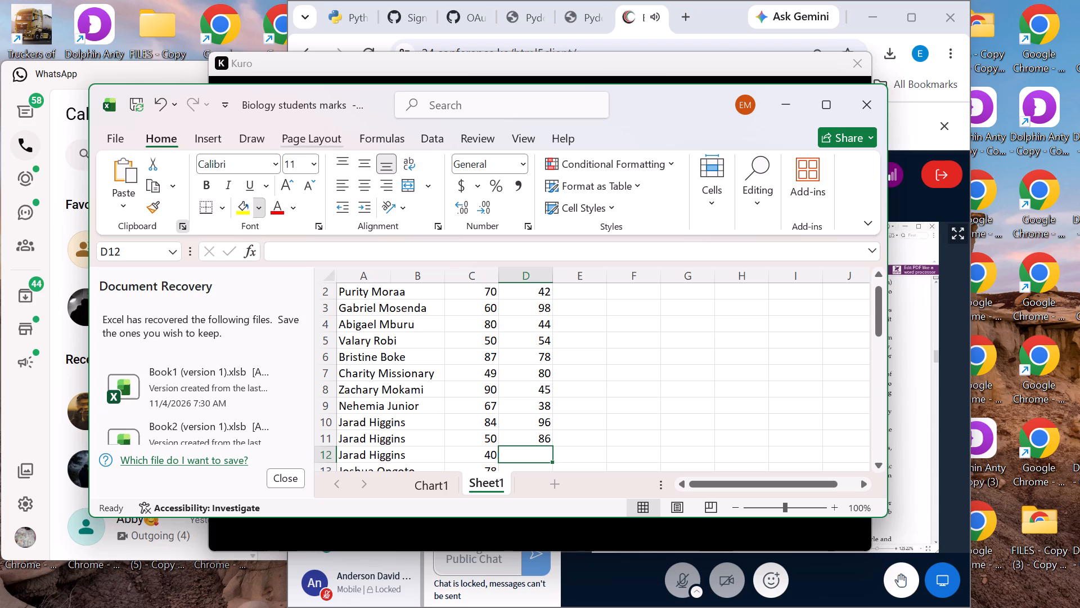
Enter the mark 46 in cell D12, in the third Jarad Higgins row.
{"action": "left_click", "coordinate": [563, 407]}
{"action": "key", "text": "4"}
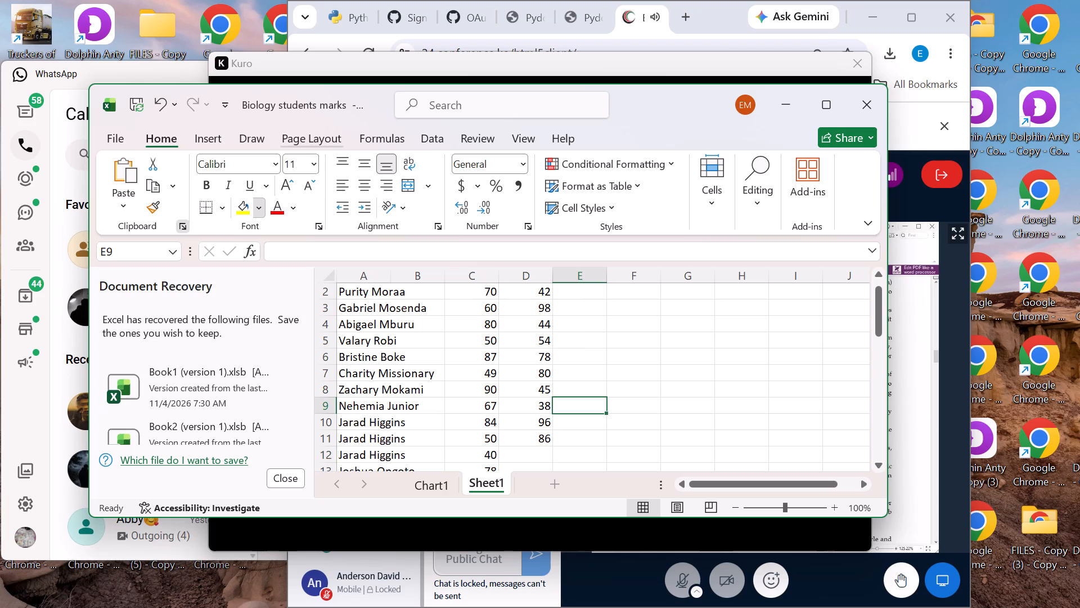
{"action": "left_click", "coordinate": [542, 449]}
{"action": "left_click", "coordinate": [542, 449]}
{"action": "type", "text": "46"}
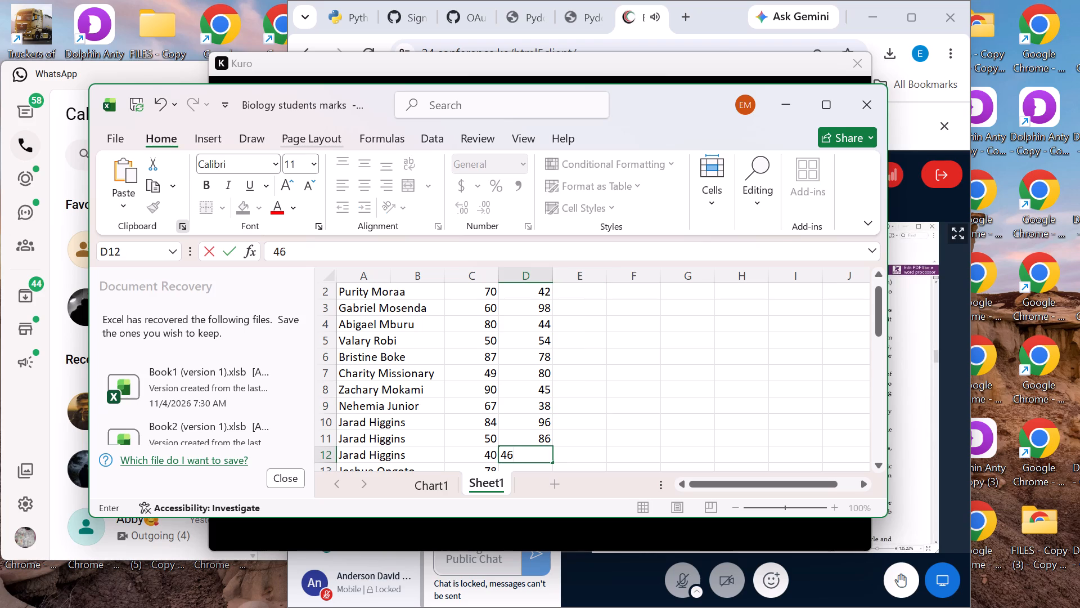
{"action": "left_click", "coordinate": [542, 450]}
{"action": "key", "text": "Down"}
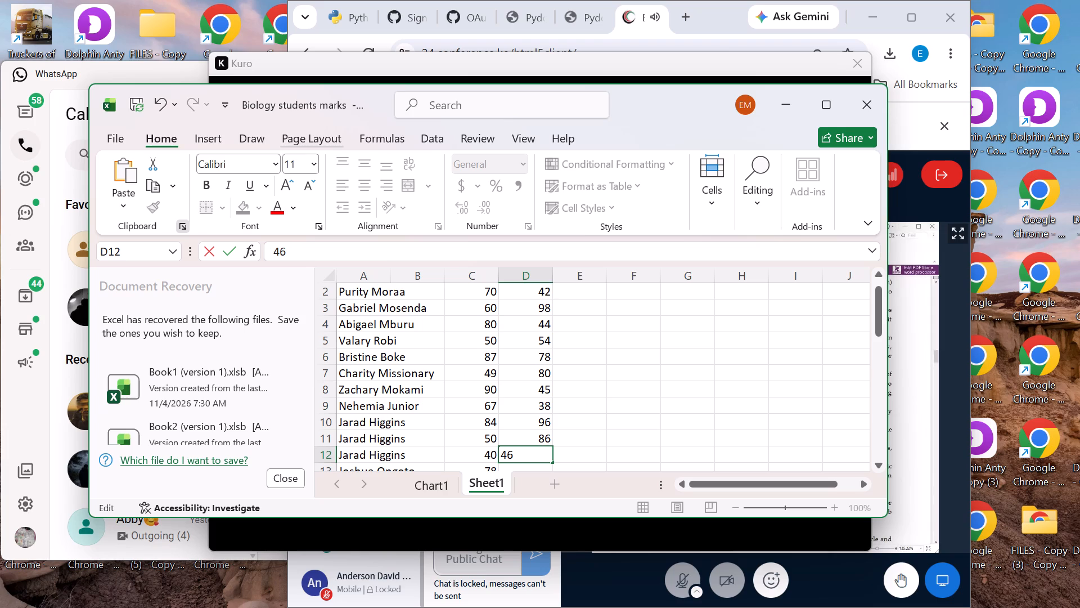
{"action": "left_click", "coordinate": [542, 450]}
{"action": "key", "text": "9"}
{"action": "key", "text": "Down"}
{"action": "key", "text": "Down"}
{"action": "scroll", "coordinate": [542, 460], "scroll_direction": "down", "scroll_amount": 1}
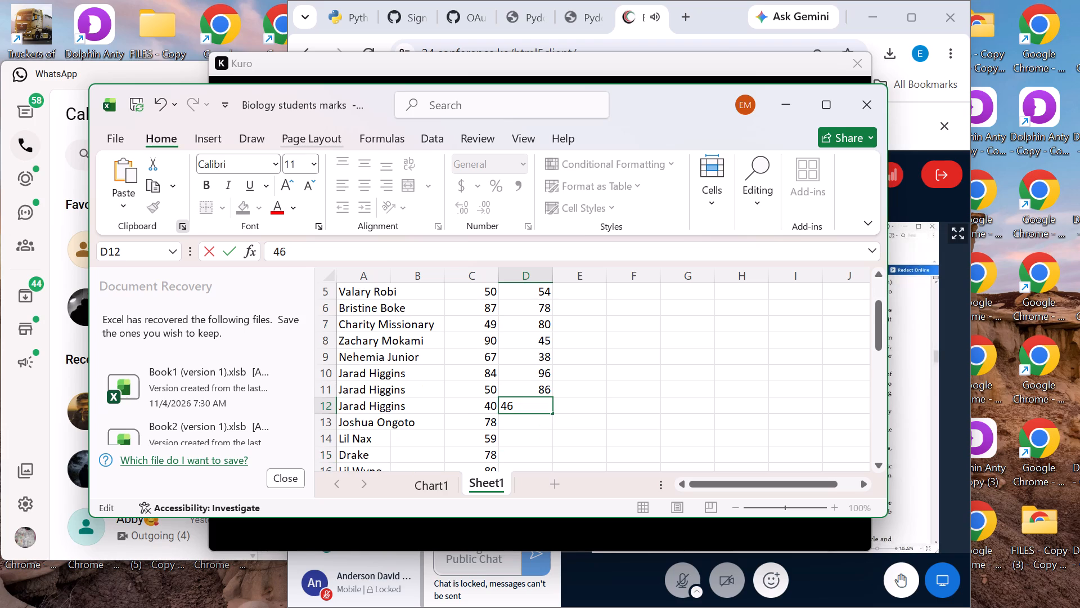
{"action": "scroll", "coordinate": [542, 460], "scroll_direction": "down", "scroll_amount": 1}
{"action": "key", "text": "Down"}
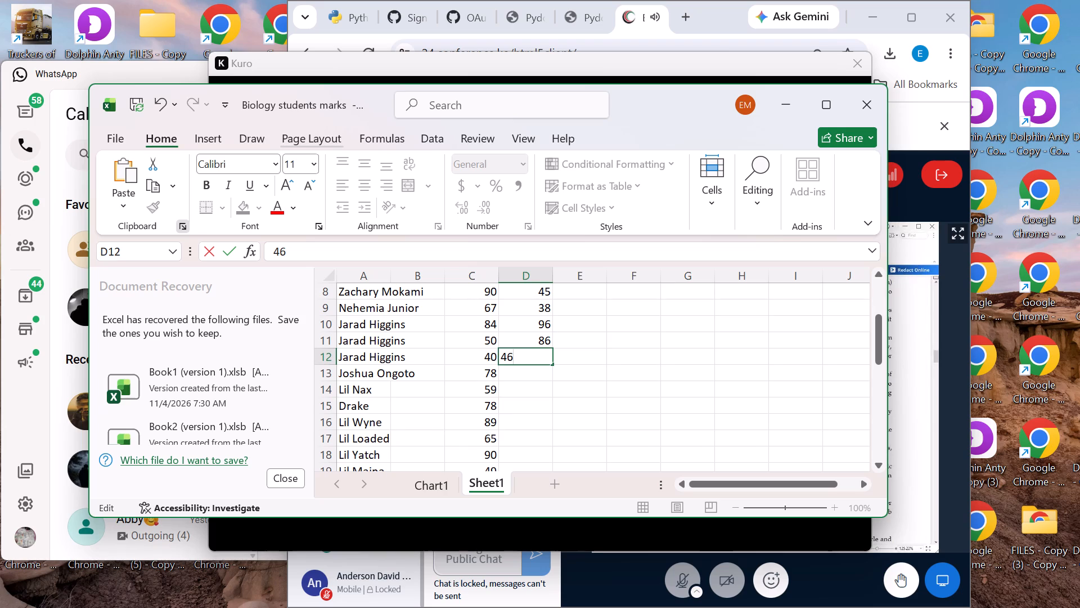
{"action": "key", "text": "Down"}
Enter the marks 98 and 84 in cells D13 and D14.
{"action": "left_click", "coordinate": [549, 372]}
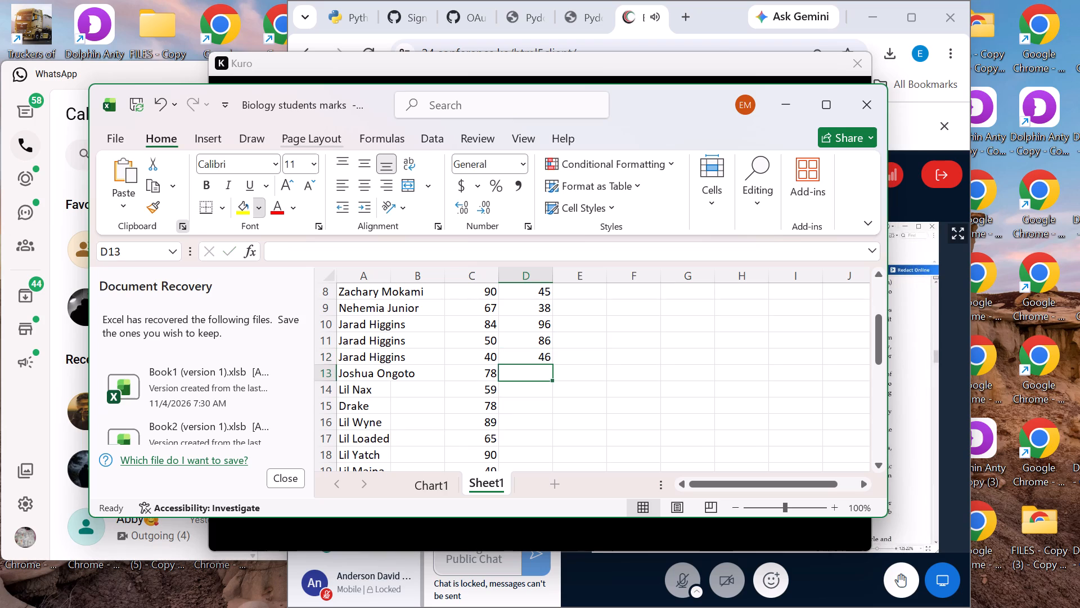
{"action": "type", "text": "98"}
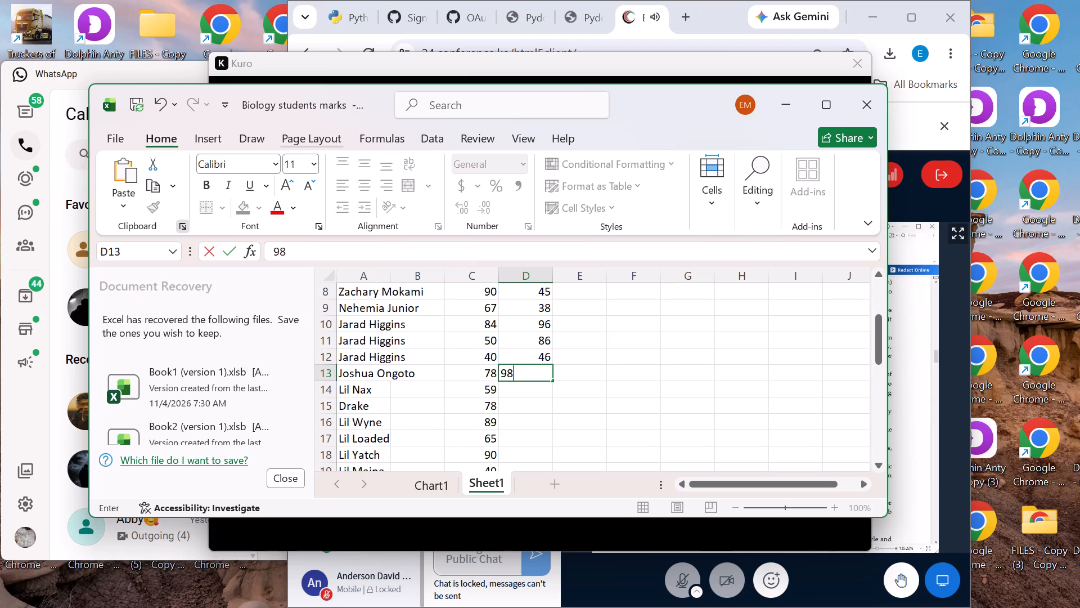
{"action": "key", "text": "Down"}
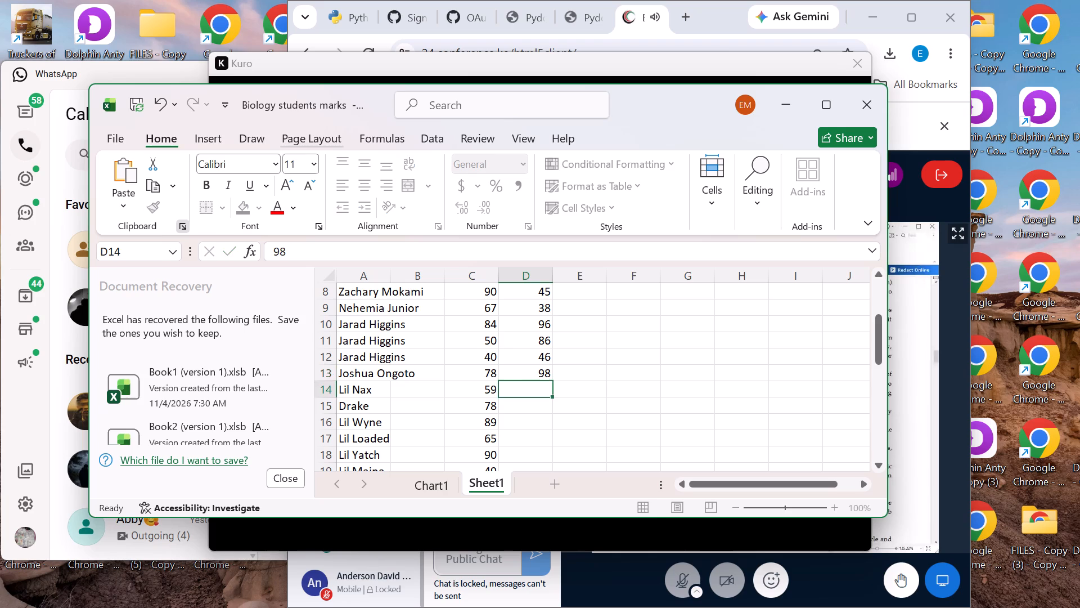
{"action": "key", "text": "8"}
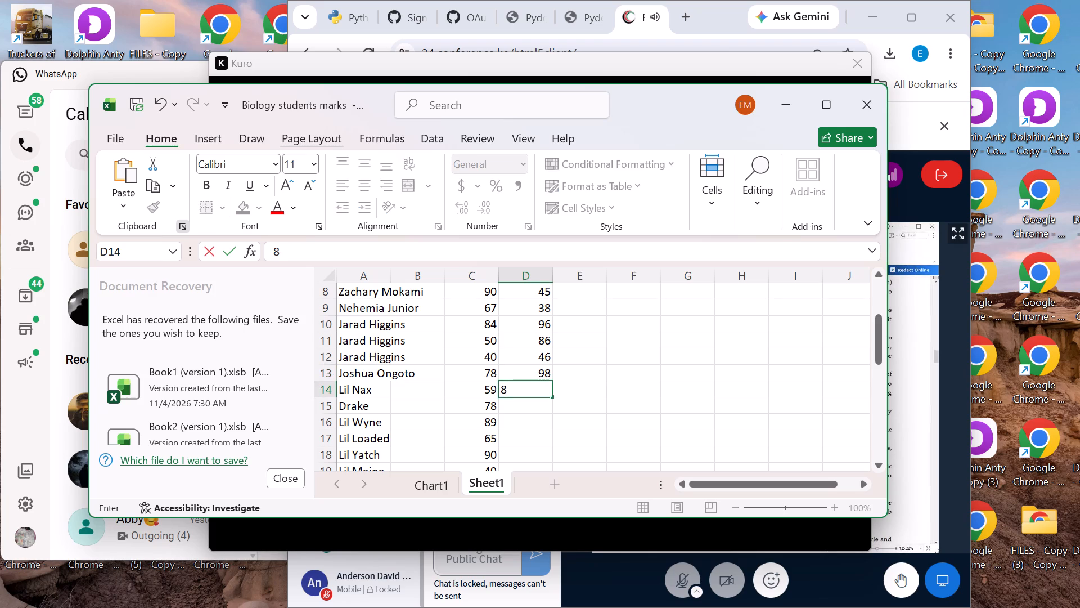
{"action": "key", "text": "4"}
{"action": "key", "text": "Down"}
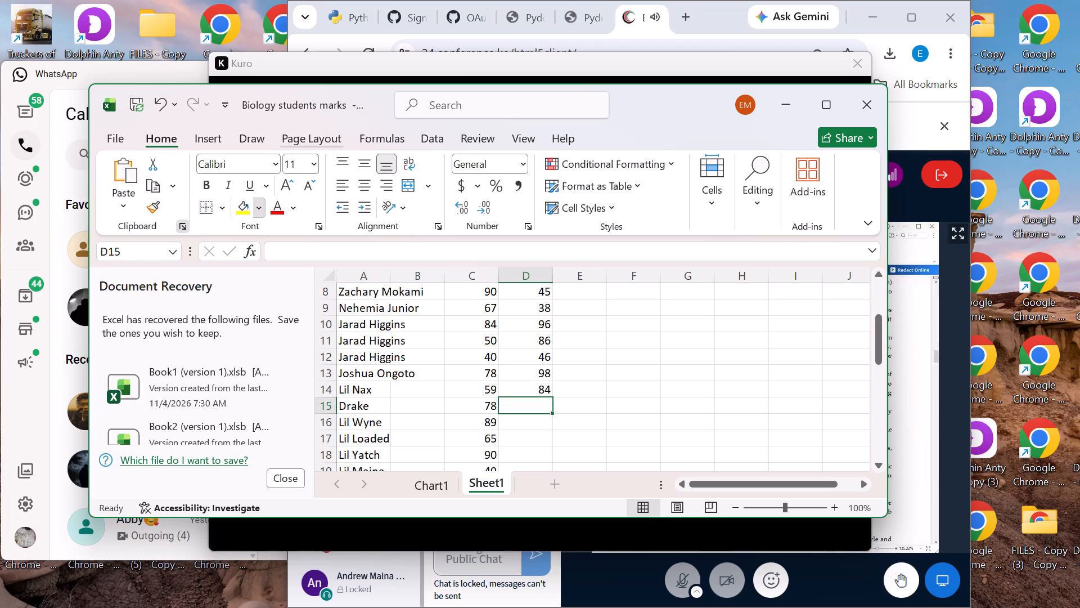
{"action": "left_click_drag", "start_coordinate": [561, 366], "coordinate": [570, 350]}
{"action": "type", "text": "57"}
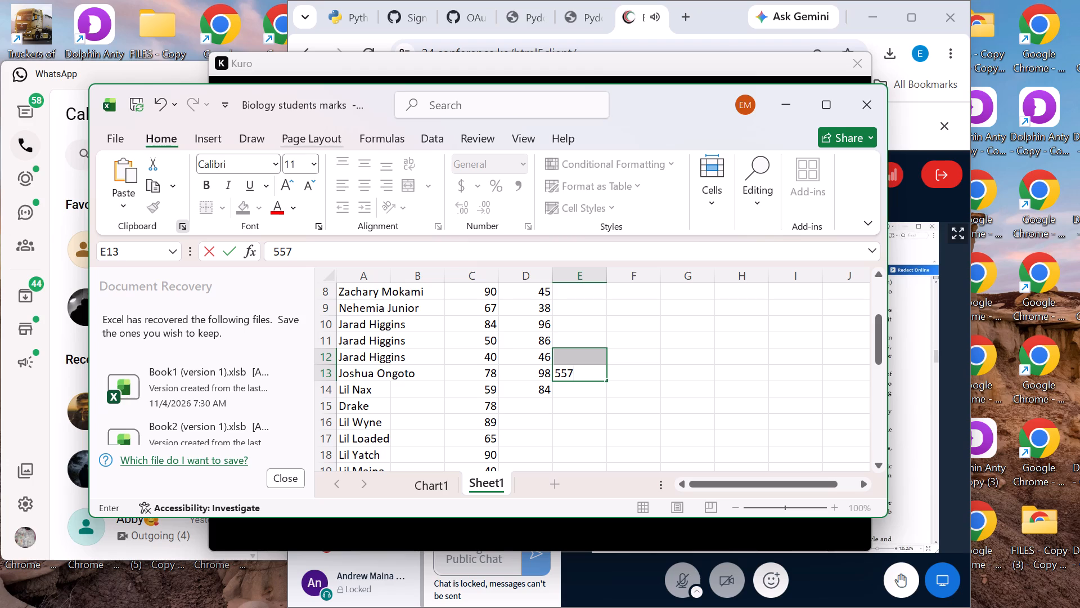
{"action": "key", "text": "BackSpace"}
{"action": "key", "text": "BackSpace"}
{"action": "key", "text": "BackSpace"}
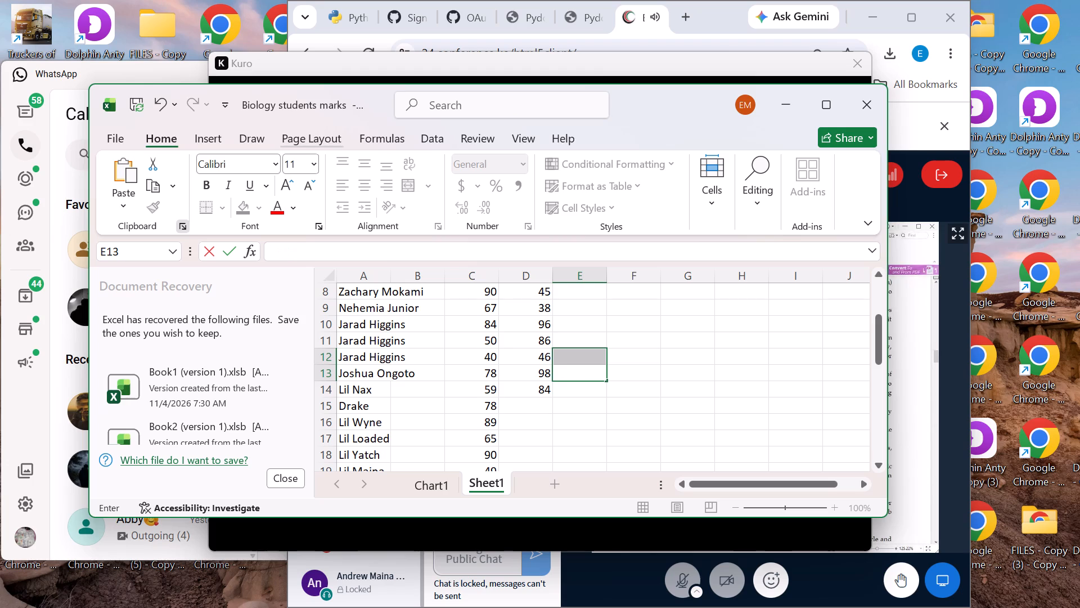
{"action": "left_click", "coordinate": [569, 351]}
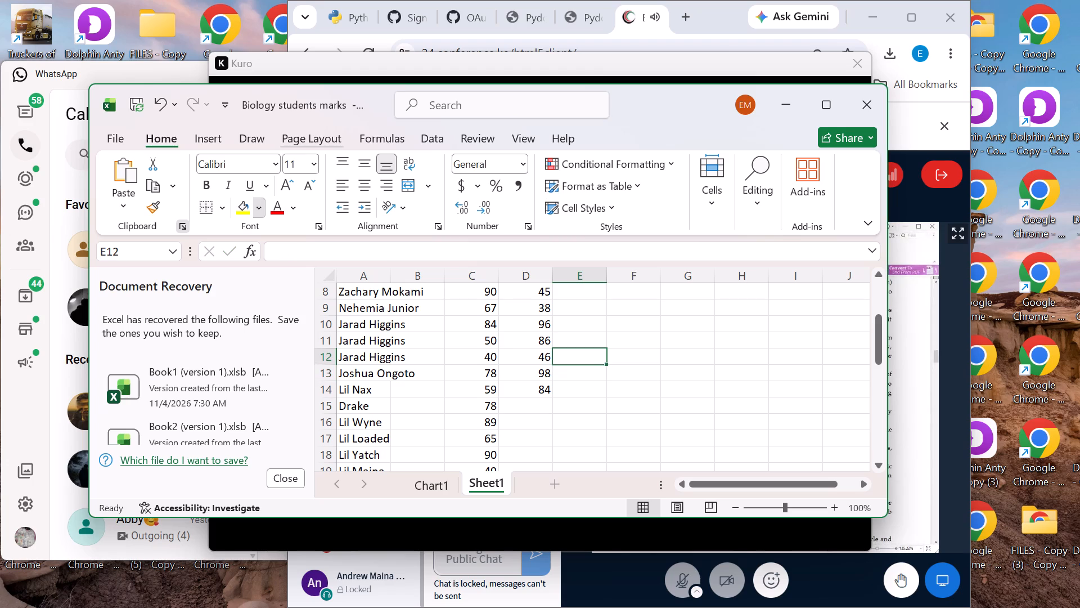
Enter the marks 87, 85 and 46 in cells D15 through D17, for Drake, Lil Wyne and Lil Loaded.
{"action": "left_click", "coordinate": [535, 412]}
{"action": "left_click", "coordinate": [535, 412]}
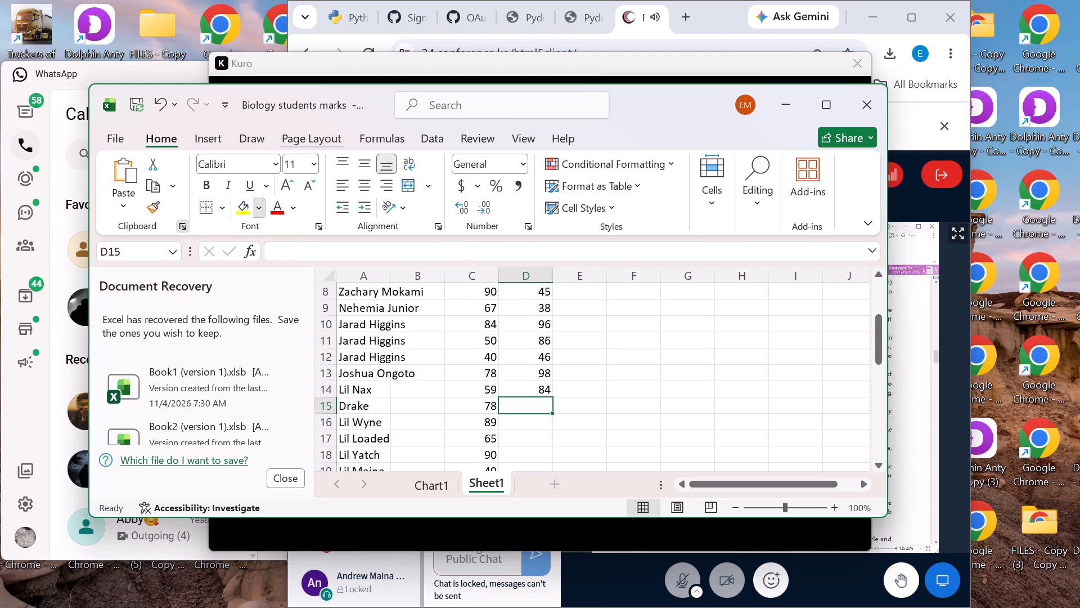
{"action": "left_click", "coordinate": [535, 412]}
{"action": "type", "text": "87"}
{"action": "type", "text": "87"}
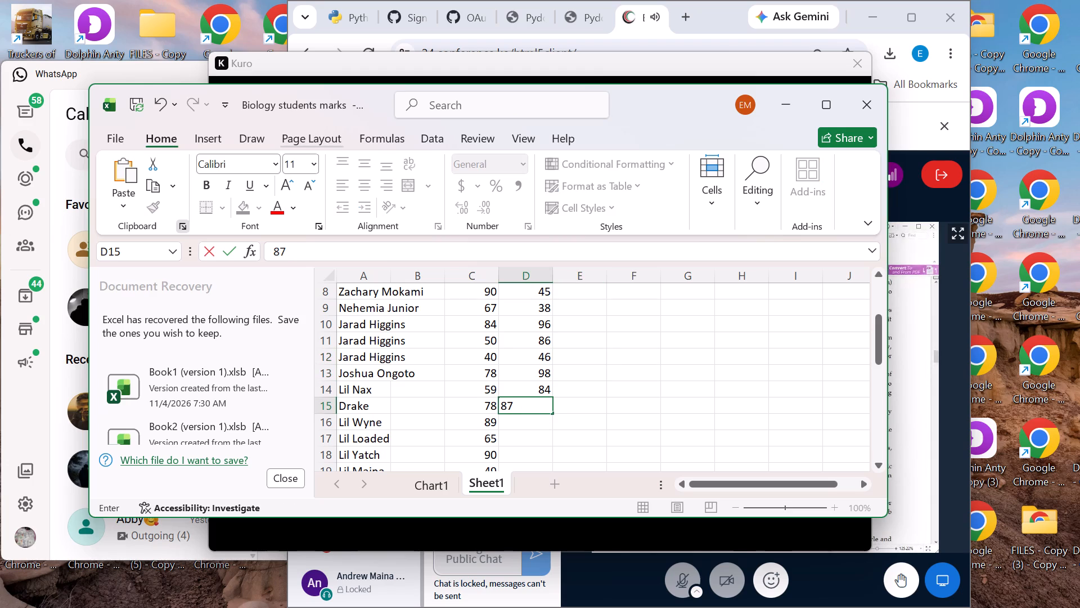
{"action": "key", "text": "Down"}
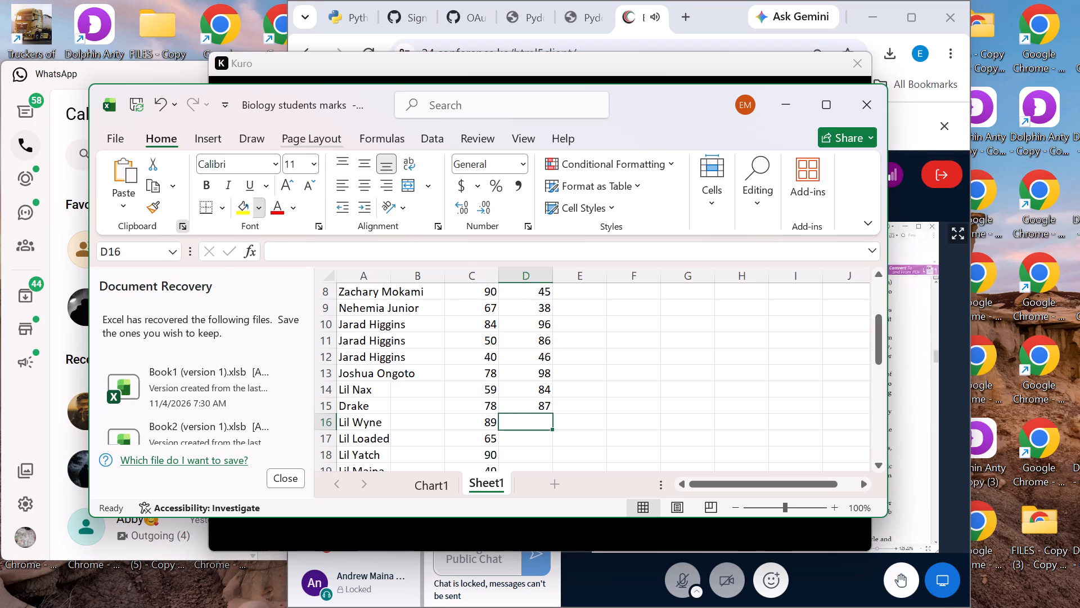
{"action": "left_click", "coordinate": [622, 509]}
{"action": "left_click", "coordinate": [622, 509]}
{"action": "type", "text": "85"}
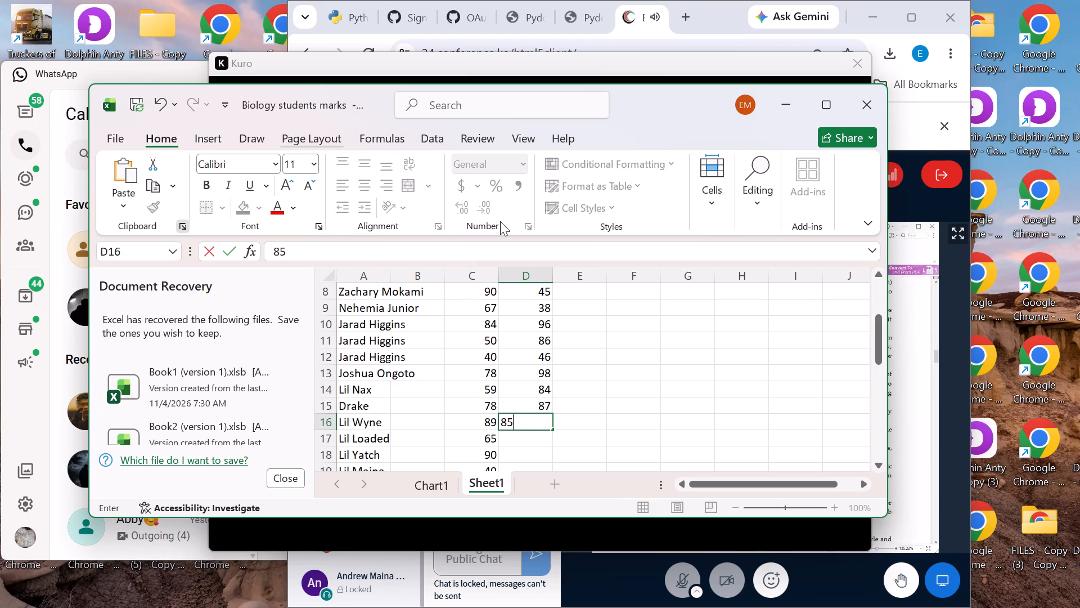
{"action": "key", "text": "Down"}
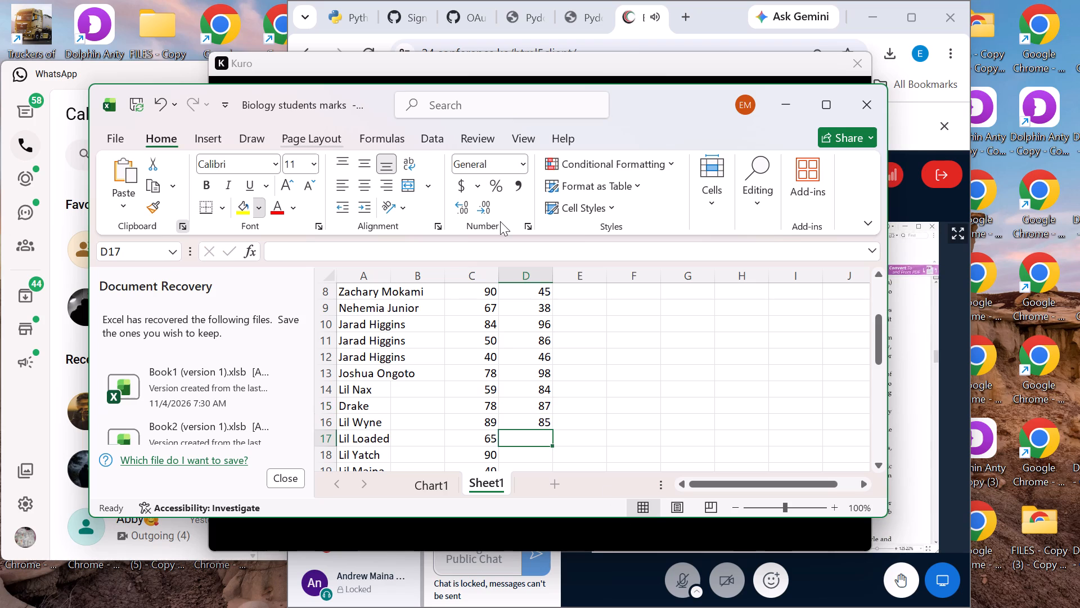
{"action": "key", "text": "4"}
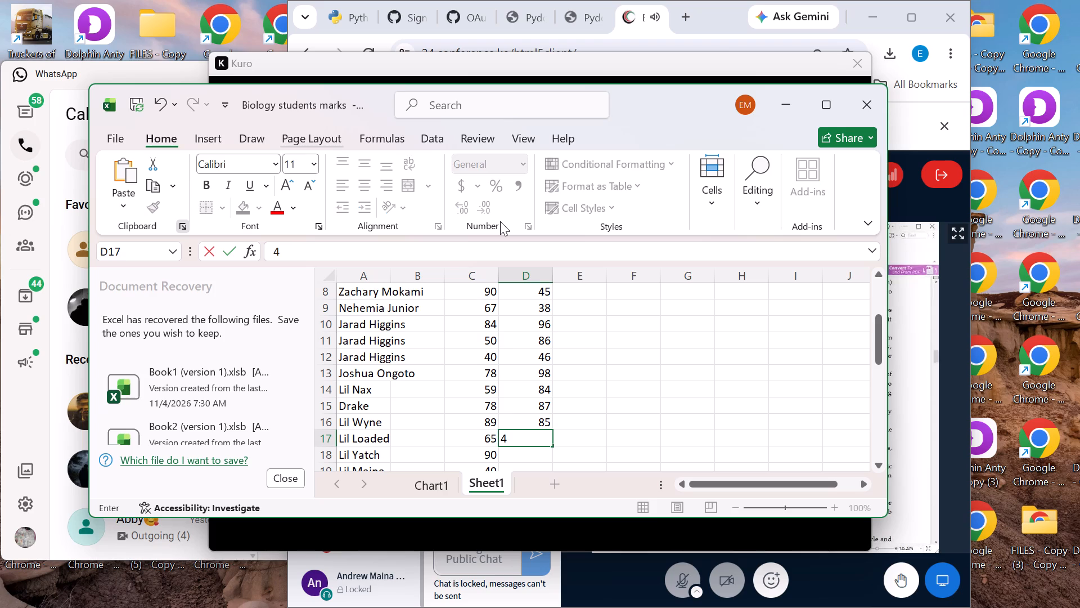
{"action": "key", "text": "6"}
{"action": "key", "text": "Down"}
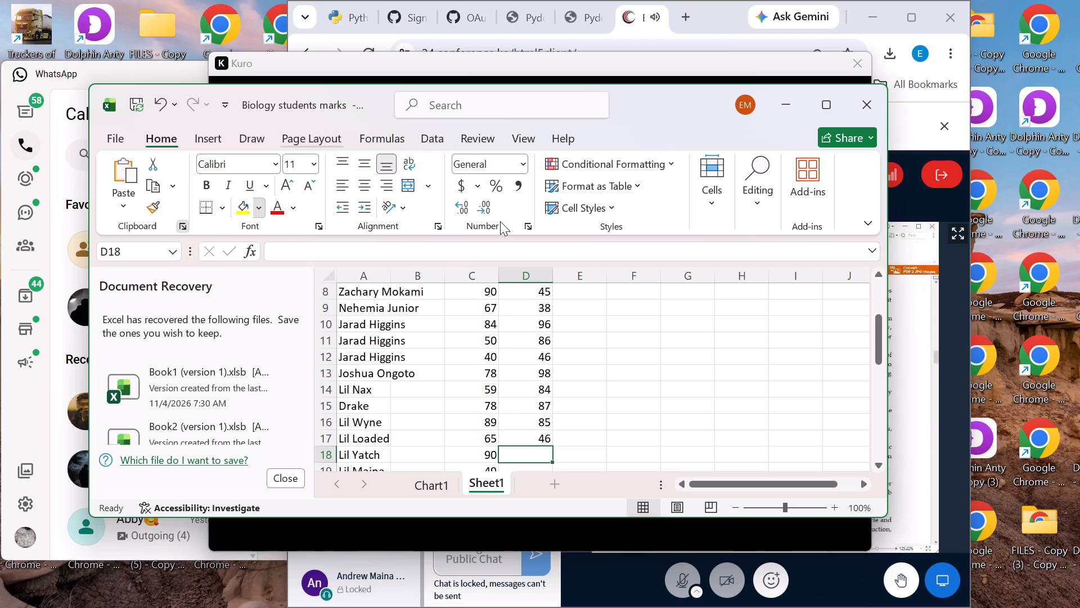
Enter the marks 49, 67 and 22 in cells D18 through D20, for Lil Yatch, Lil Maina and Lil Pee.
{"action": "type", "text": "49"}
{"action": "key", "text": "Down"}
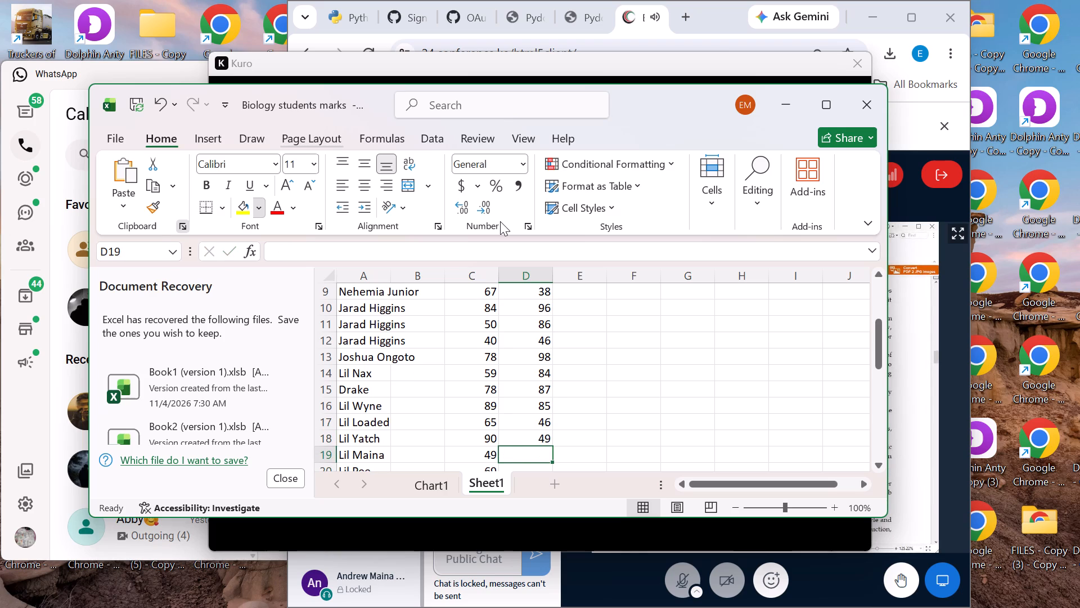
{"action": "left_click", "coordinate": [500, 221]}
{"action": "key", "text": "6"}
{"action": "key", "text": "7"}
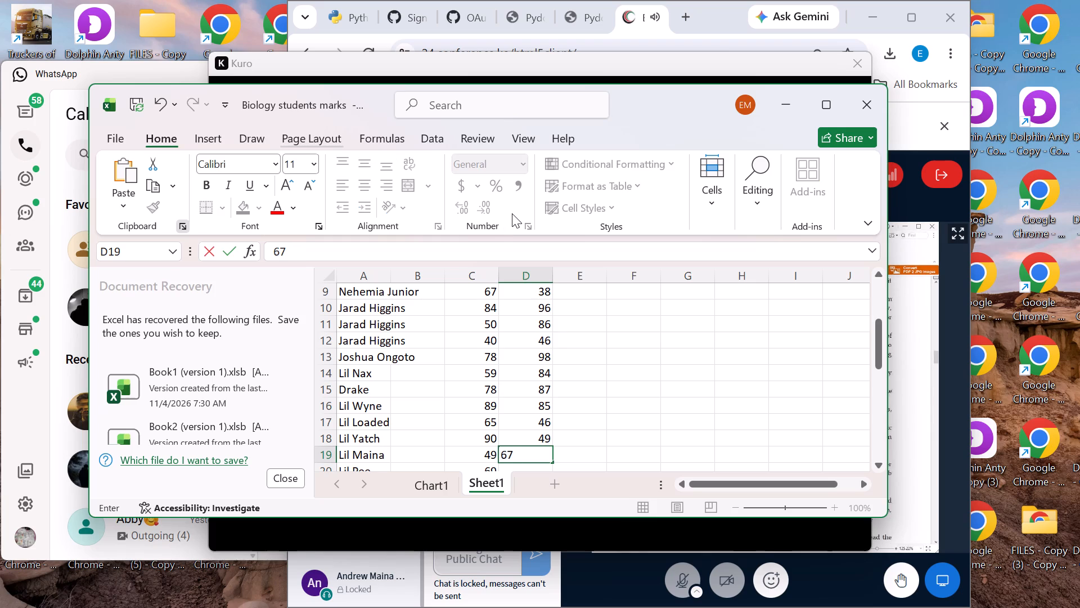
{"action": "key", "text": "Down"}
{"action": "left_click", "coordinate": [512, 213]}
{"action": "left_click", "coordinate": [512, 213]}
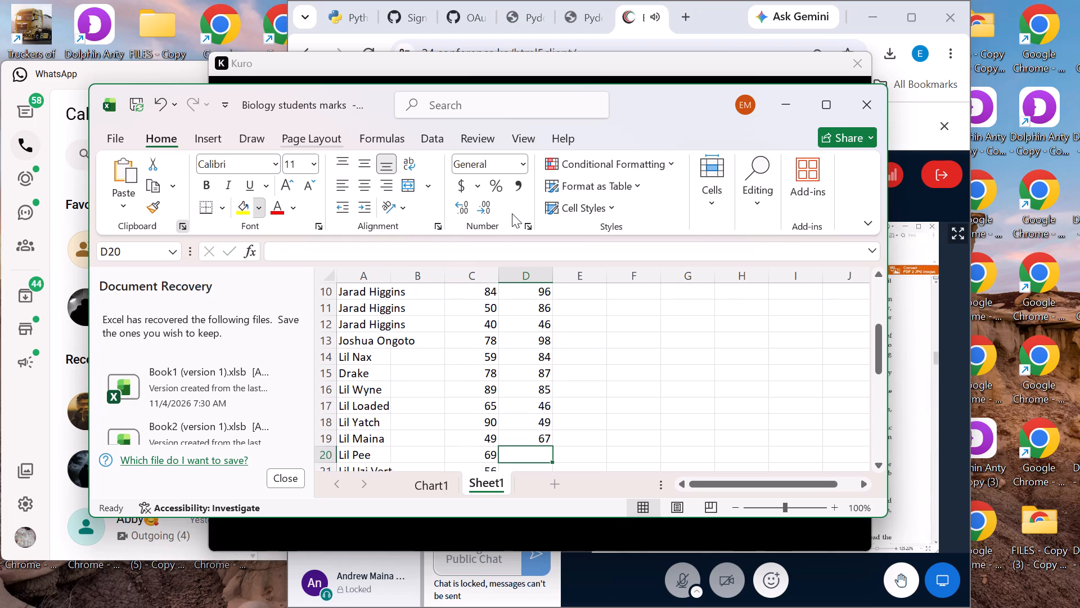
{"action": "type", "text": "22"}
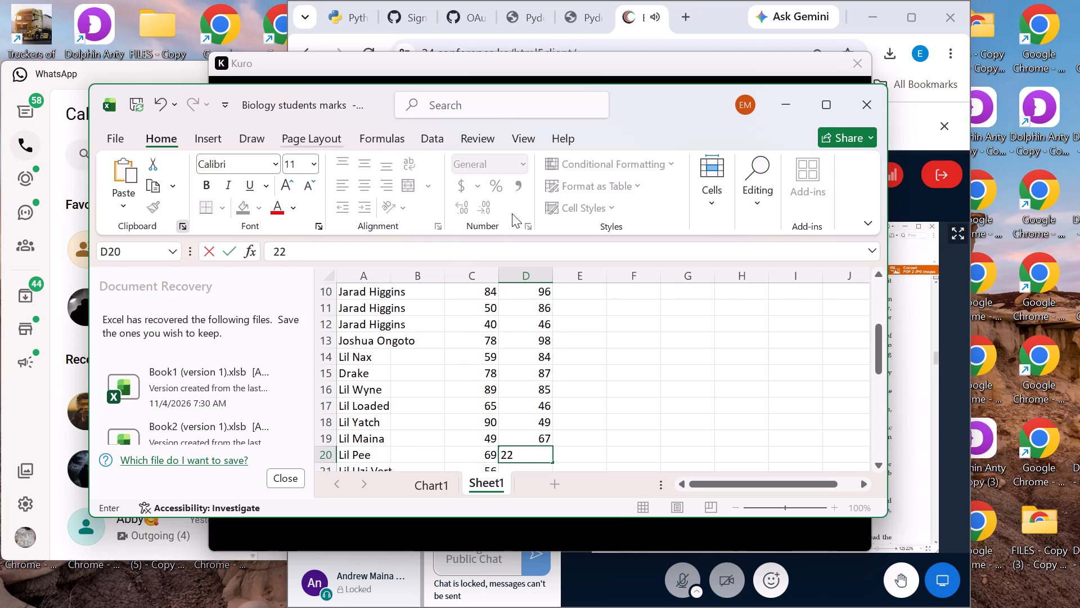
{"action": "key", "text": "Down"}
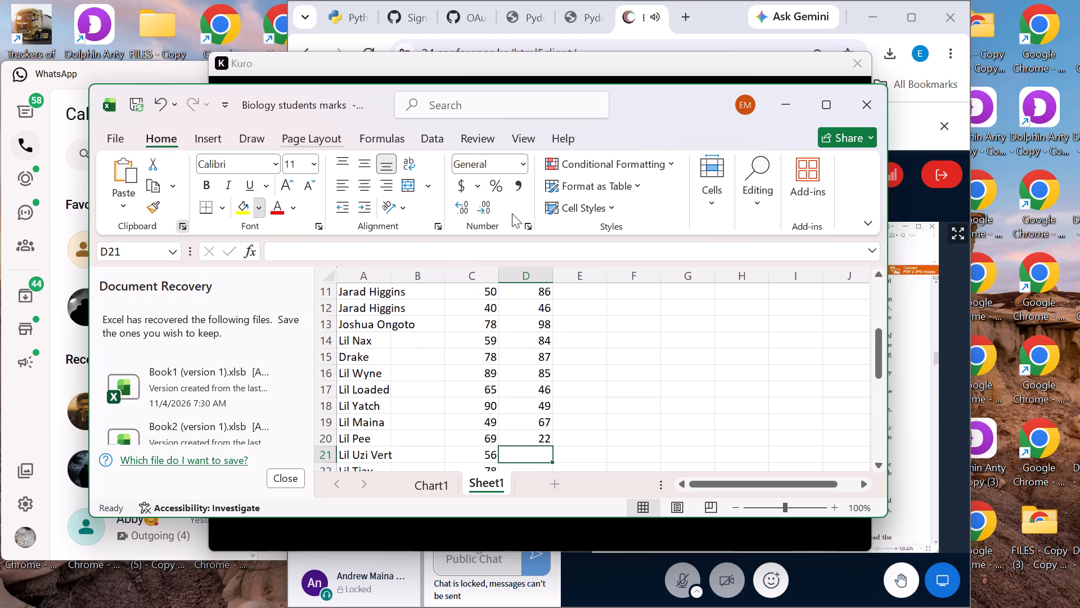
Enter the marks 72, 70 and 94 in cells D21 through D23, for Lil Uzi Vert, Lil Tjay and Juice Wrld.
{"action": "key", "text": "7"}
{"action": "key", "text": "2"}
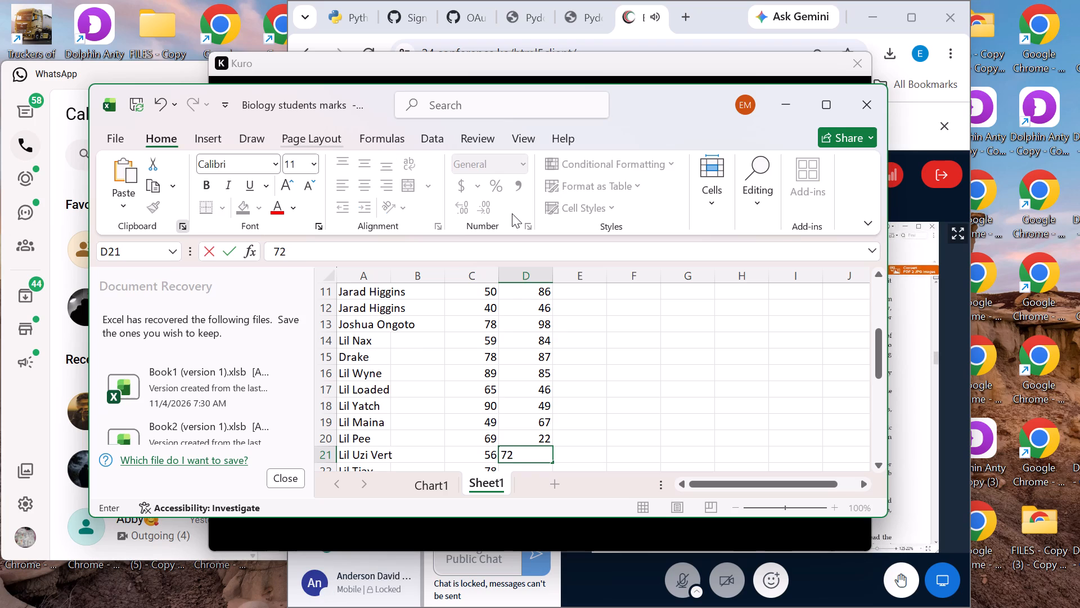
{"action": "key", "text": "Down"}
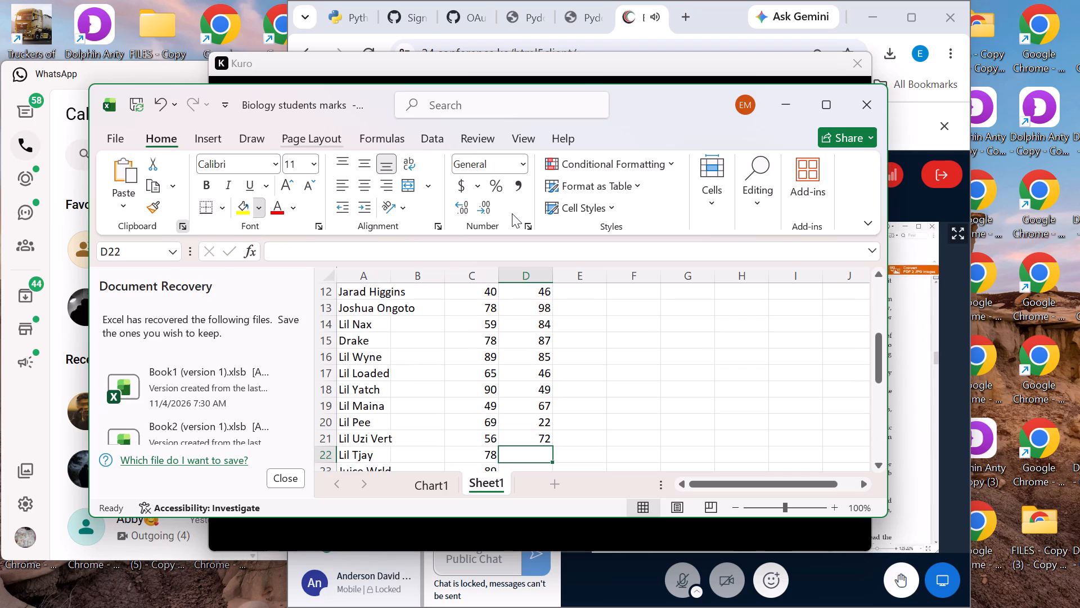
{"action": "key", "text": "7"}
{"action": "key", "text": "0"}
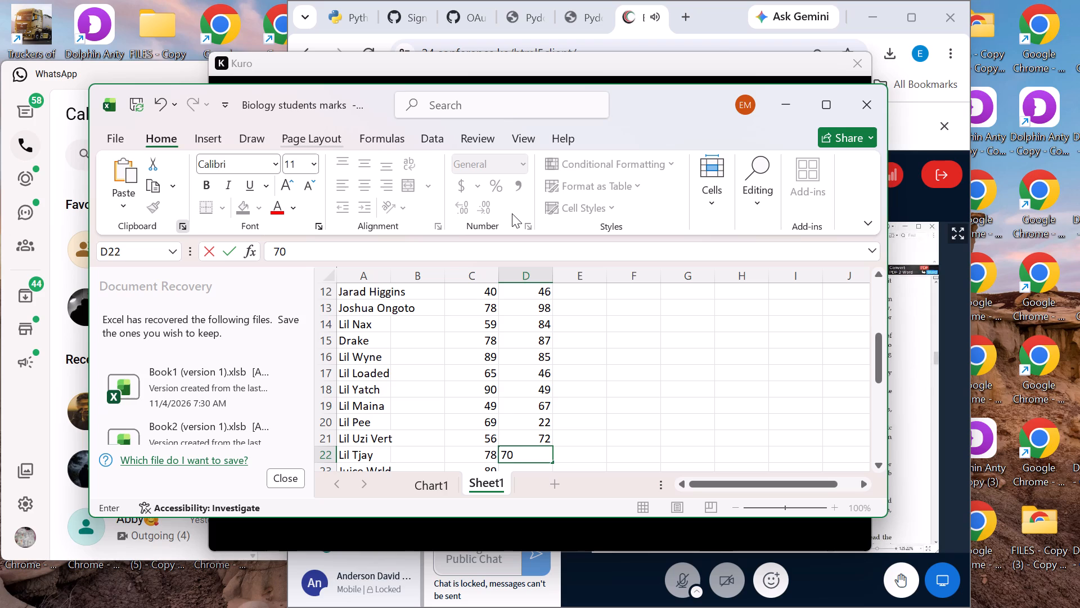
{"action": "key", "text": "Down"}
{"action": "type", "text": "09"}
{"action": "key", "text": "9"}
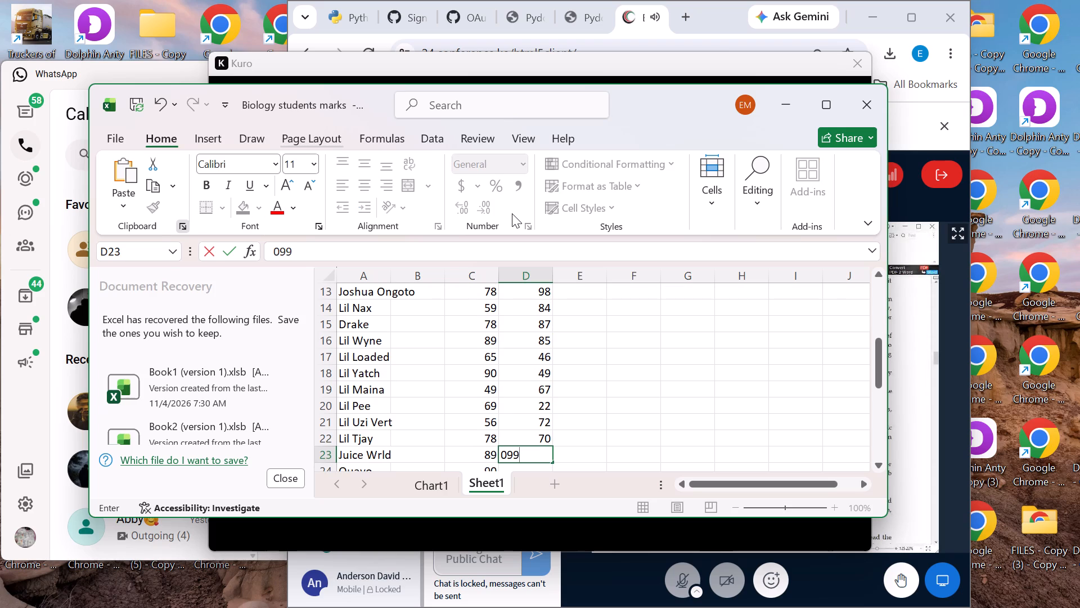
{"action": "key", "text": "BackSpace"}
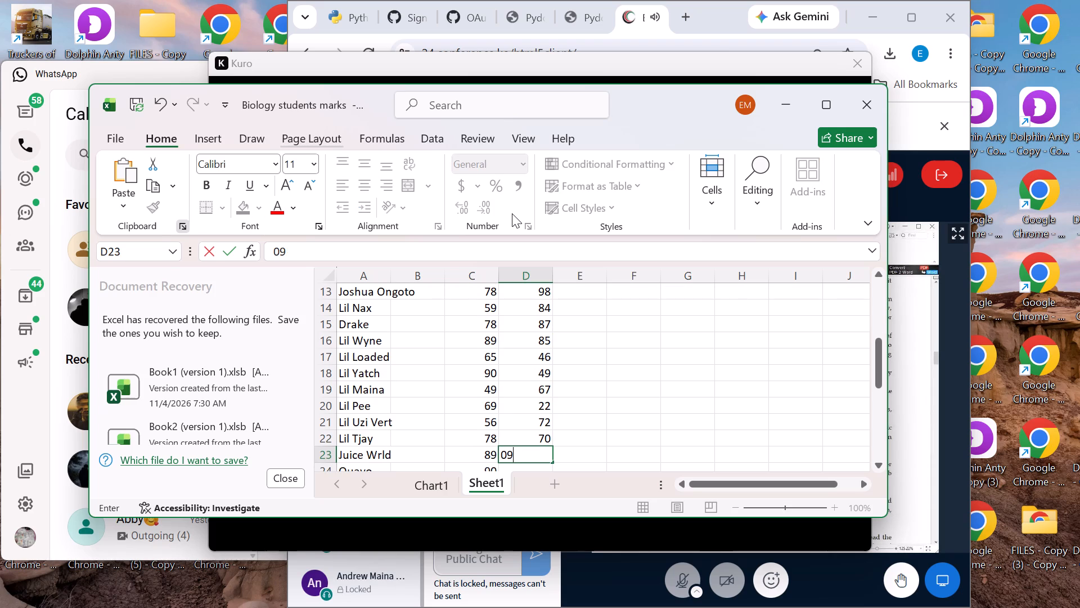
{"action": "key", "text": "4"}
{"action": "key", "text": "Down"}
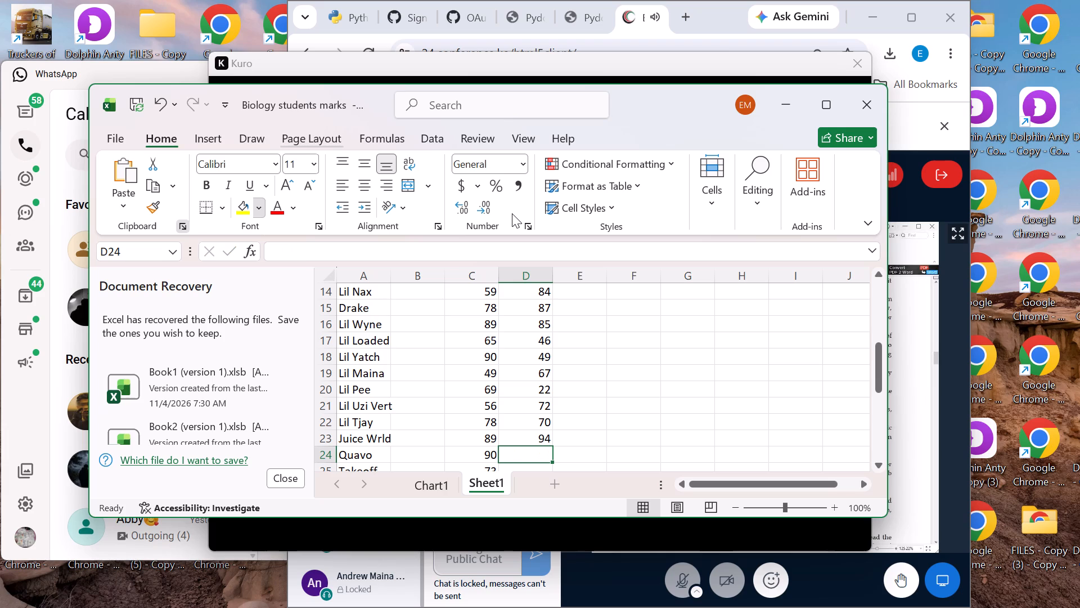
Enter the marks 59, 91 and 39 in cells D24 through D26, for Quavo, Takeoff and Offset.
{"action": "type", "text": "59"}
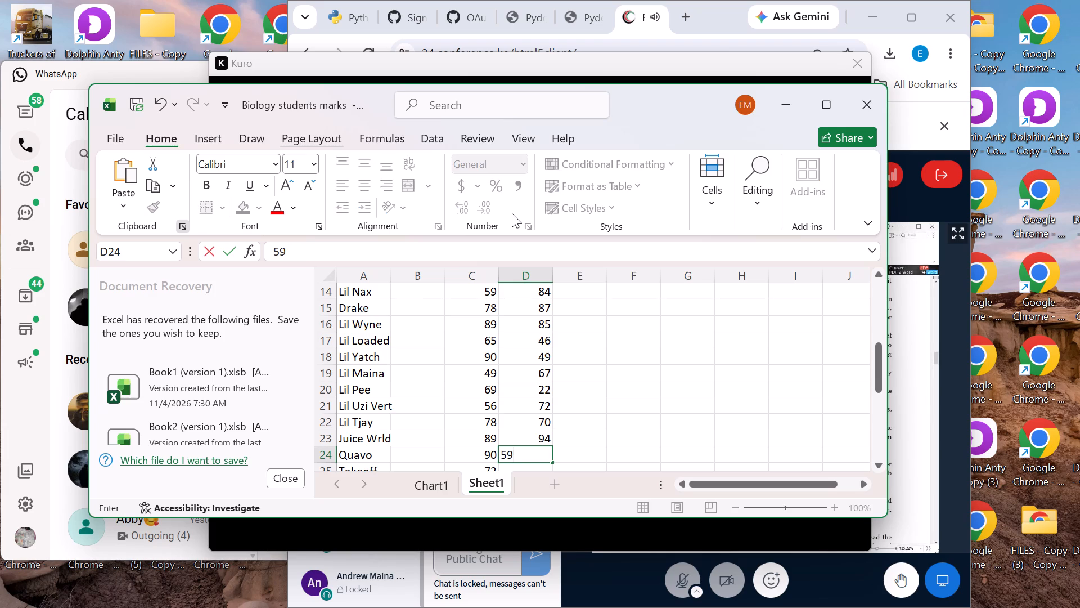
{"action": "key", "text": "Down"}
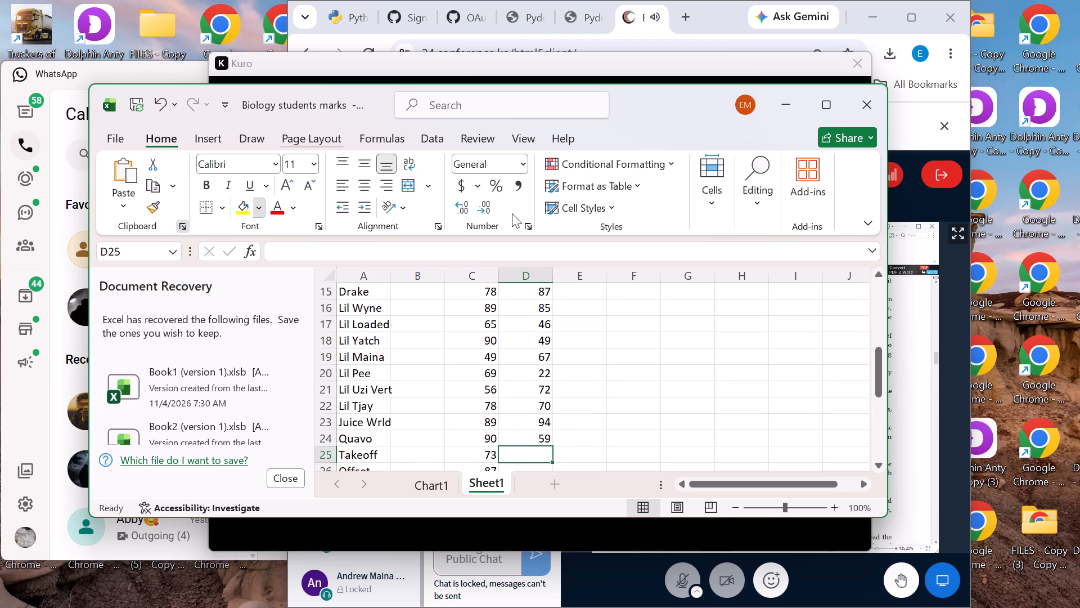
{"action": "key", "text": "9"}
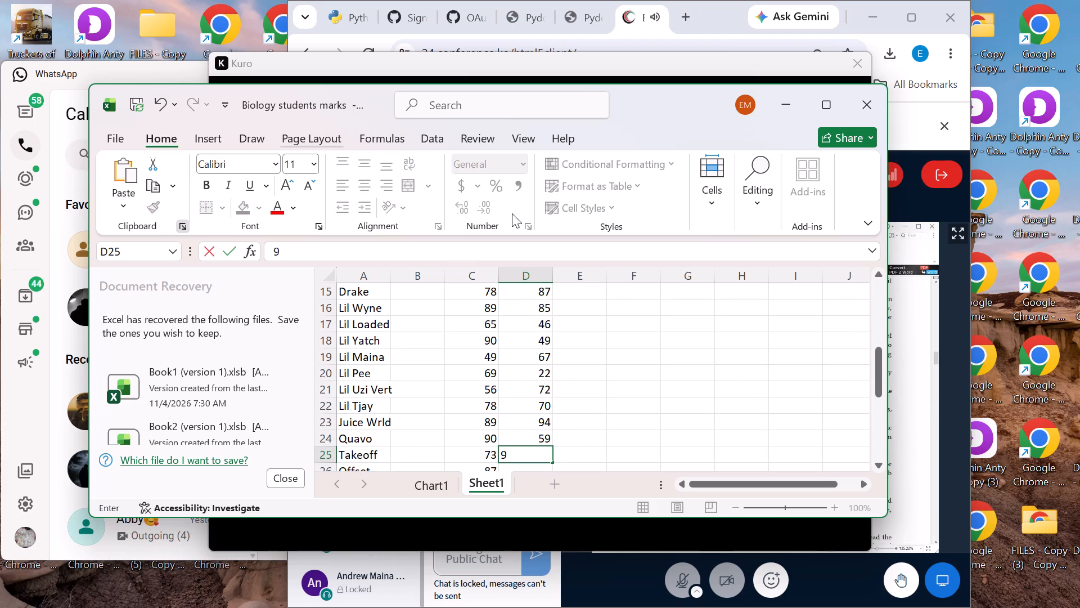
{"action": "key", "text": "1"}
{"action": "key", "text": "Down"}
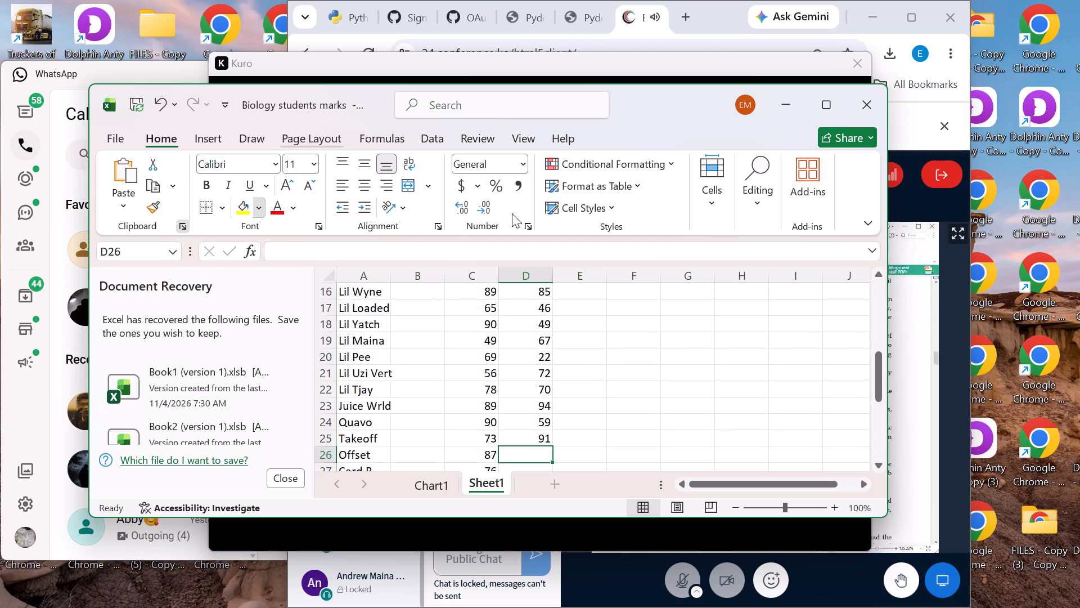
{"action": "key", "text": "3"}
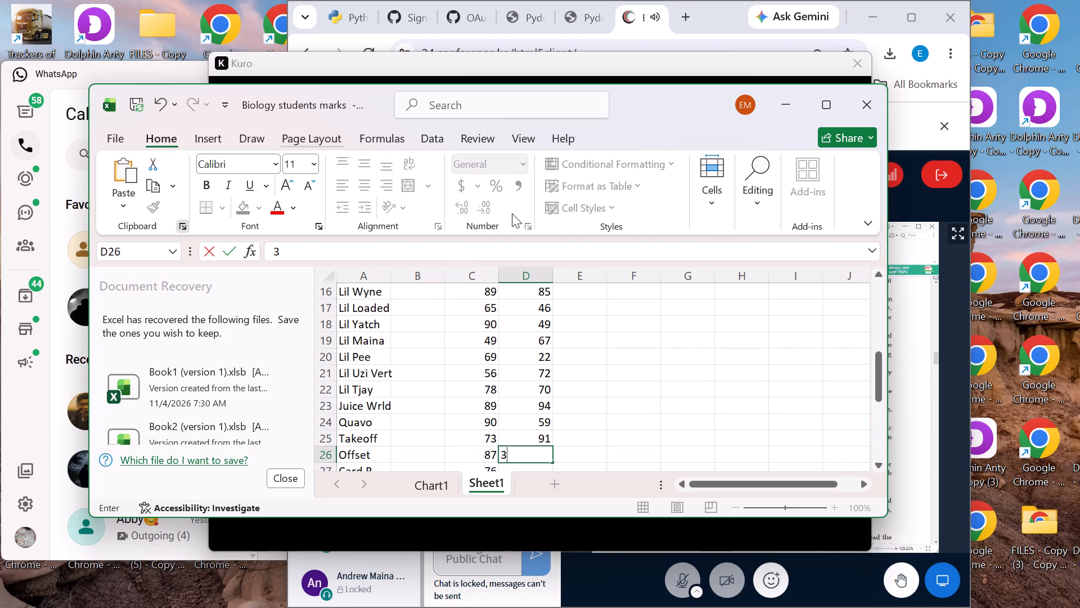
{"action": "key", "text": "9"}
{"action": "key", "text": "Down"}
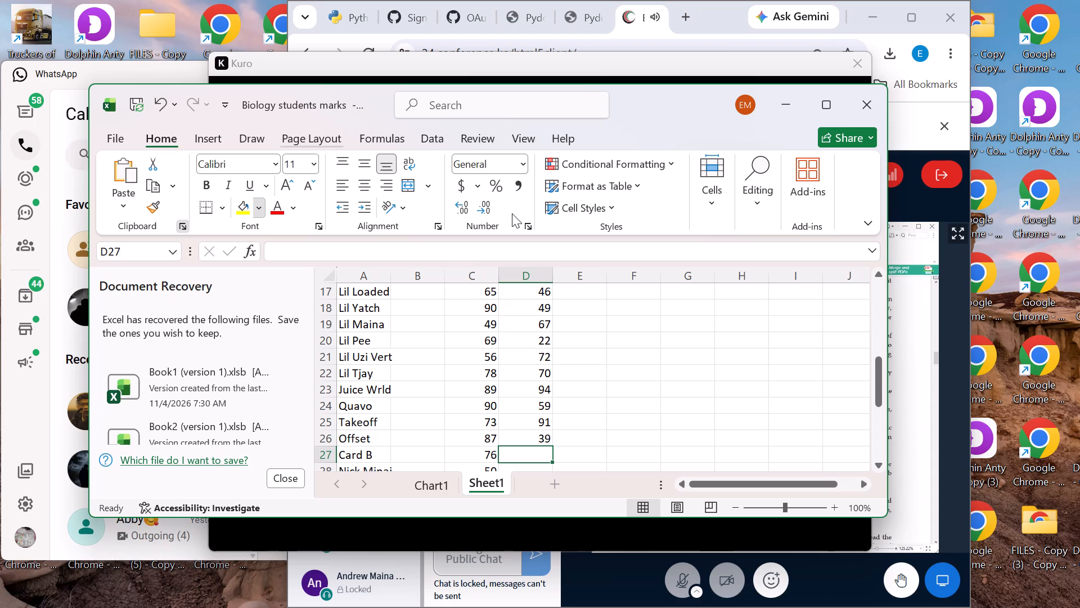
Enter the marks 50, 76, 85 and 93 in cells D27 through D30, from Card B to Central Cee.
{"action": "type", "text": "50"}
{"action": "key", "text": "Down"}
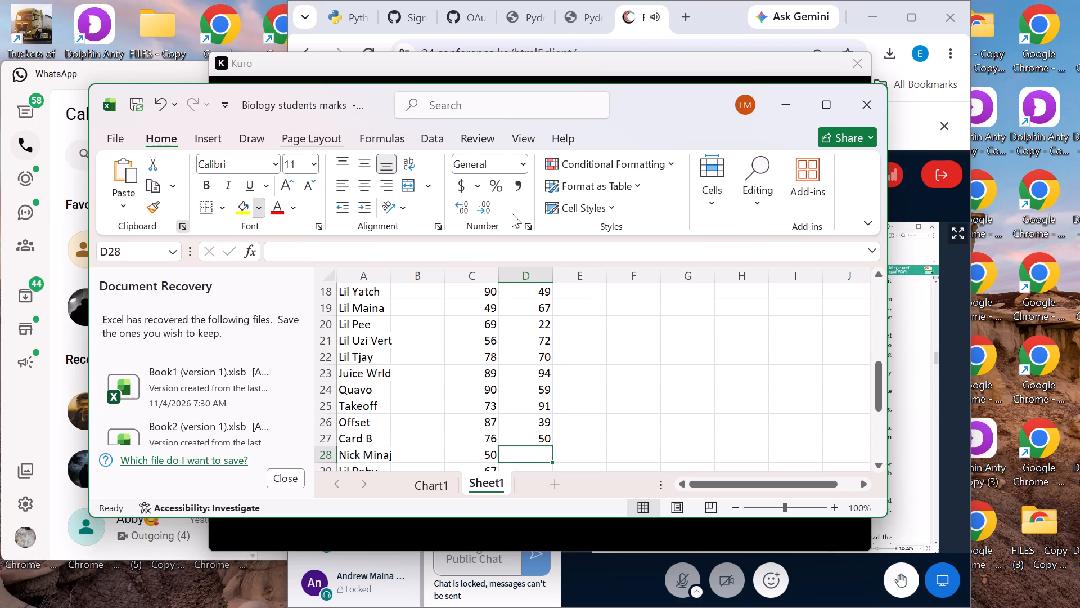
{"action": "type", "text": "76"}
{"action": "key", "text": "Down"}
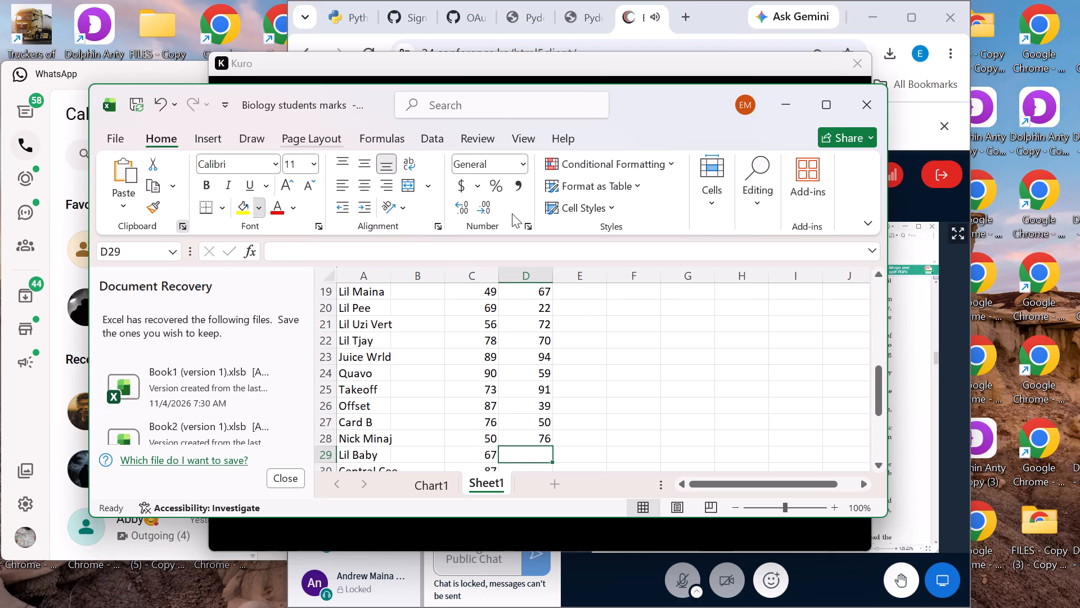
{"action": "key", "text": "8"}
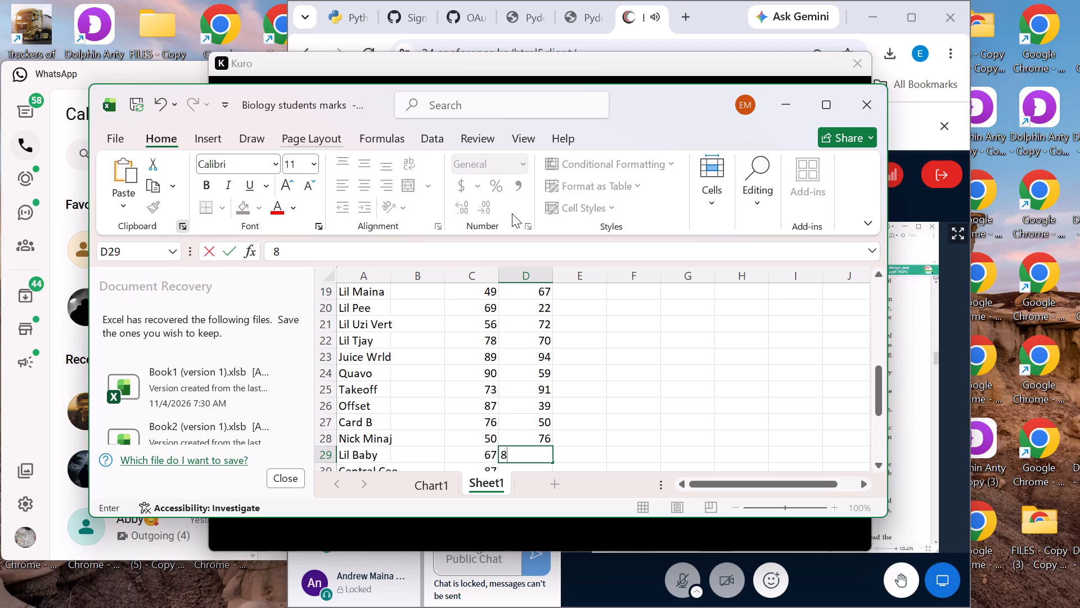
{"action": "key", "text": "5"}
{"action": "key", "text": "Down"}
{"action": "type", "text": "93"}
{"action": "key", "text": "Down"}
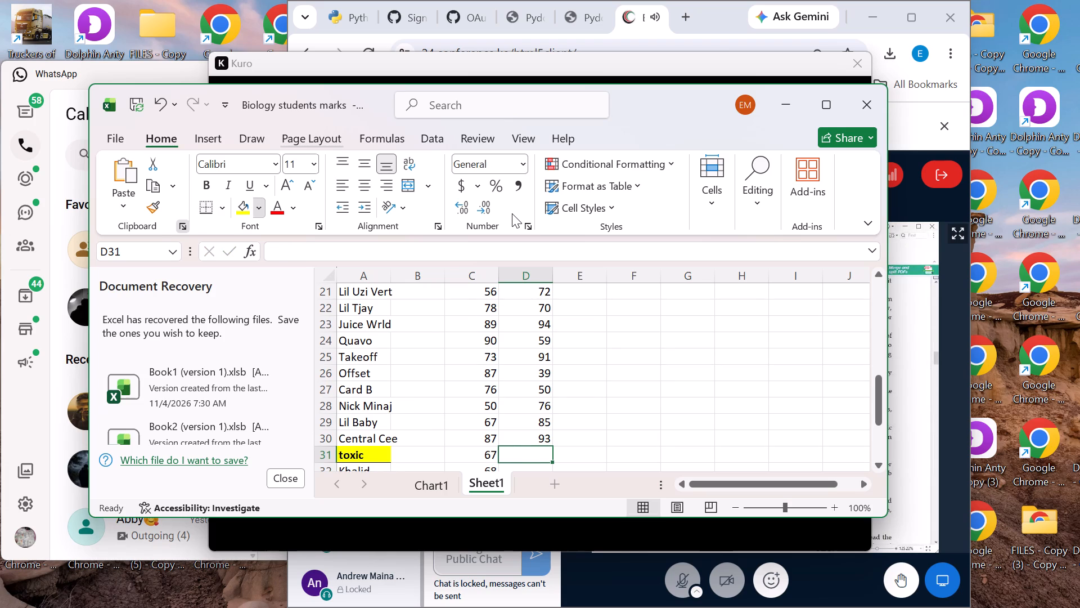
Enter the marks 23, 45 and 63 in cells D31 through D33, for toxic, Khalid and Jay z.
{"action": "type", "text": "023"}
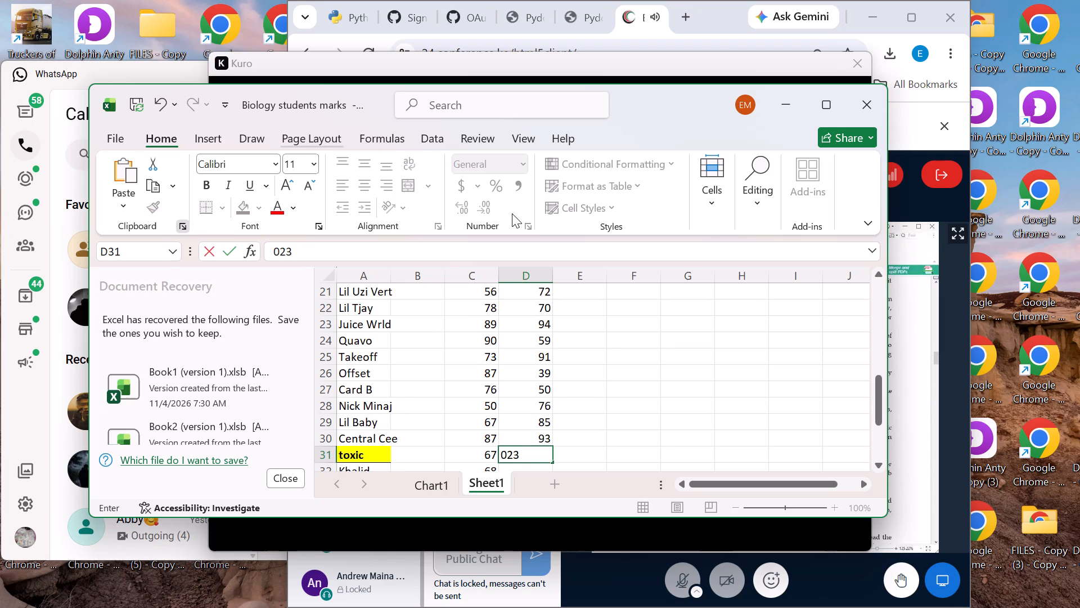
{"action": "key", "text": "Down"}
{"action": "type", "text": "45"}
{"action": "key", "text": "Down"}
{"action": "key", "text": "6"}
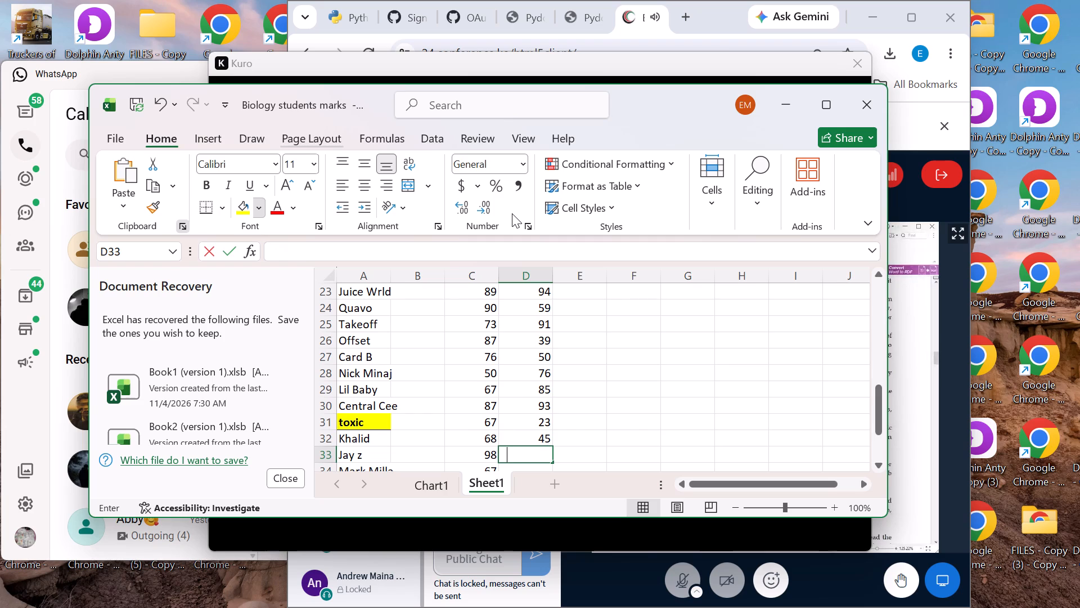
{"action": "key", "text": "3"}
{"action": "key", "text": "Down"}
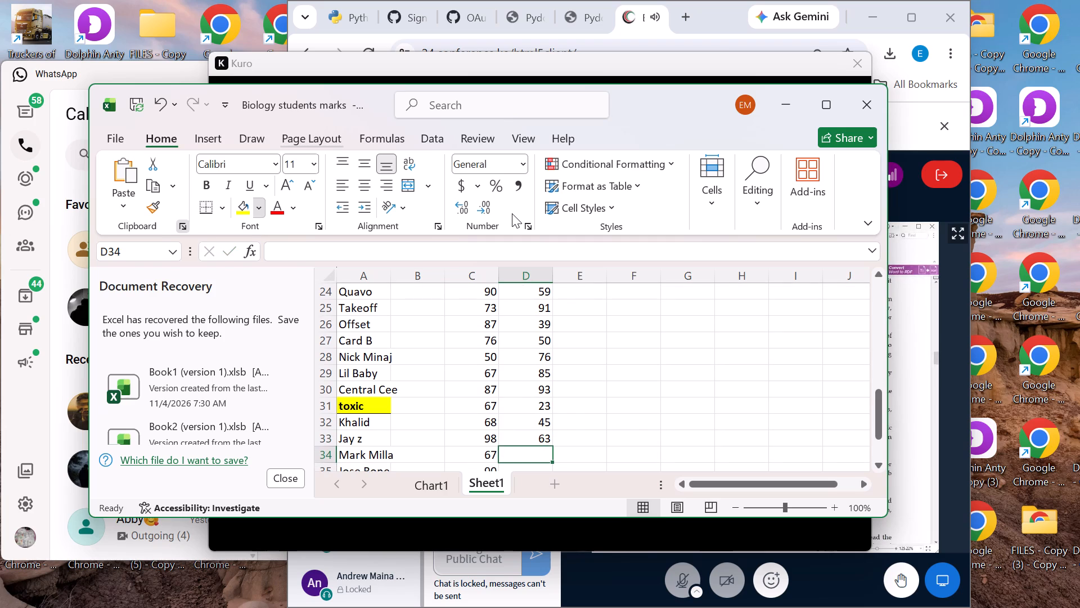
Enter the marks 82, 76, 59, 83 and 76 in cells D34 through D38, ending at the kane row.
{"action": "key", "text": "8"}
{"action": "key", "text": "2"}
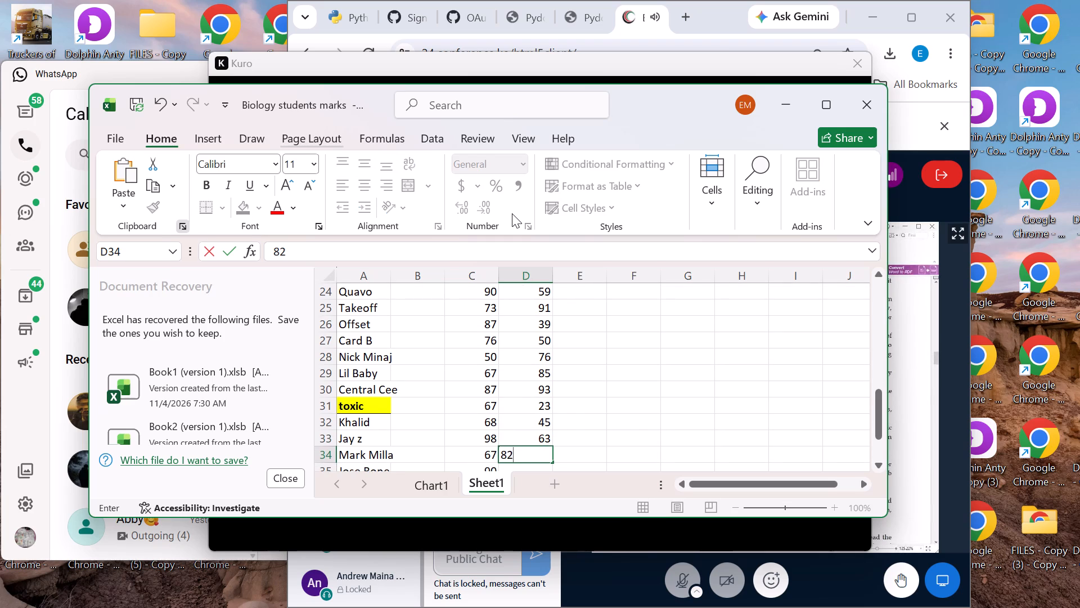
{"action": "key", "text": "Down"}
{"action": "type", "text": "76"}
{"action": "key", "text": "Down"}
{"action": "type", "text": "59"}
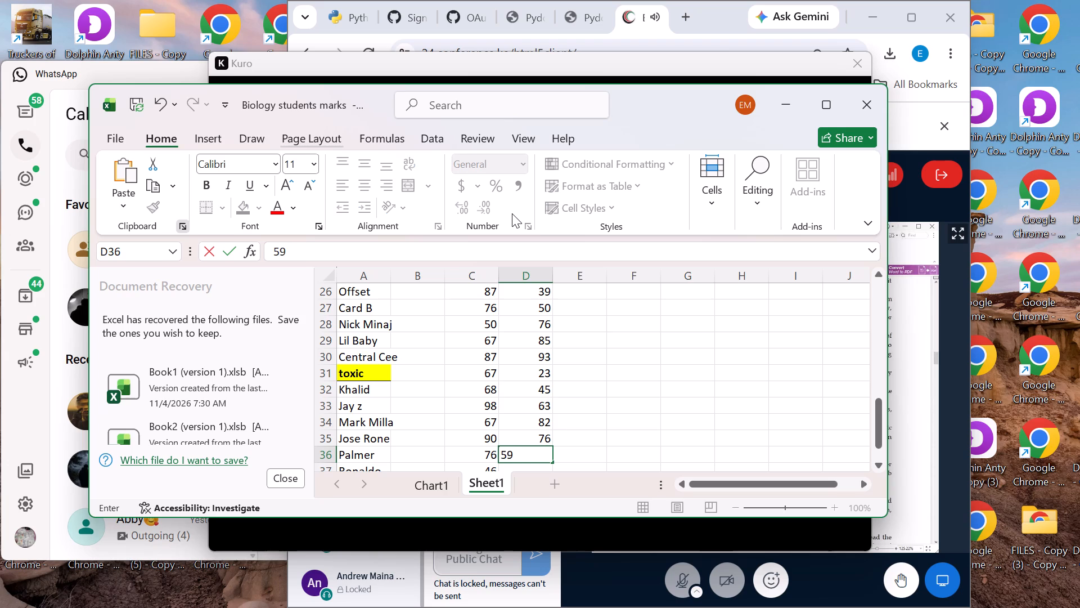
{"action": "key", "text": "Down"}
{"action": "key", "text": "8"}
{"action": "key", "text": "3"}
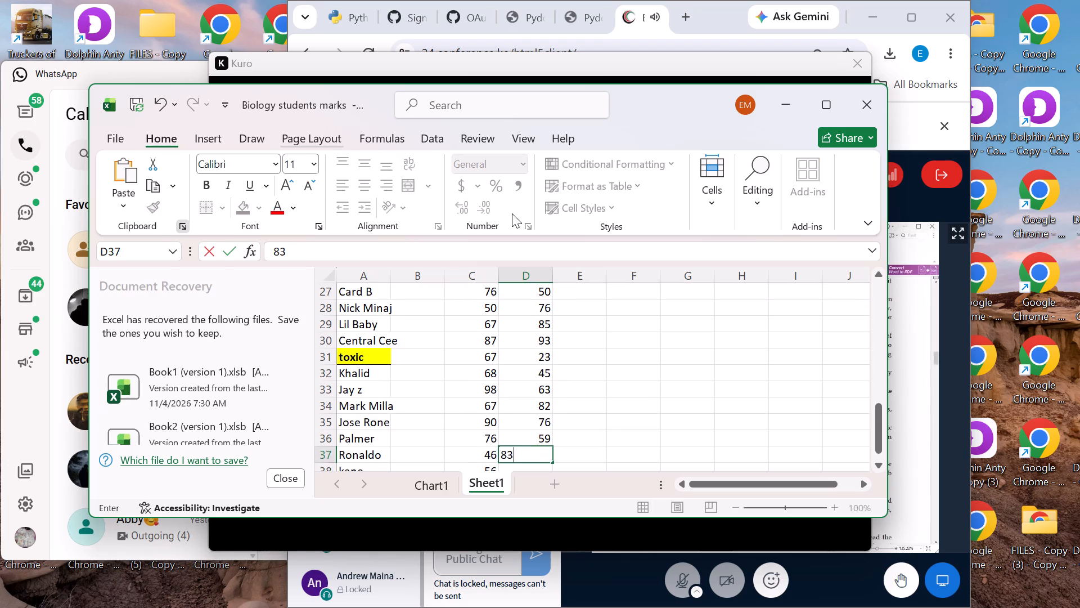
{"action": "key", "text": "Down"}
{"action": "type", "text": "76"}
{"action": "key", "text": "Down"}
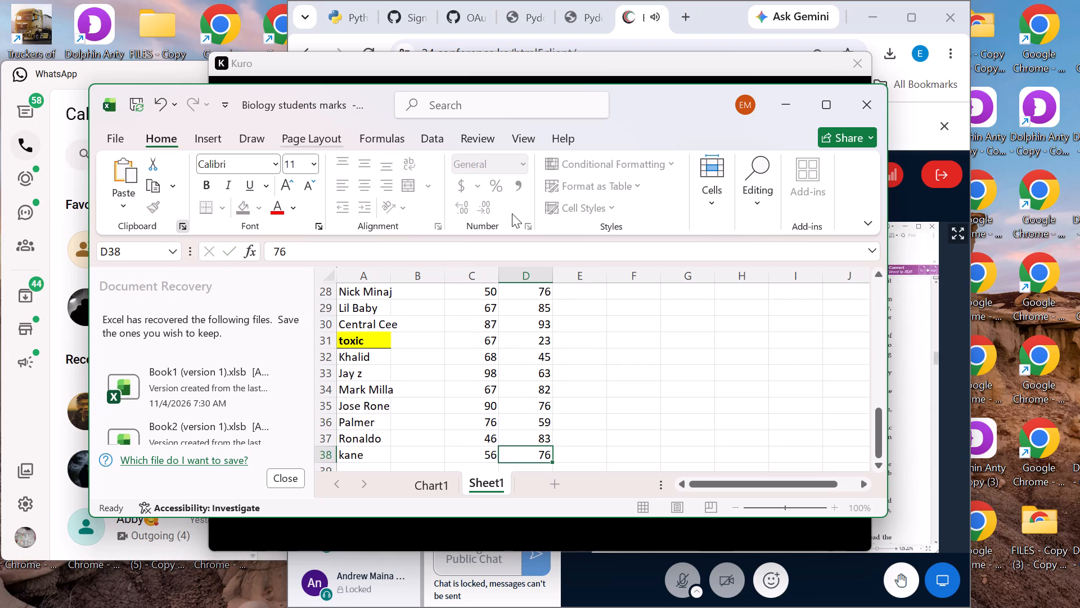
Continue column D below the last student with 85, 94, 843, 643 and 45 in cells D39 through D43.
{"action": "type", "text": "85"}
{"action": "key", "text": "Down"}
{"action": "type", "text": "94"}
{"action": "key", "text": "Down"}
{"action": "type", "text": "843"}
{"action": "key", "text": "Down"}
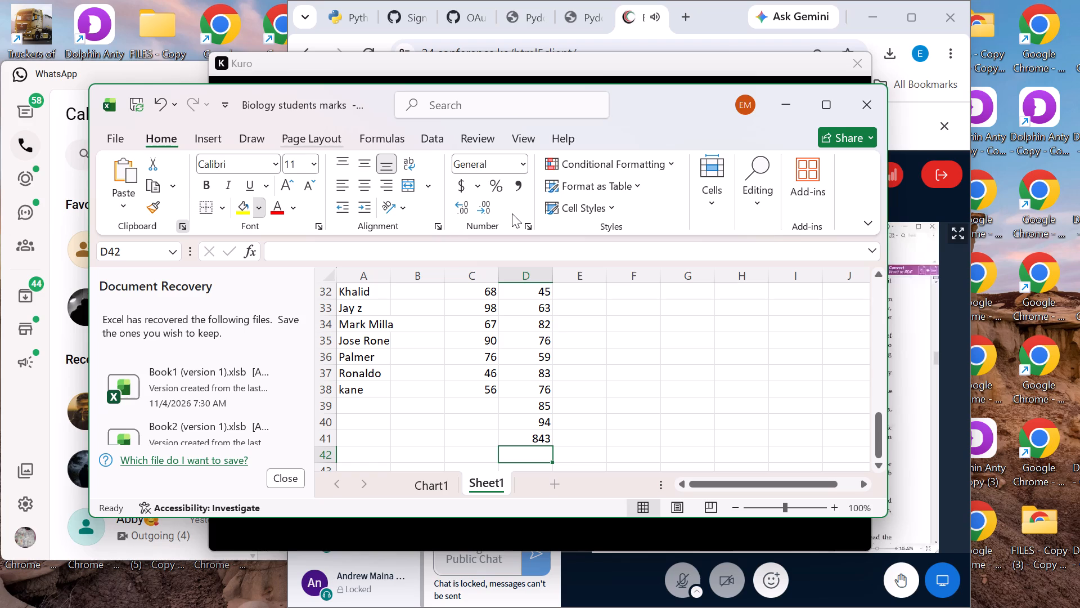
{"action": "type", "text": "643"}
{"action": "key", "text": "Down"}
{"action": "type", "text": "45"}
{"action": "key", "text": "Down"}
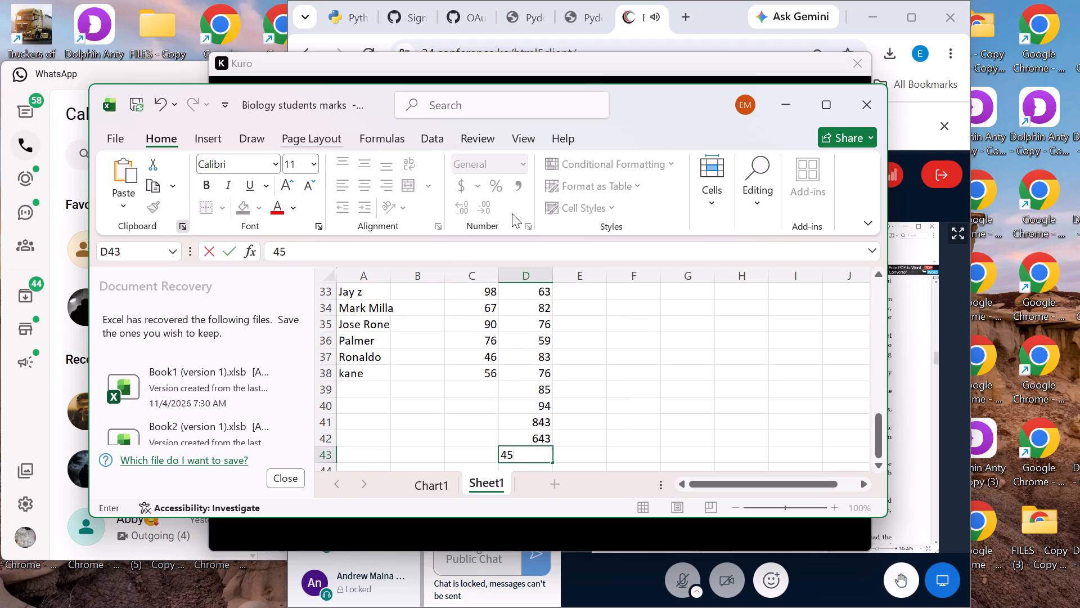
Enter the values 47, 59, 57 and 66 in cells D44 through D47.
{"action": "type", "text": "47"}
{"action": "key", "text": "Down"}
{"action": "type", "text": "59"}
{"action": "key", "text": "Down"}
{"action": "type", "text": "57"}
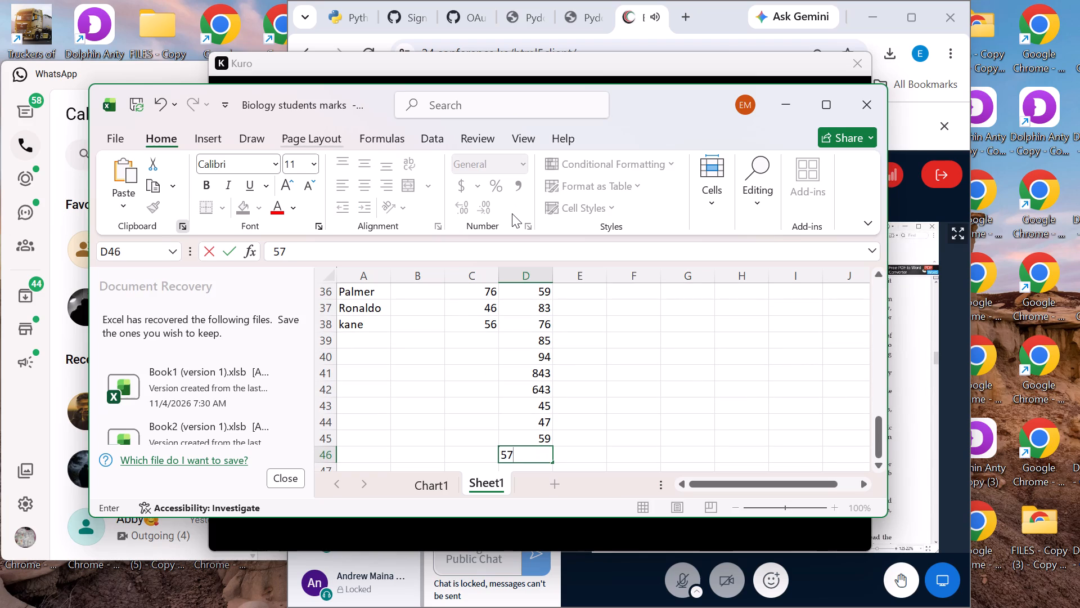
{"action": "key", "text": "Down"}
{"action": "type", "text": "66"}
{"action": "key", "text": "Down"}
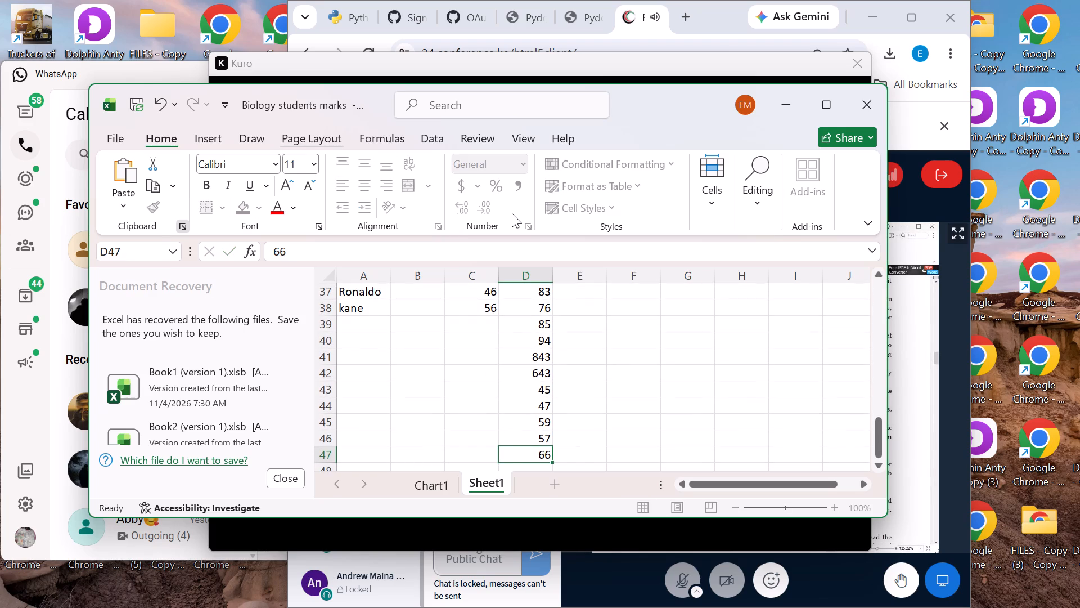
Enter the values 77, 89 and 84 in cells D48 through D50.
{"action": "type", "text": "77"}
{"action": "key", "text": "Down"}
{"action": "type", "text": "89"}
{"action": "key", "text": "Down"}
{"action": "type", "text": "84"}
{"action": "key", "text": "Down"}
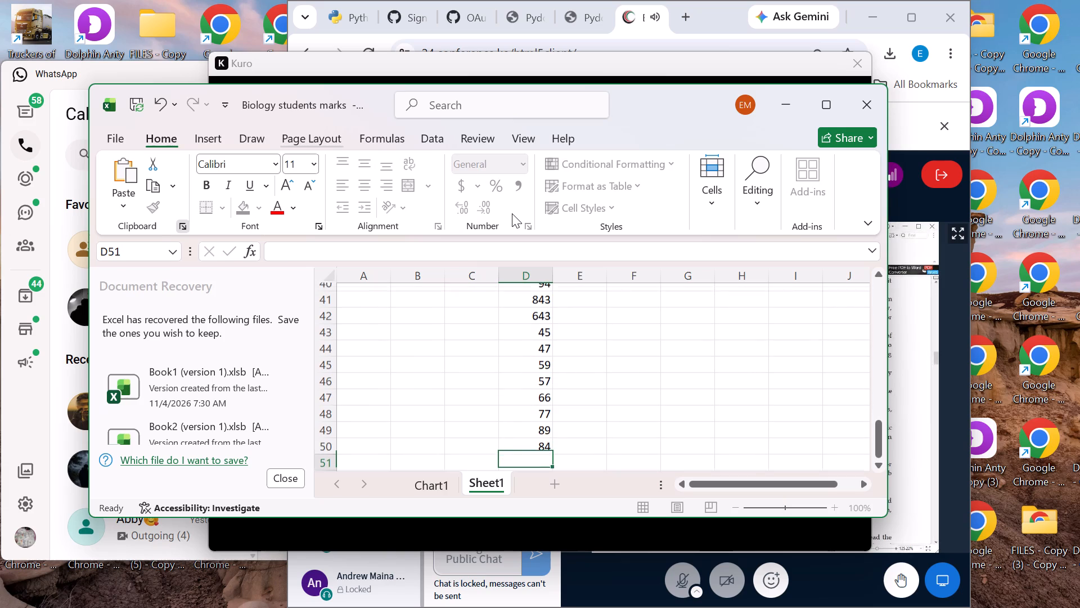
Enter the value 76 in cell D51.
{"action": "key", "text": "6"}
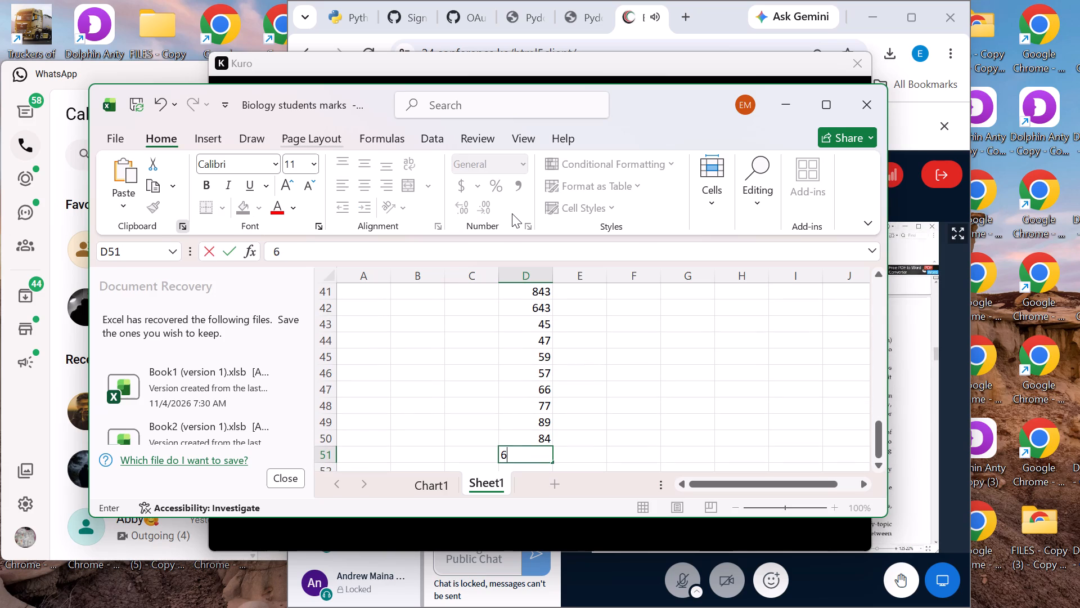
{"action": "key", "text": "Down"}
{"action": "key", "text": "3"}
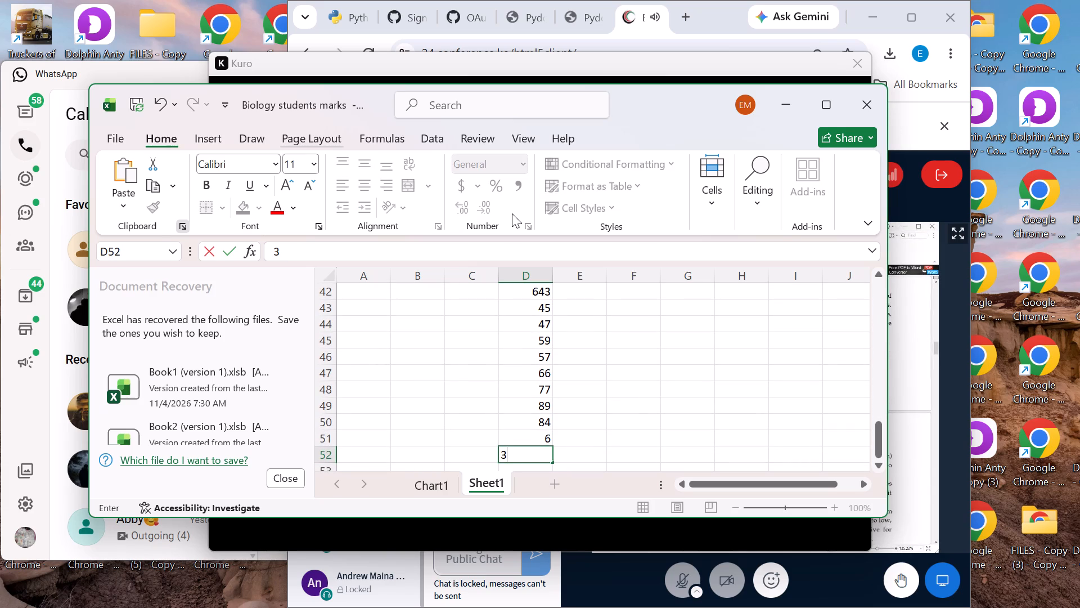
{"action": "key", "text": "BackSpace"}
{"action": "key", "text": "Up"}
{"action": "key", "text": "7"}
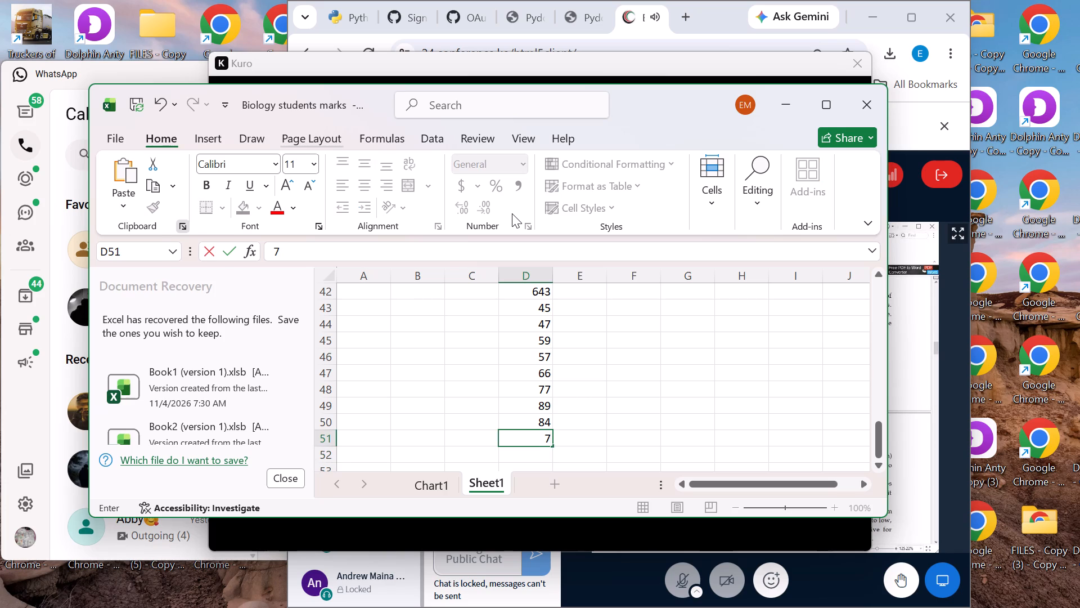
{"action": "key", "text": "6"}
{"action": "key", "text": "Down"}
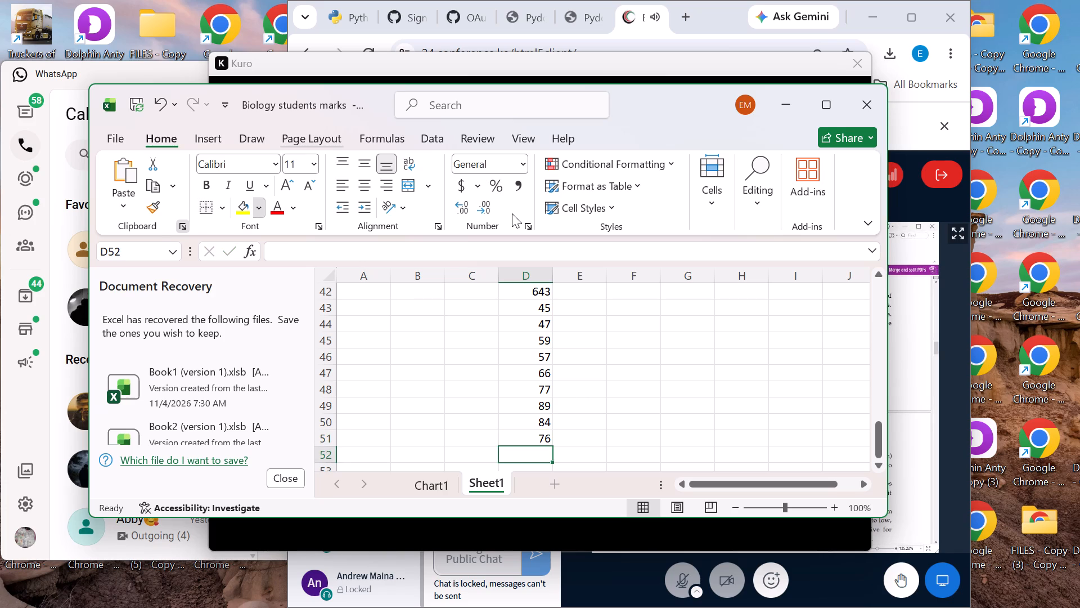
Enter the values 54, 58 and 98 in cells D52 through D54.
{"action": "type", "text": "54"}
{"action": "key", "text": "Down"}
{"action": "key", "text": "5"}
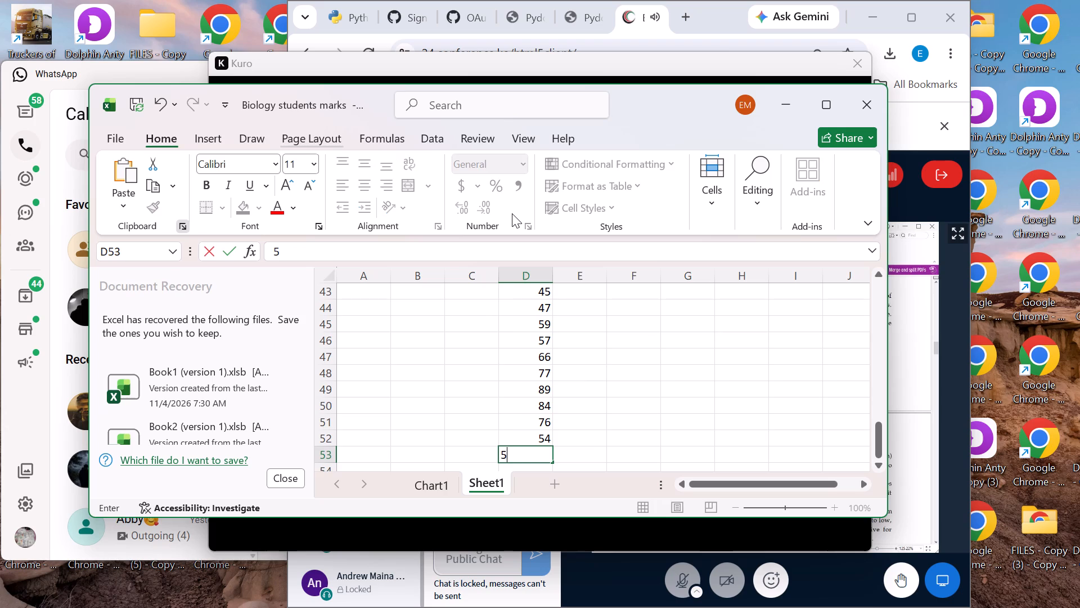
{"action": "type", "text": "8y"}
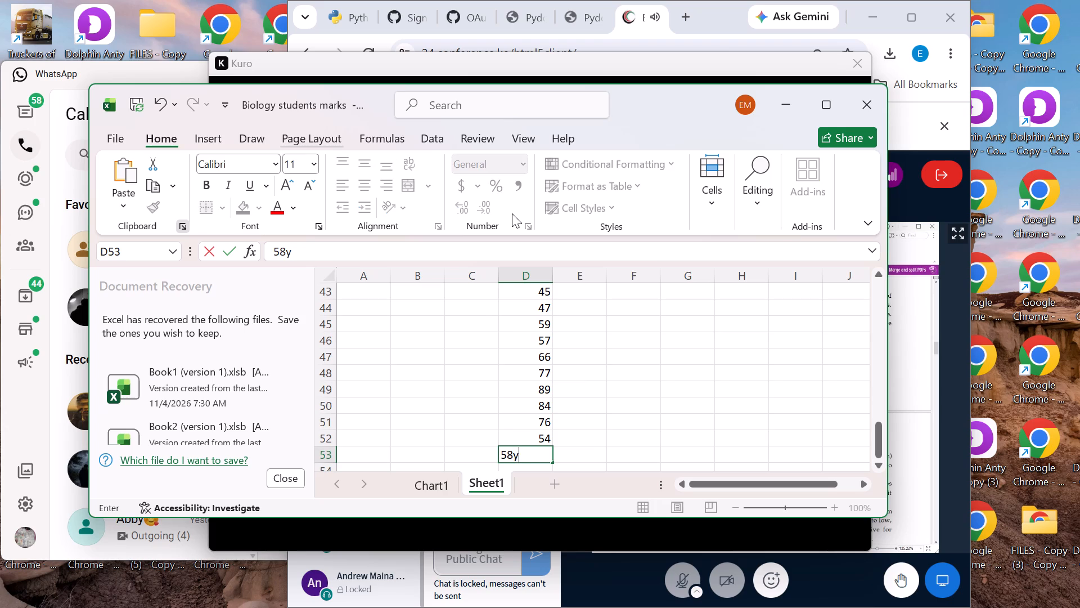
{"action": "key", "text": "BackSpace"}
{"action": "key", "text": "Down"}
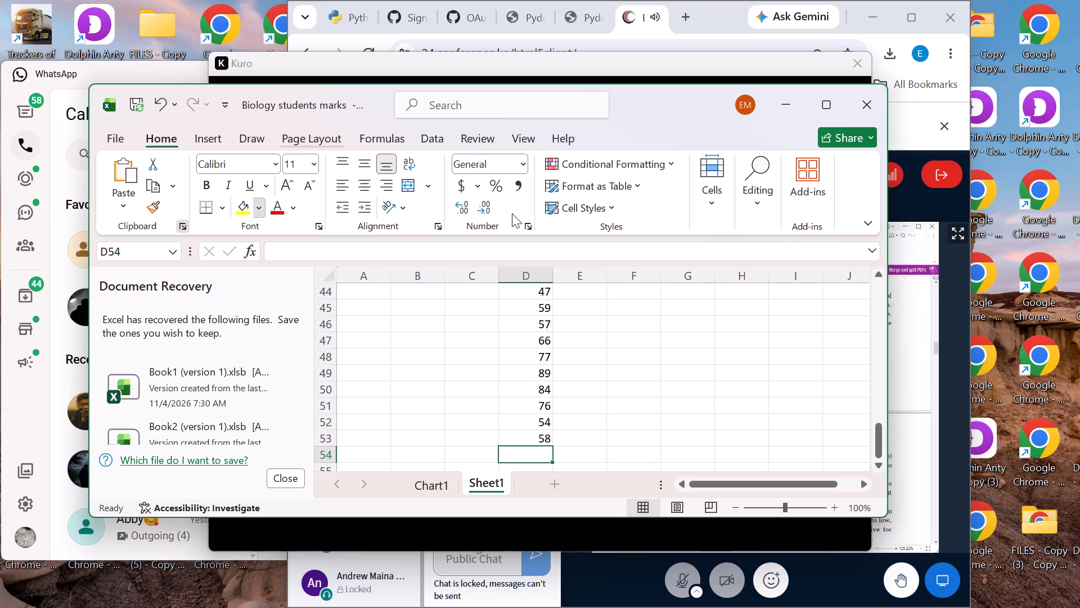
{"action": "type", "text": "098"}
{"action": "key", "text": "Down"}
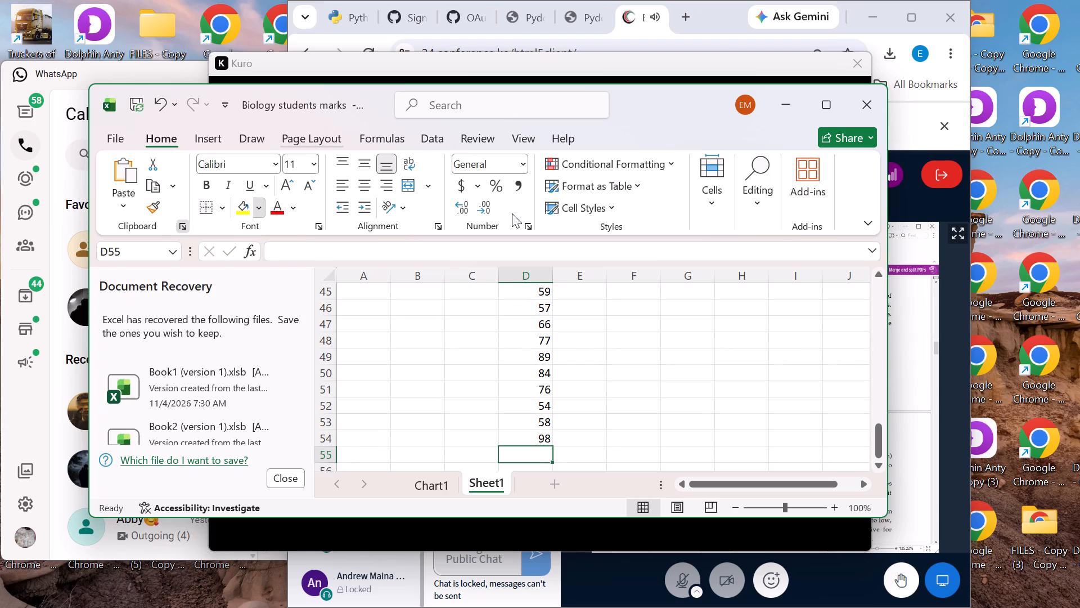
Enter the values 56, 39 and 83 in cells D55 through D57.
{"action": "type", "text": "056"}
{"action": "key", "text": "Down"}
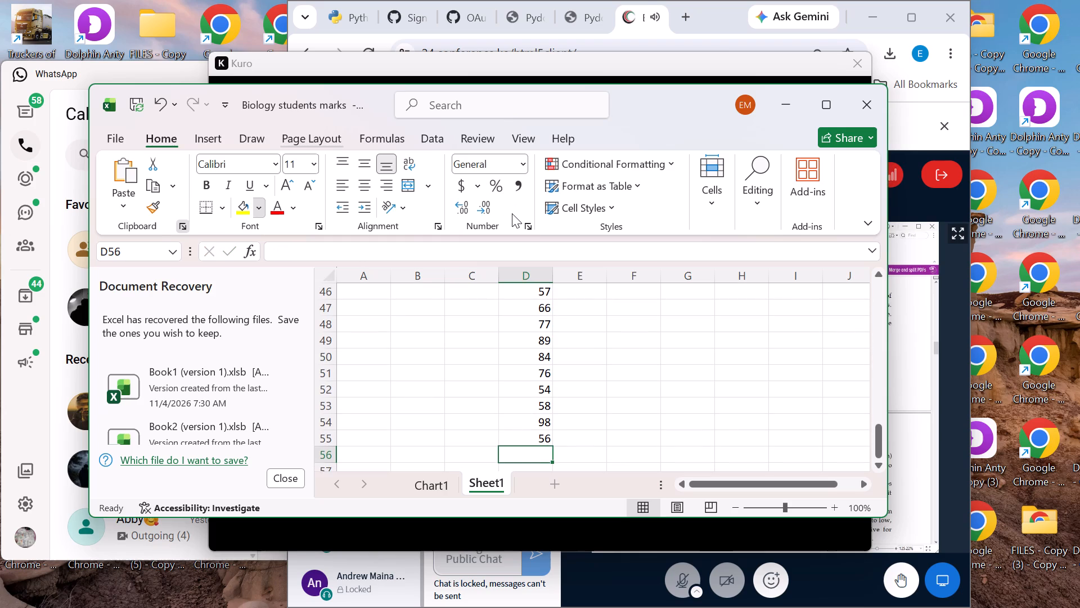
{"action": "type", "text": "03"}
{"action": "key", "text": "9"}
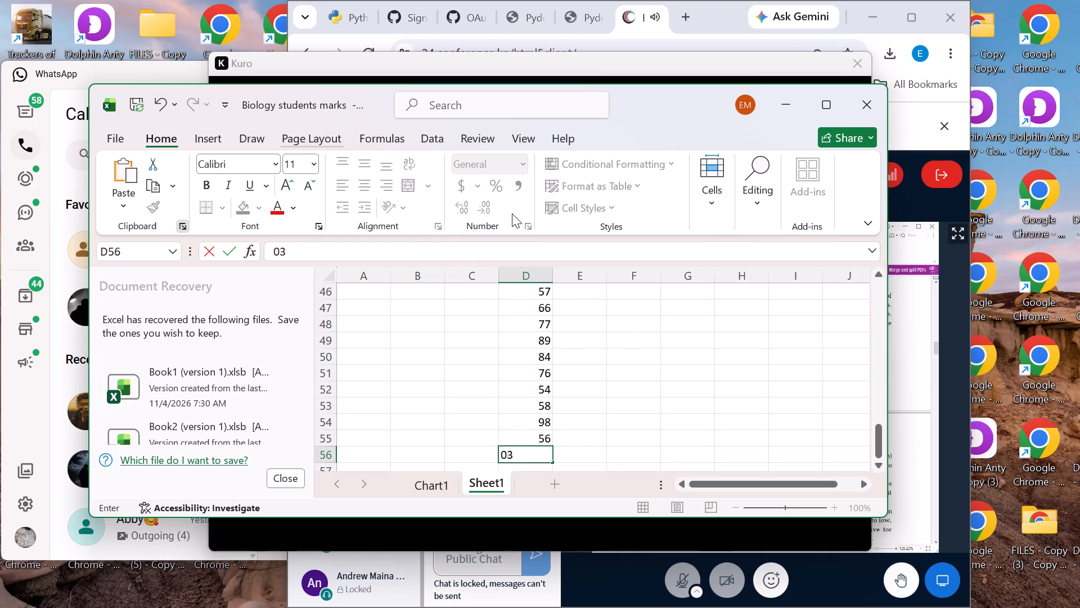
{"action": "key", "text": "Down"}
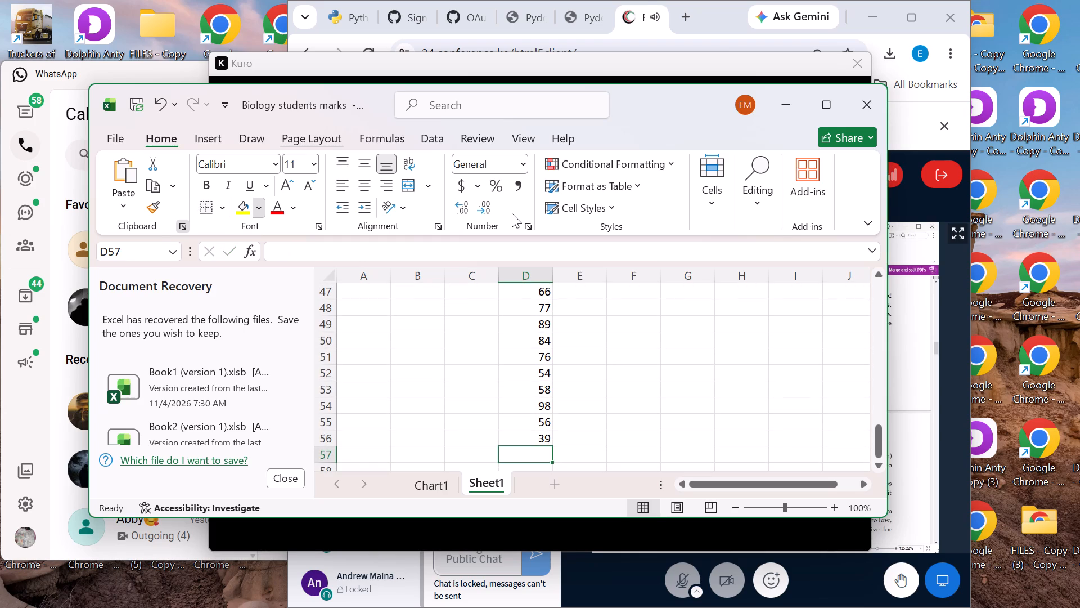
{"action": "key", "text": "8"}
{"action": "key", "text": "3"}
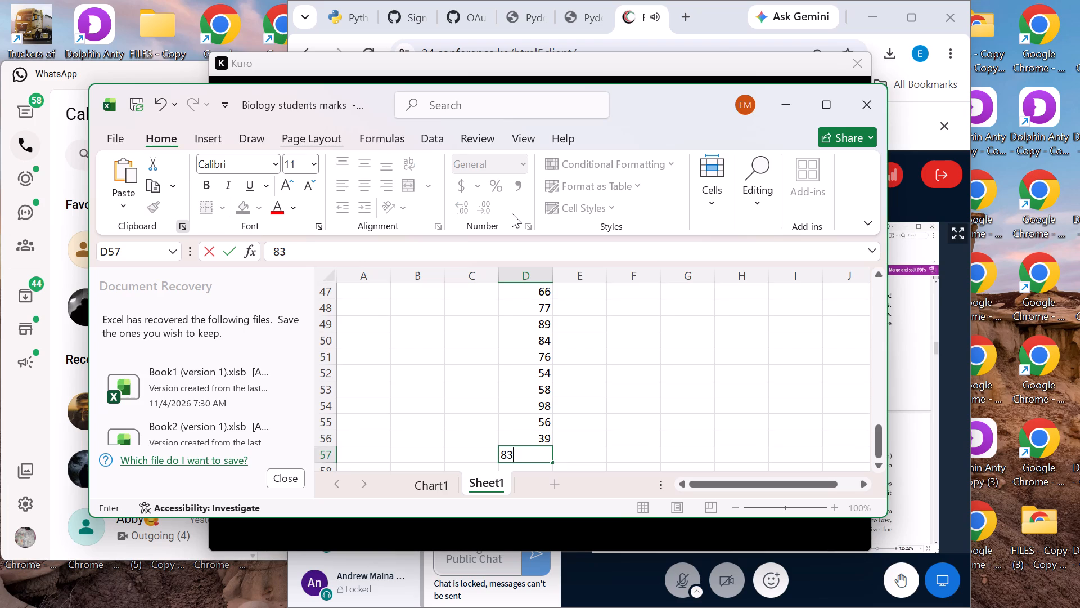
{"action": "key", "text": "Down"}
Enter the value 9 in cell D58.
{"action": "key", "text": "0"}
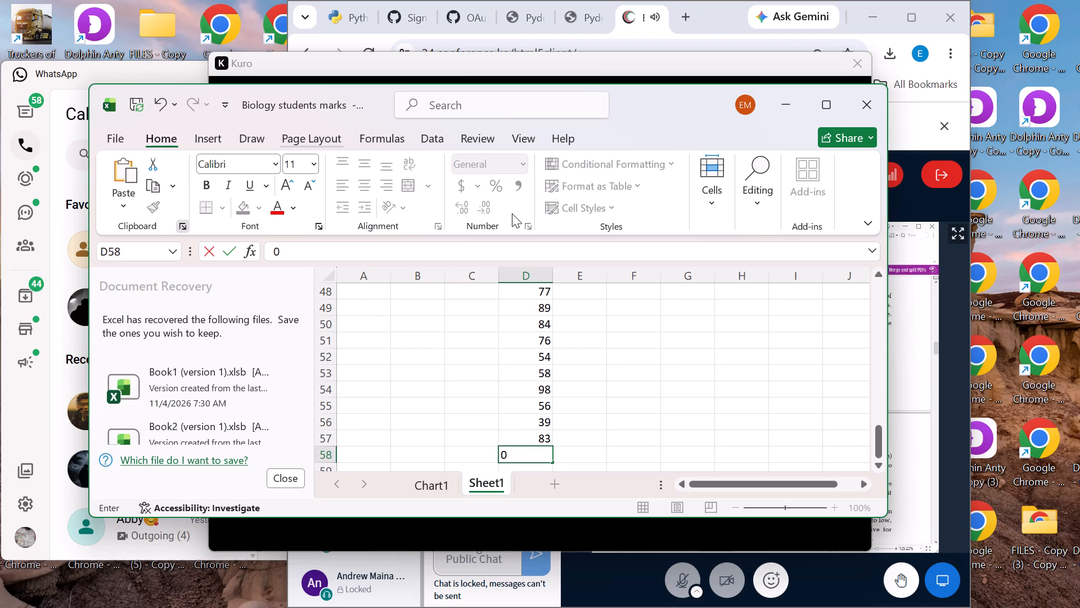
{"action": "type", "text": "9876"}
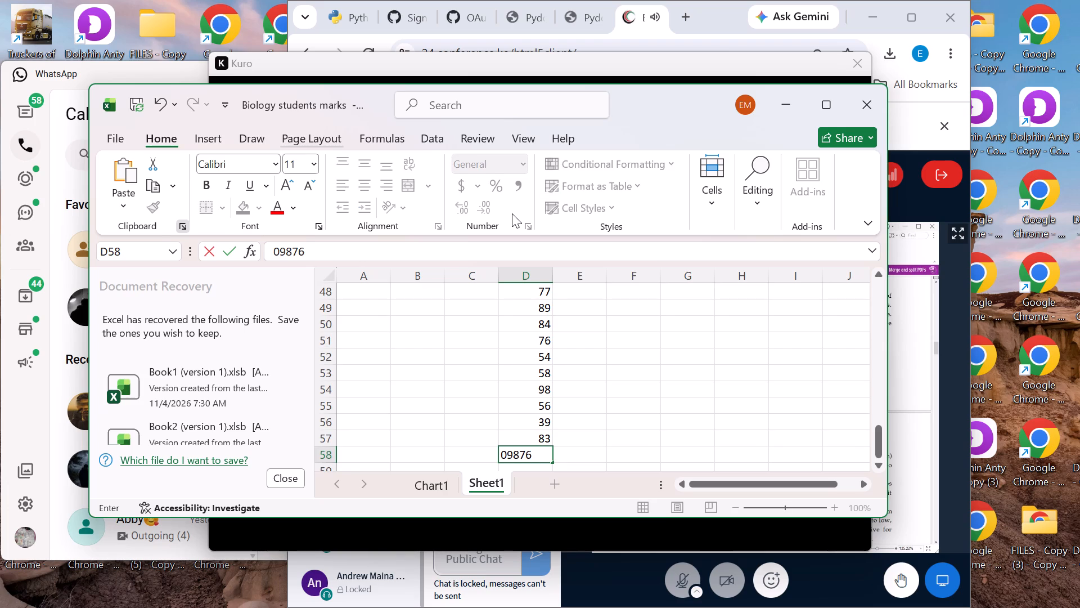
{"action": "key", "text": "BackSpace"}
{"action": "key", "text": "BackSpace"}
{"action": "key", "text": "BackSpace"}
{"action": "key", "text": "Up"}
Clear the out-of-range marks 843 and 643 from cells D41 and D42.
{"action": "key", "text": "Up"}
{"action": "key", "text": "Up"}
{"action": "key", "text": "Up"}
{"action": "key", "text": "Up"}
{"action": "key", "text": "Up"}
{"action": "key", "text": "Up"}
{"action": "key", "text": "Up"}
{"action": "key", "text": "Up"}
{"action": "key", "text": "Up"}
{"action": "key", "text": "Up"}
{"action": "key", "text": "Up"}
{"action": "key", "text": "Up"}
{"action": "key", "text": "Up"}
{"action": "key", "text": "Up"}
{"action": "key", "text": "Up"}
{"action": "key", "text": "Up"}
{"action": "key", "text": "Up"}
{"action": "key", "text": "Up"}
{"action": "key", "text": "Up"}
{"action": "key", "text": "Up"}
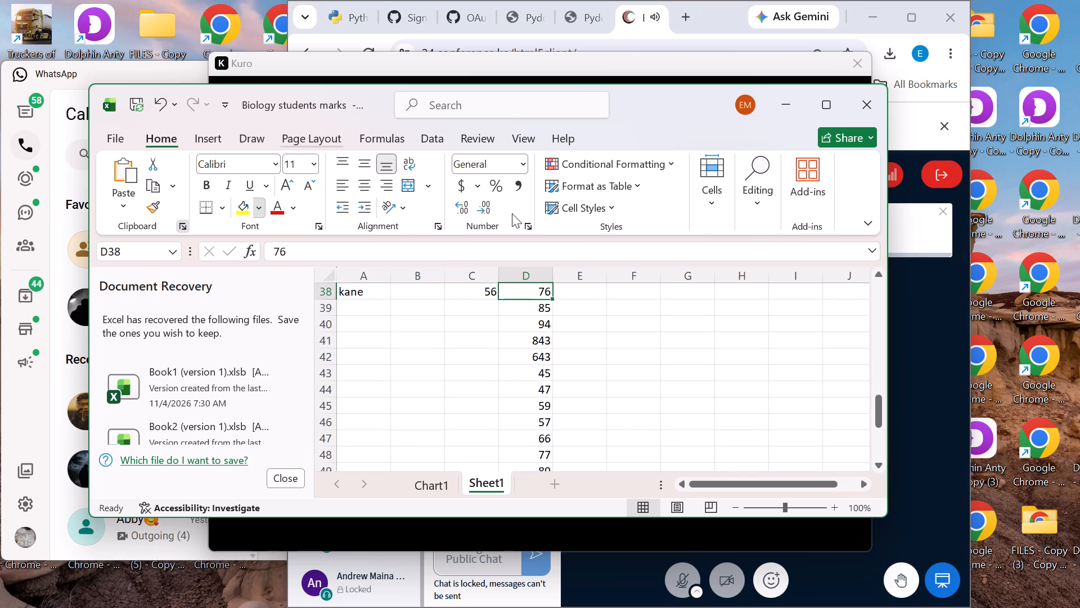
{"action": "left_click", "coordinate": [546, 345]}
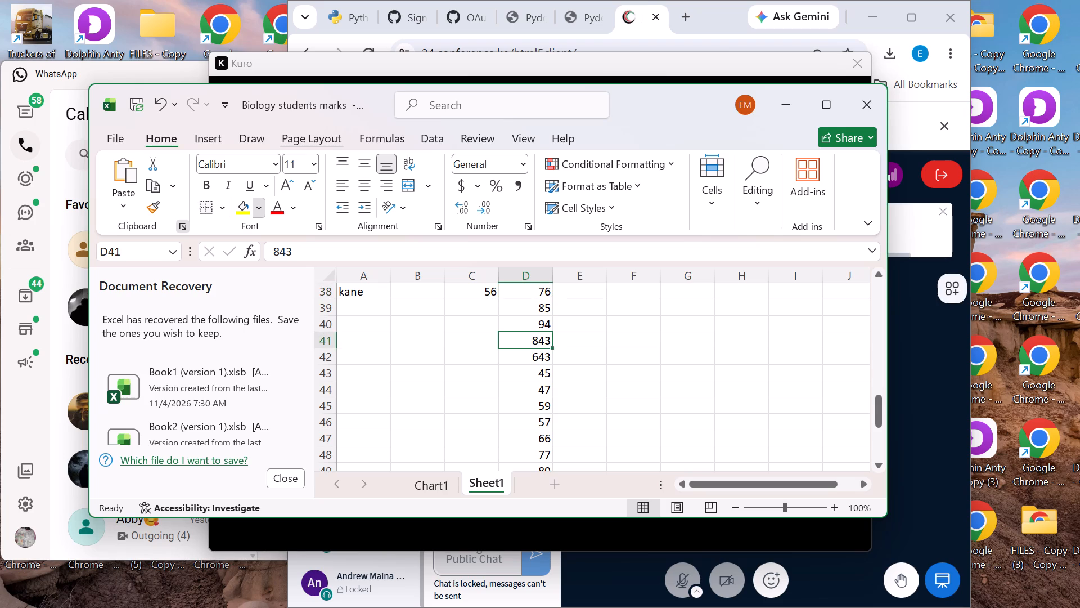
{"action": "key", "text": "BackSpace"}
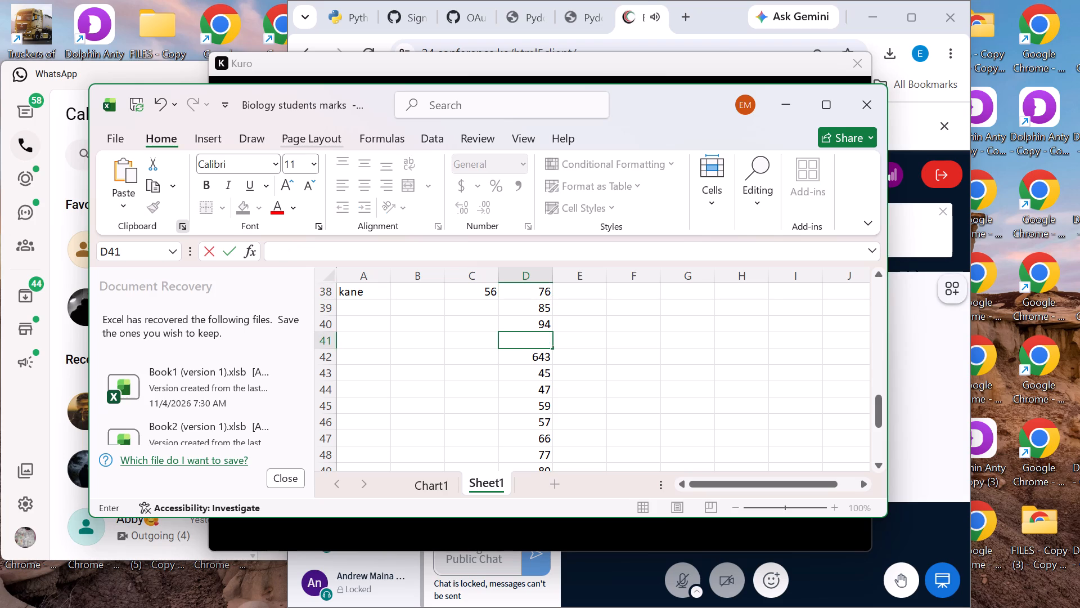
{"action": "left_click", "coordinate": [547, 357]}
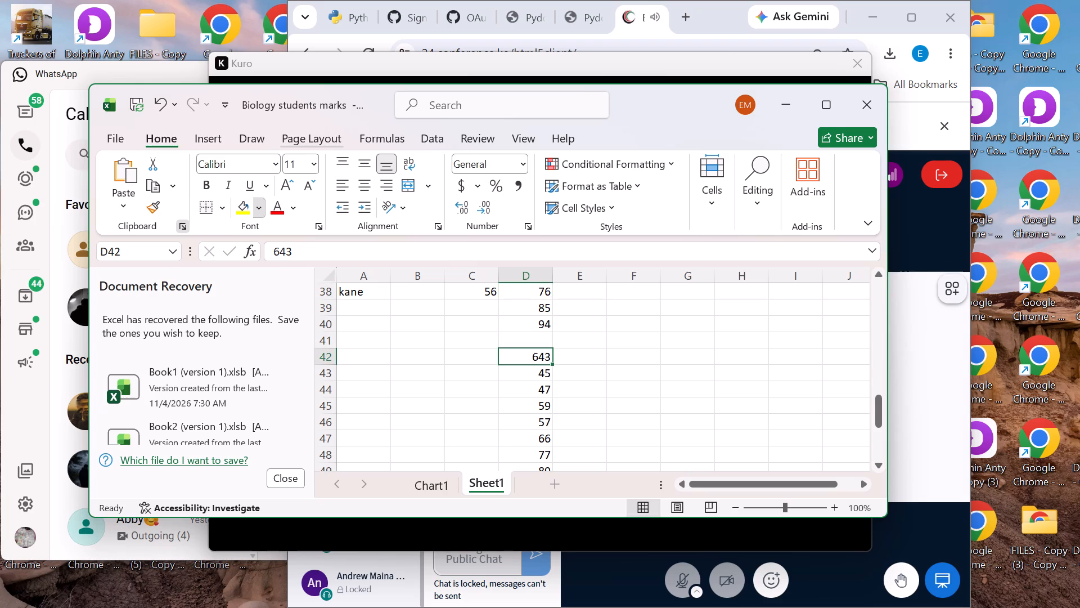
{"action": "key", "text": "BackSpace"}
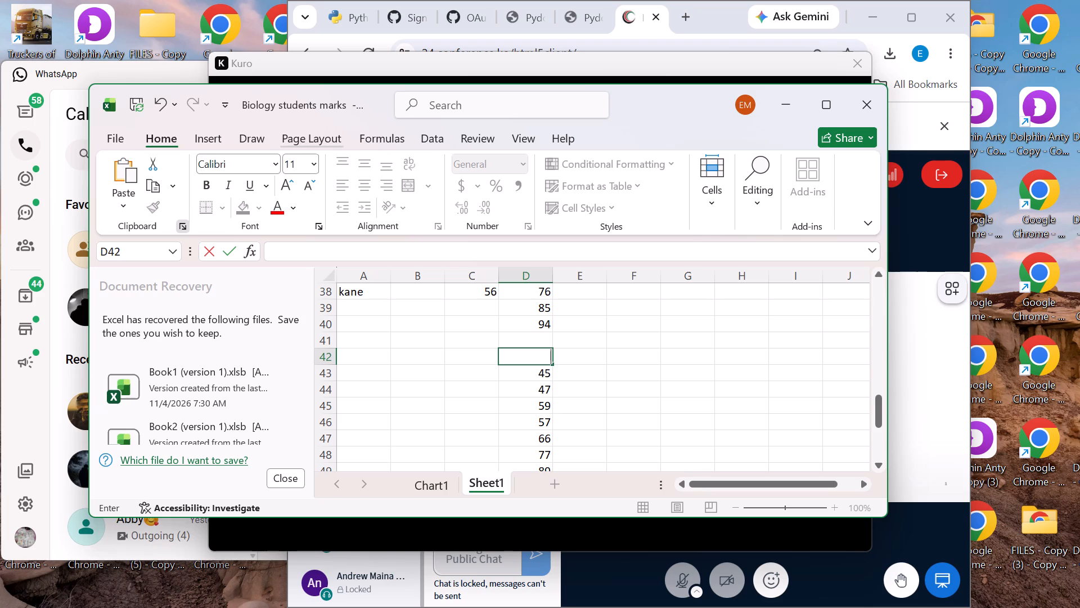
Fill the value 45 from cell D43 down through cell D58.
{"action": "left_click_drag", "start_coordinate": [559, 371], "coordinate": [542, 370]}
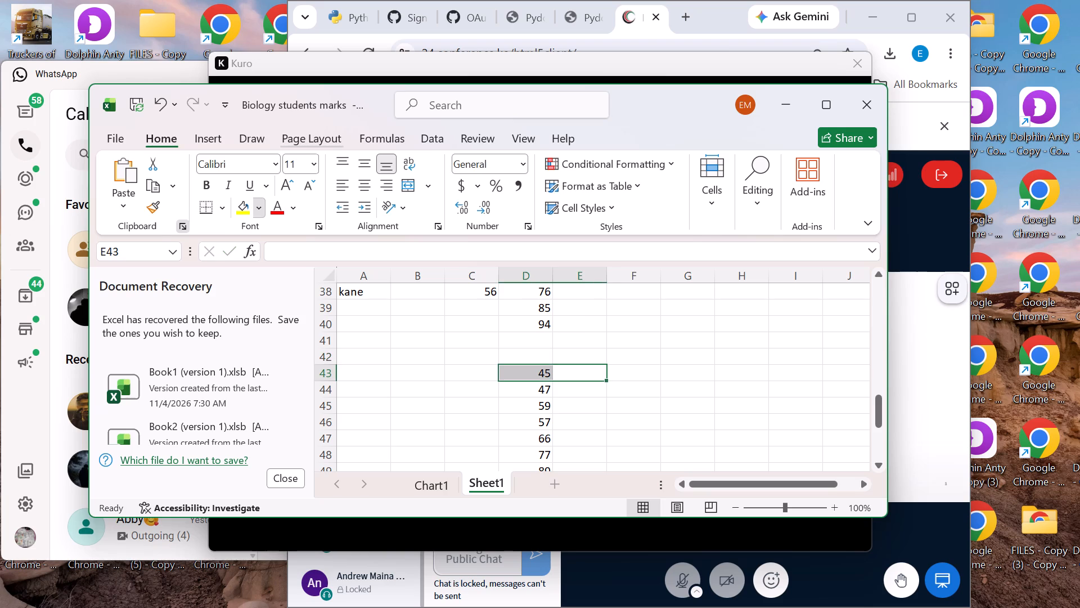
{"action": "left_click", "coordinate": [542, 370]}
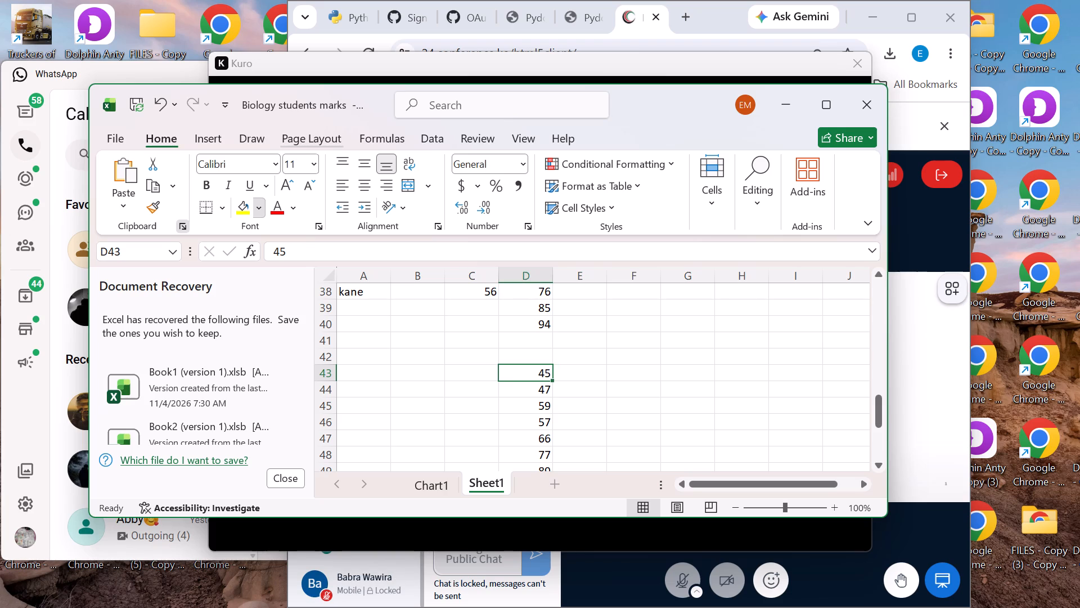
{"action": "left_click_drag", "start_coordinate": [551, 379], "coordinate": [561, 487]}
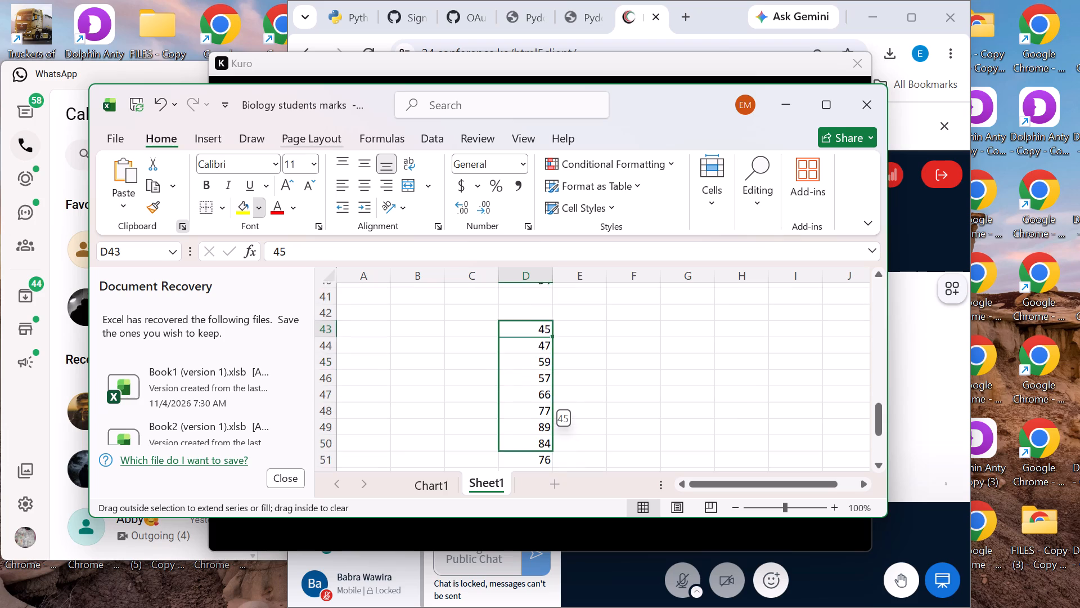
{"action": "left_click_drag", "start_coordinate": [561, 487], "coordinate": [551, 400]}
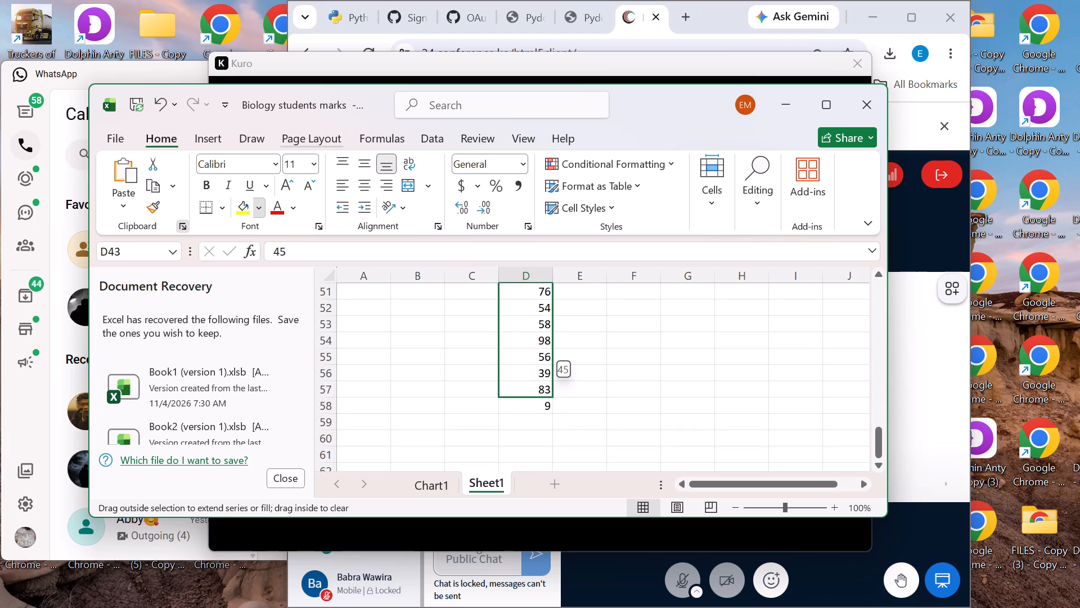
{"action": "left_click_drag", "start_coordinate": [551, 400], "coordinate": [552, 415]}
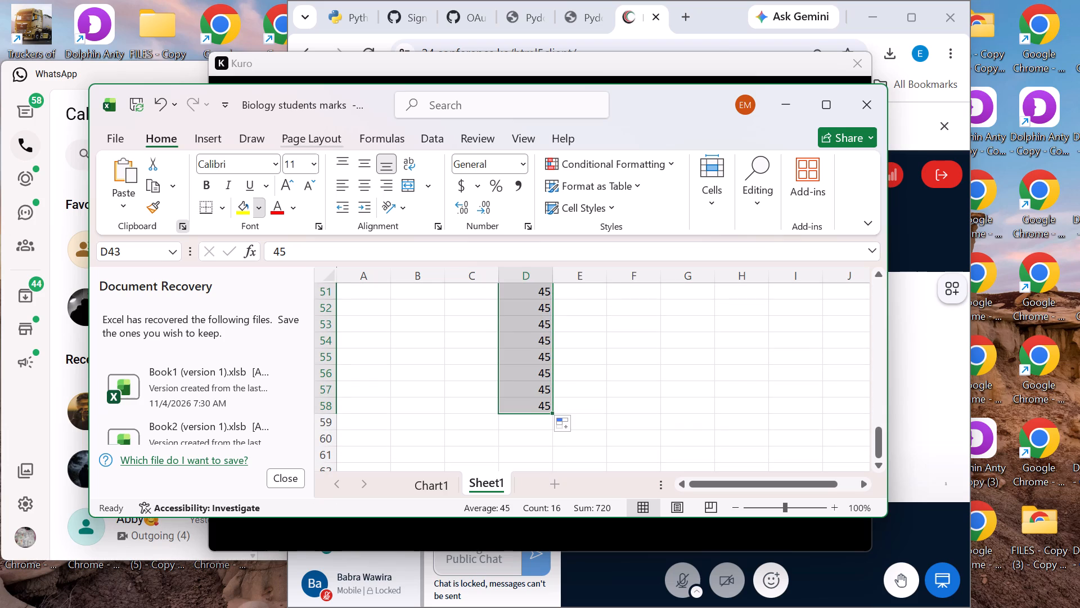
{"action": "left_click", "coordinate": [552, 415]}
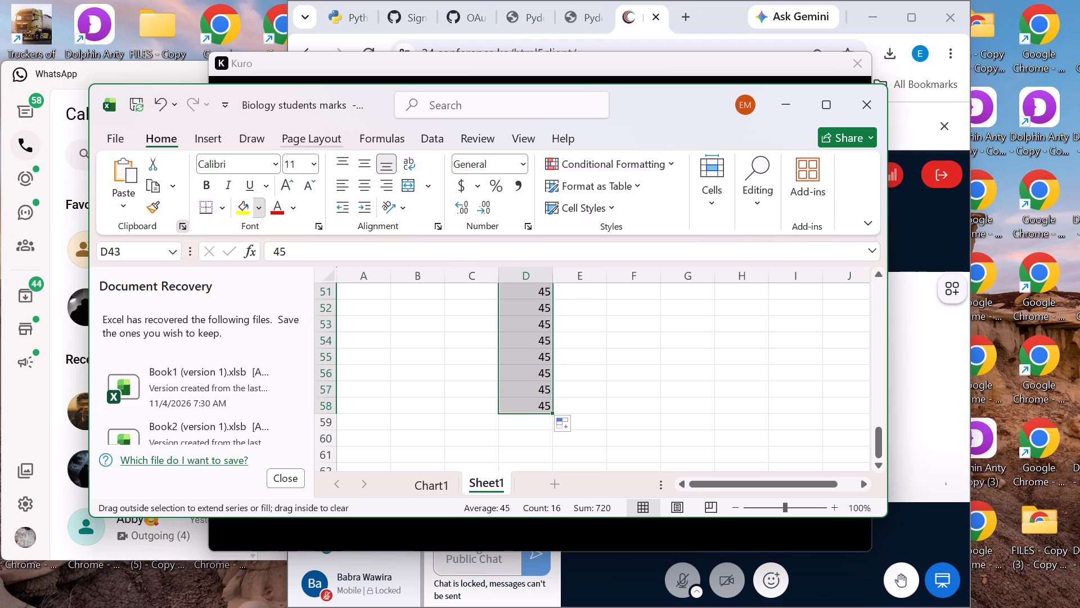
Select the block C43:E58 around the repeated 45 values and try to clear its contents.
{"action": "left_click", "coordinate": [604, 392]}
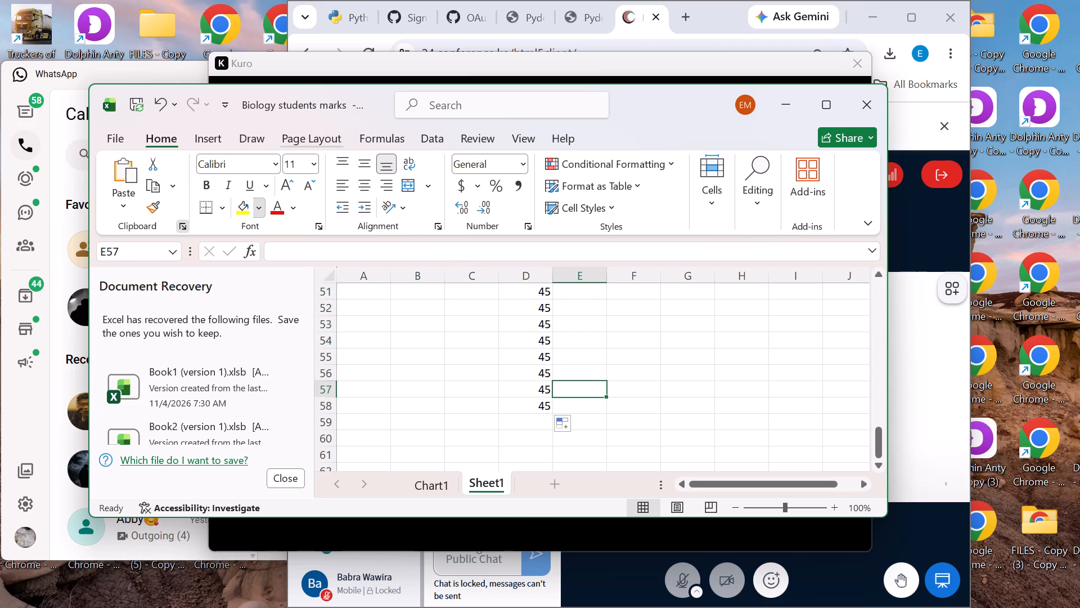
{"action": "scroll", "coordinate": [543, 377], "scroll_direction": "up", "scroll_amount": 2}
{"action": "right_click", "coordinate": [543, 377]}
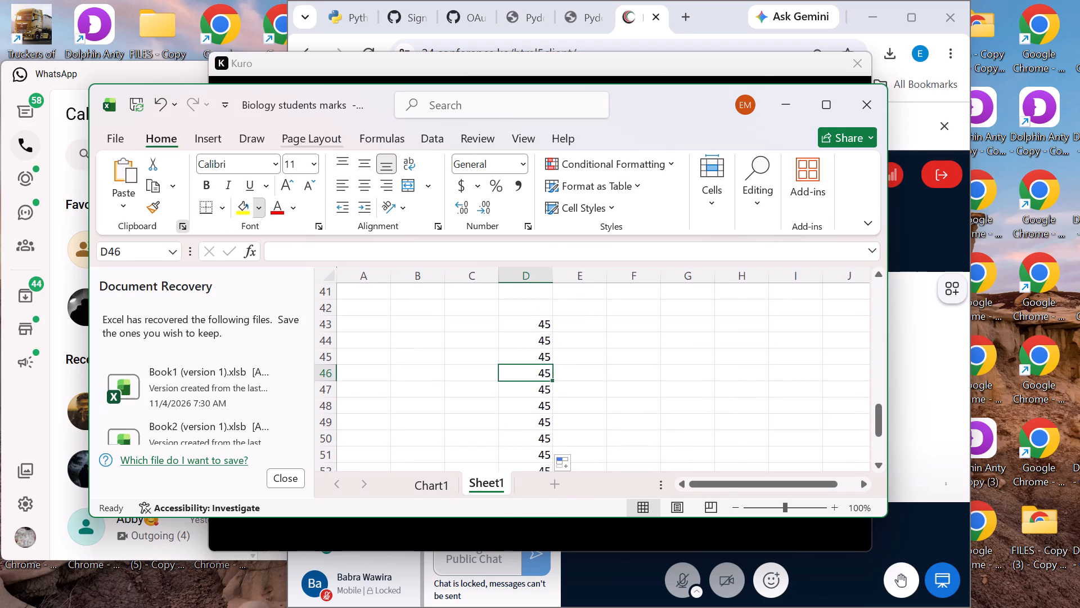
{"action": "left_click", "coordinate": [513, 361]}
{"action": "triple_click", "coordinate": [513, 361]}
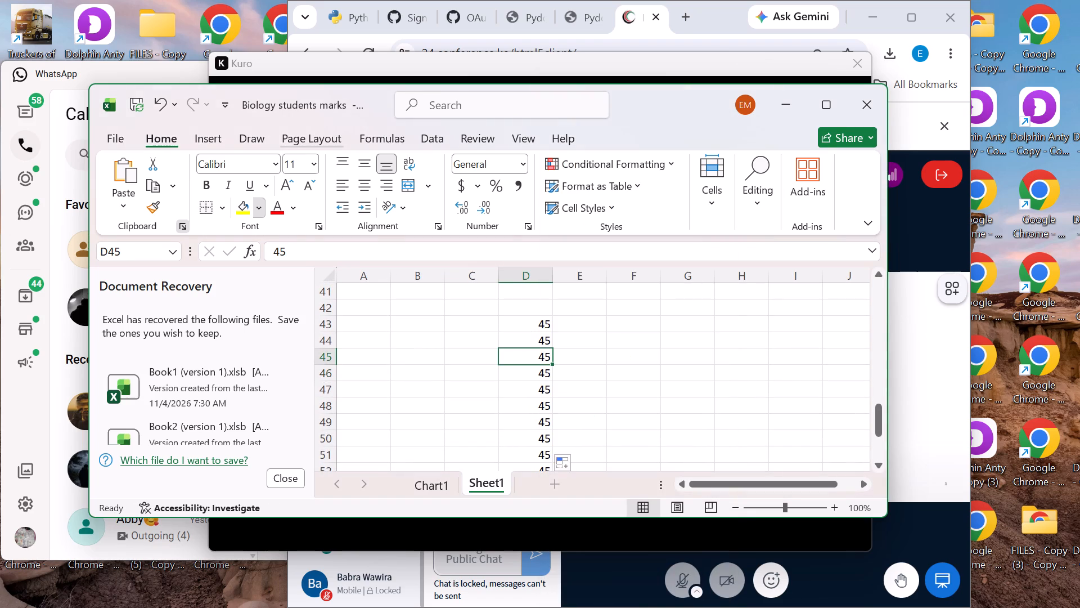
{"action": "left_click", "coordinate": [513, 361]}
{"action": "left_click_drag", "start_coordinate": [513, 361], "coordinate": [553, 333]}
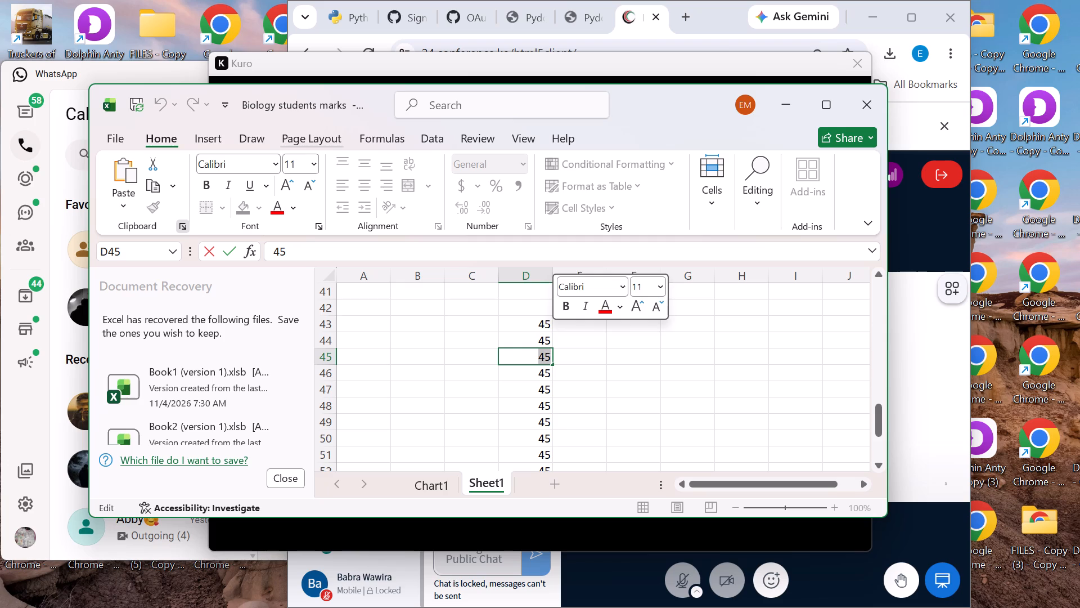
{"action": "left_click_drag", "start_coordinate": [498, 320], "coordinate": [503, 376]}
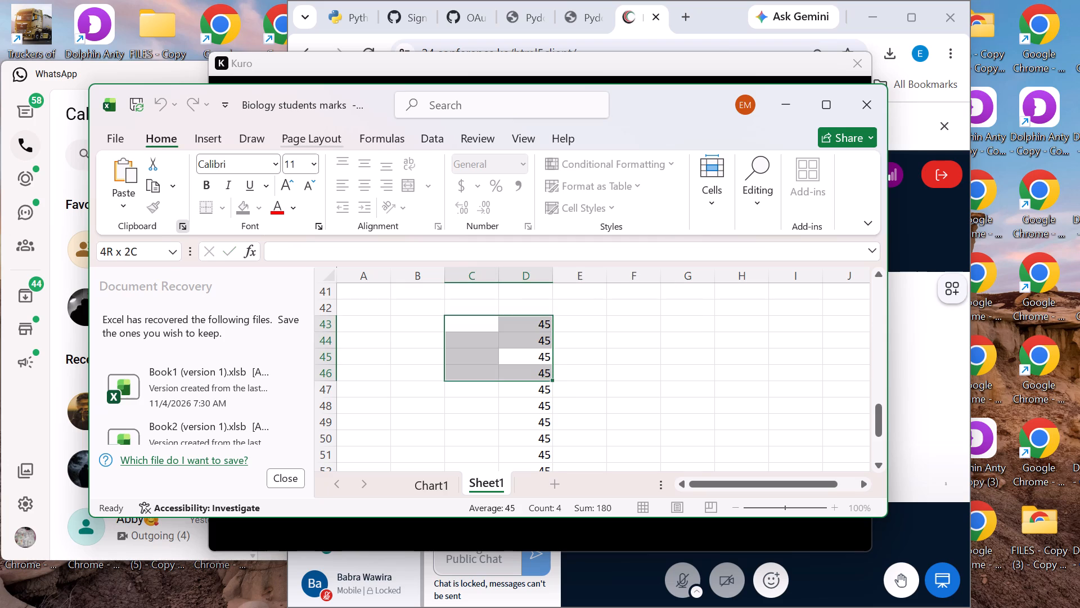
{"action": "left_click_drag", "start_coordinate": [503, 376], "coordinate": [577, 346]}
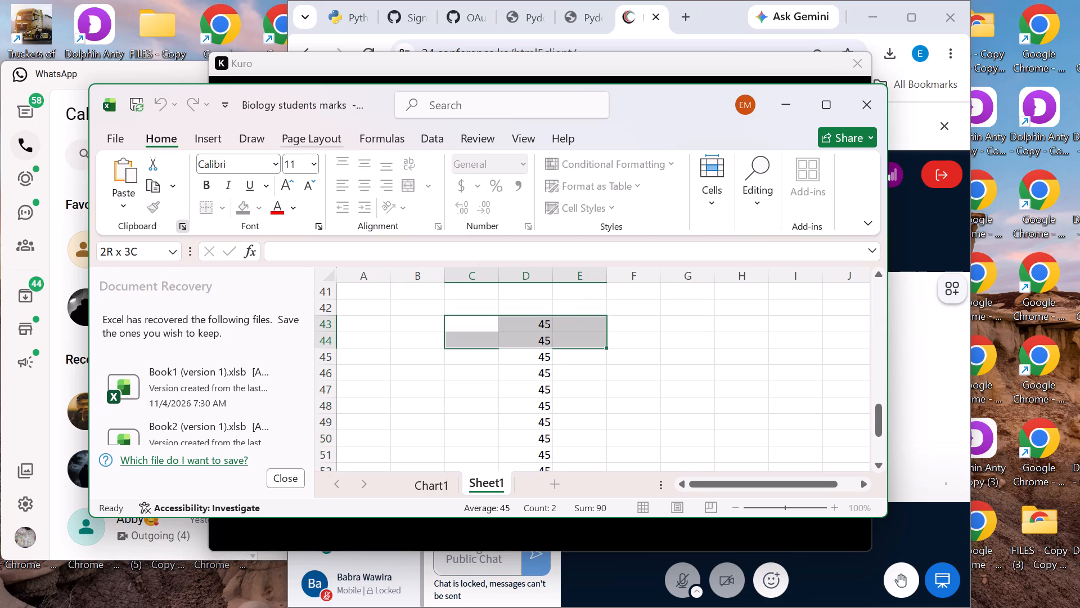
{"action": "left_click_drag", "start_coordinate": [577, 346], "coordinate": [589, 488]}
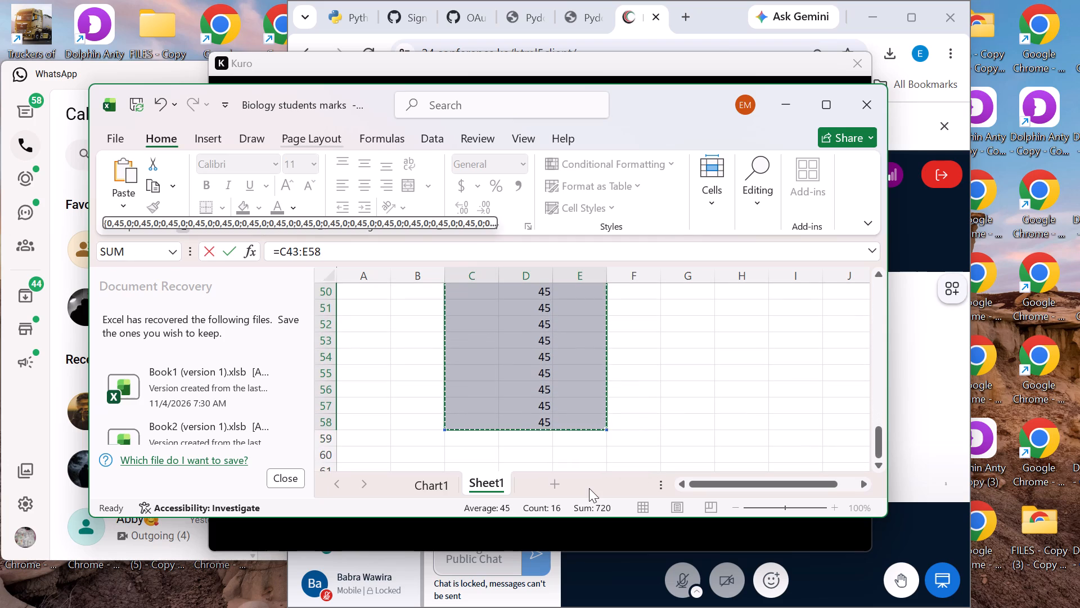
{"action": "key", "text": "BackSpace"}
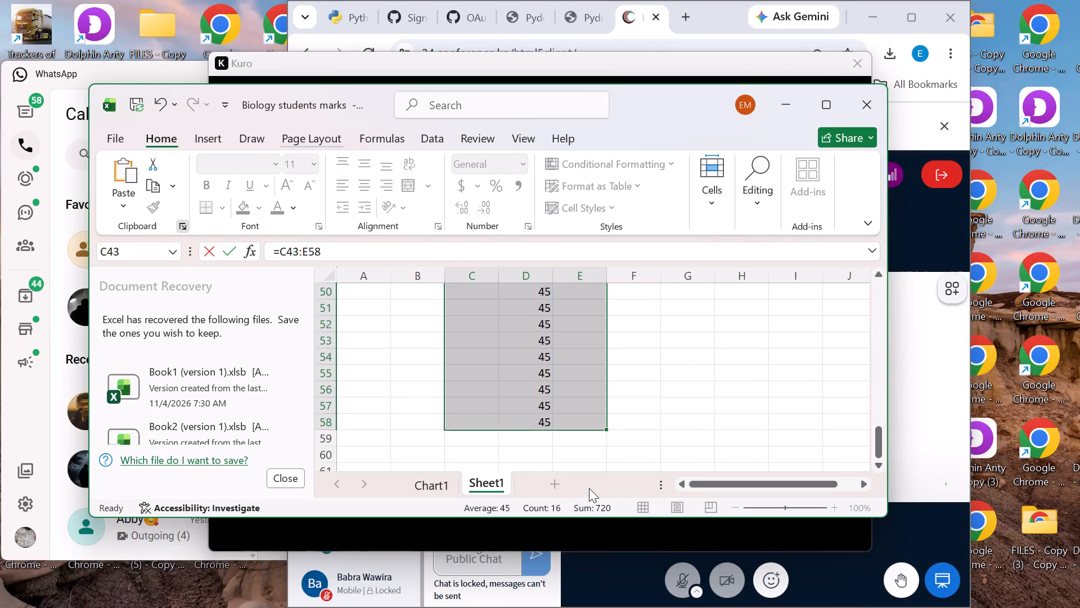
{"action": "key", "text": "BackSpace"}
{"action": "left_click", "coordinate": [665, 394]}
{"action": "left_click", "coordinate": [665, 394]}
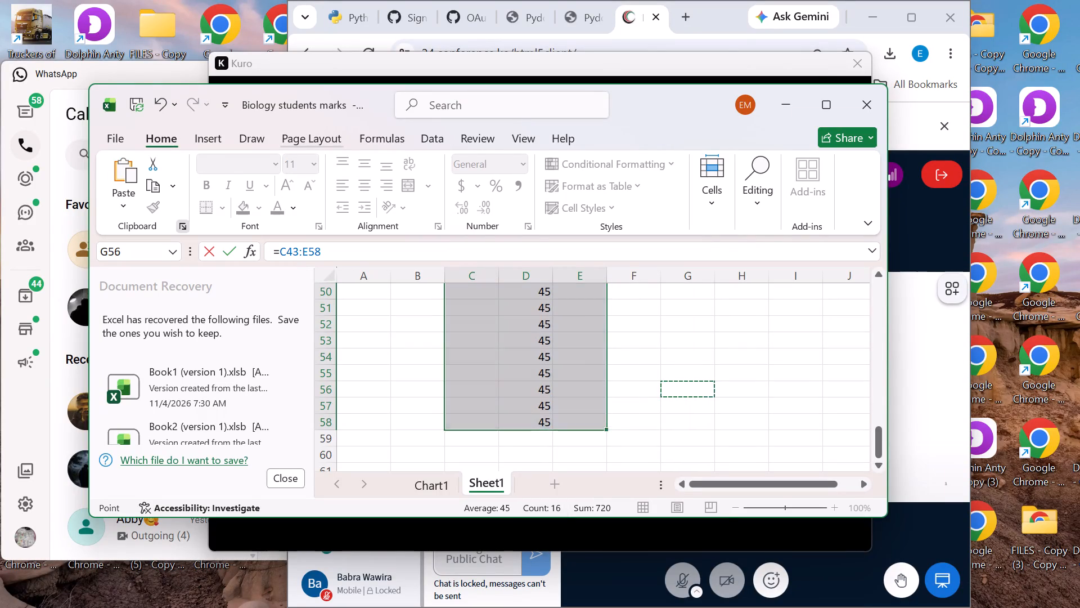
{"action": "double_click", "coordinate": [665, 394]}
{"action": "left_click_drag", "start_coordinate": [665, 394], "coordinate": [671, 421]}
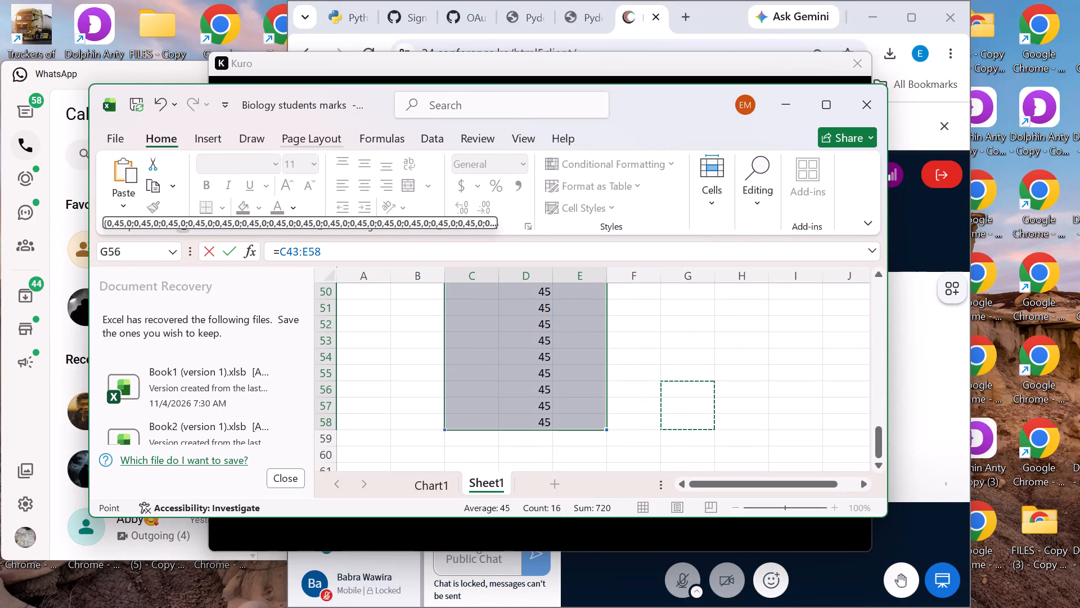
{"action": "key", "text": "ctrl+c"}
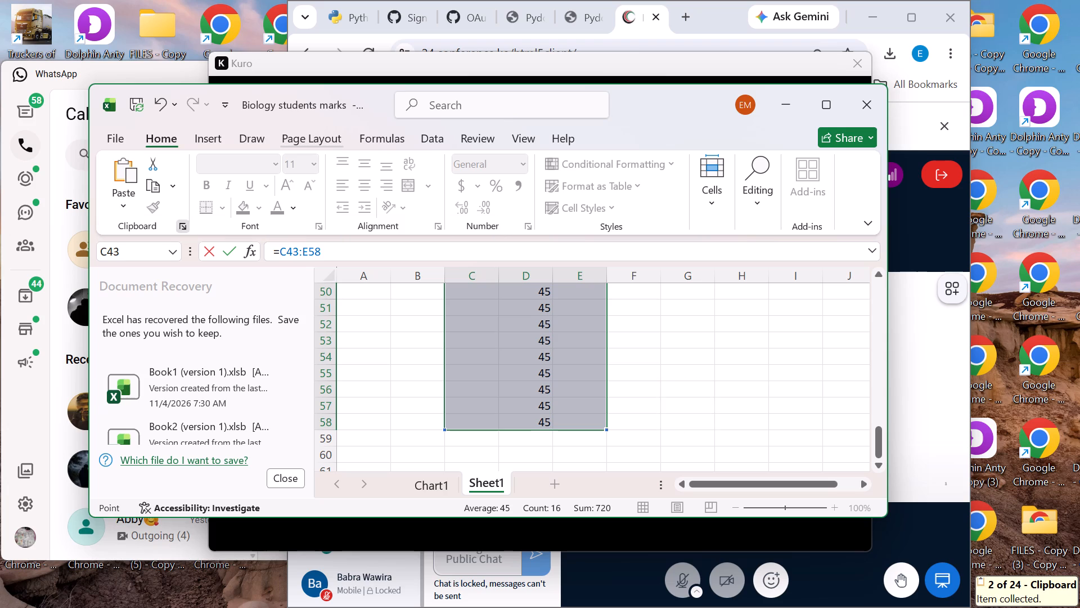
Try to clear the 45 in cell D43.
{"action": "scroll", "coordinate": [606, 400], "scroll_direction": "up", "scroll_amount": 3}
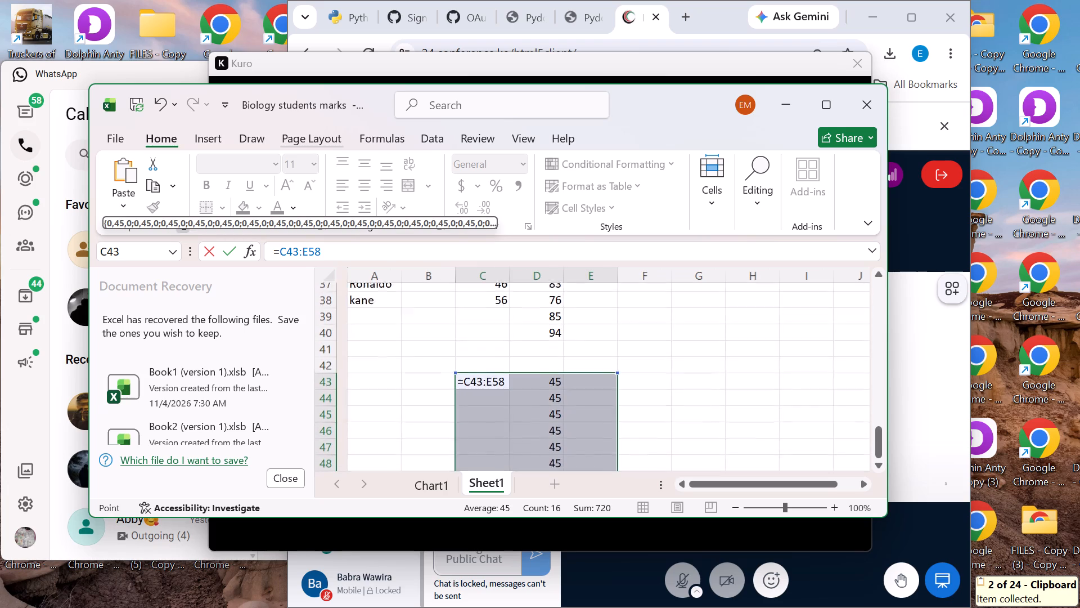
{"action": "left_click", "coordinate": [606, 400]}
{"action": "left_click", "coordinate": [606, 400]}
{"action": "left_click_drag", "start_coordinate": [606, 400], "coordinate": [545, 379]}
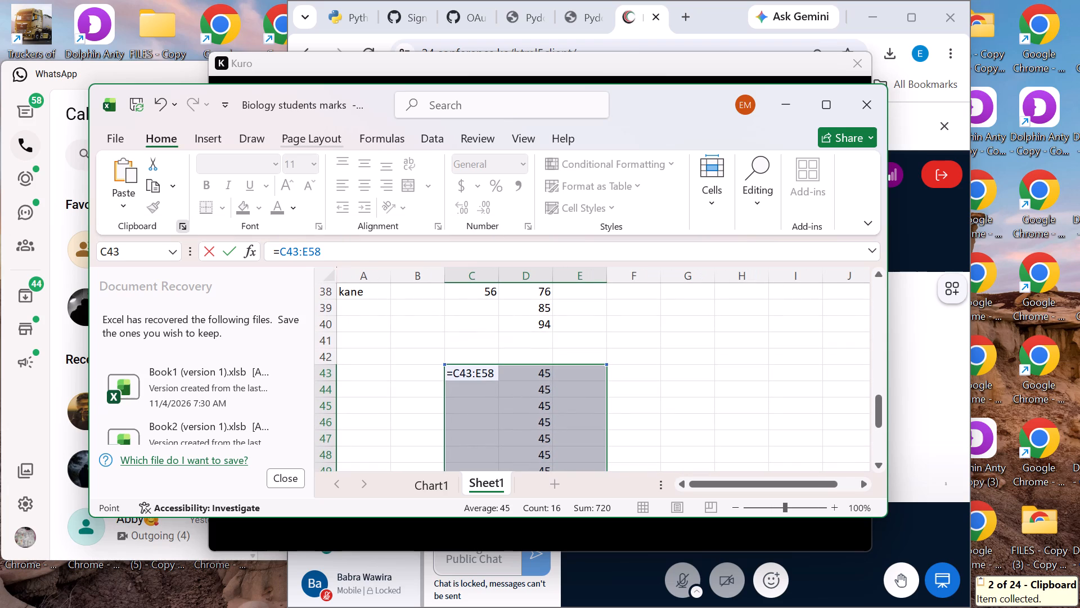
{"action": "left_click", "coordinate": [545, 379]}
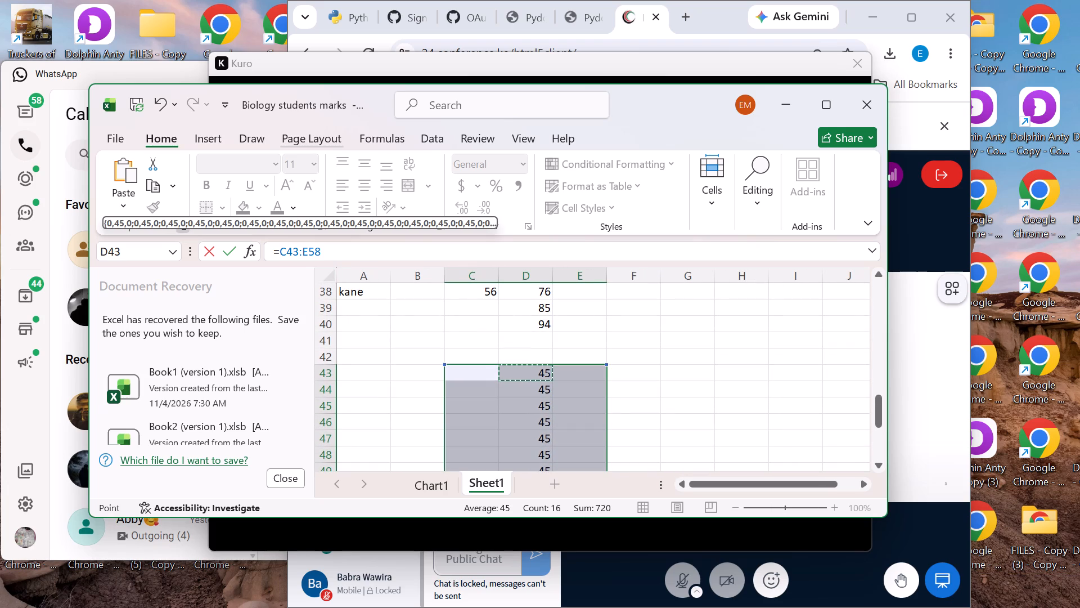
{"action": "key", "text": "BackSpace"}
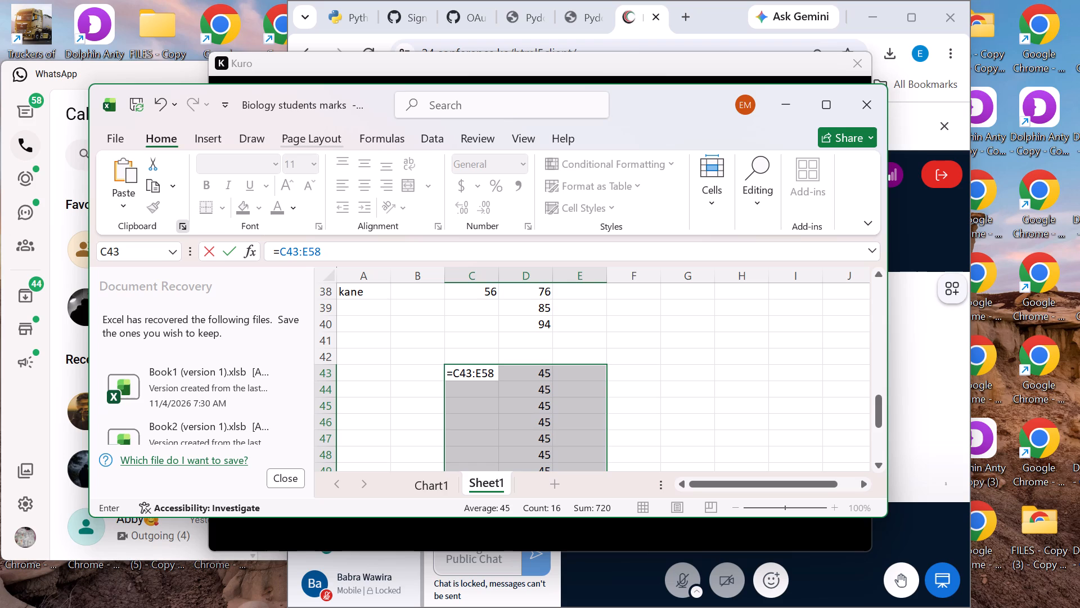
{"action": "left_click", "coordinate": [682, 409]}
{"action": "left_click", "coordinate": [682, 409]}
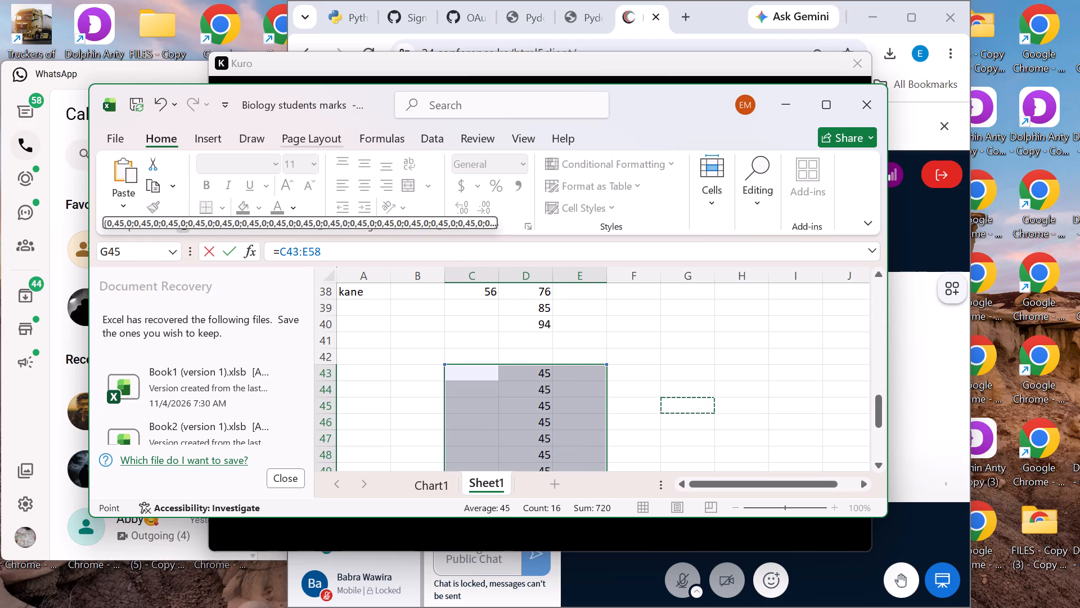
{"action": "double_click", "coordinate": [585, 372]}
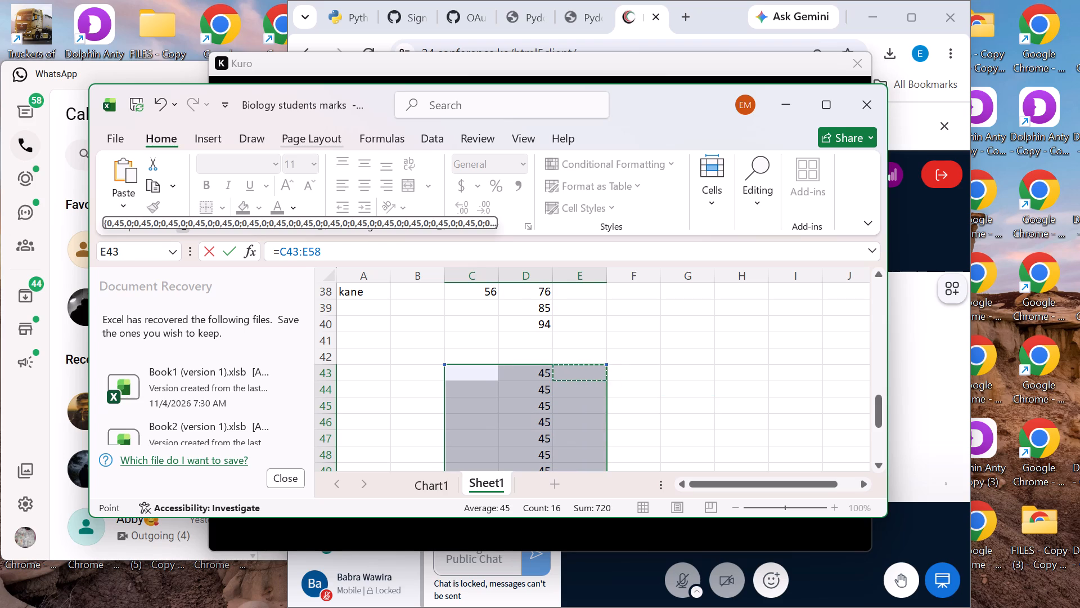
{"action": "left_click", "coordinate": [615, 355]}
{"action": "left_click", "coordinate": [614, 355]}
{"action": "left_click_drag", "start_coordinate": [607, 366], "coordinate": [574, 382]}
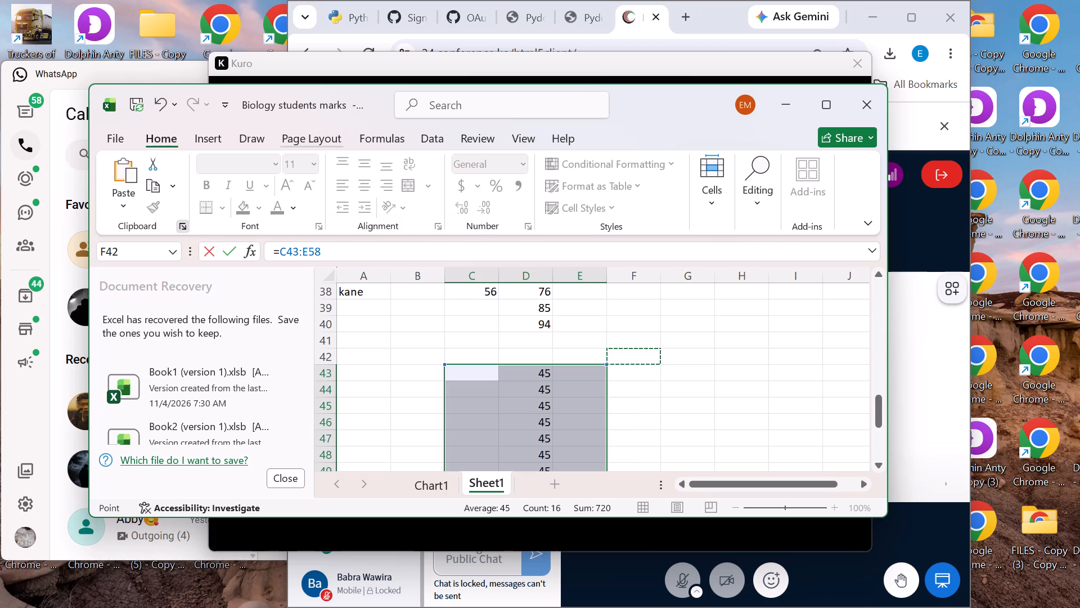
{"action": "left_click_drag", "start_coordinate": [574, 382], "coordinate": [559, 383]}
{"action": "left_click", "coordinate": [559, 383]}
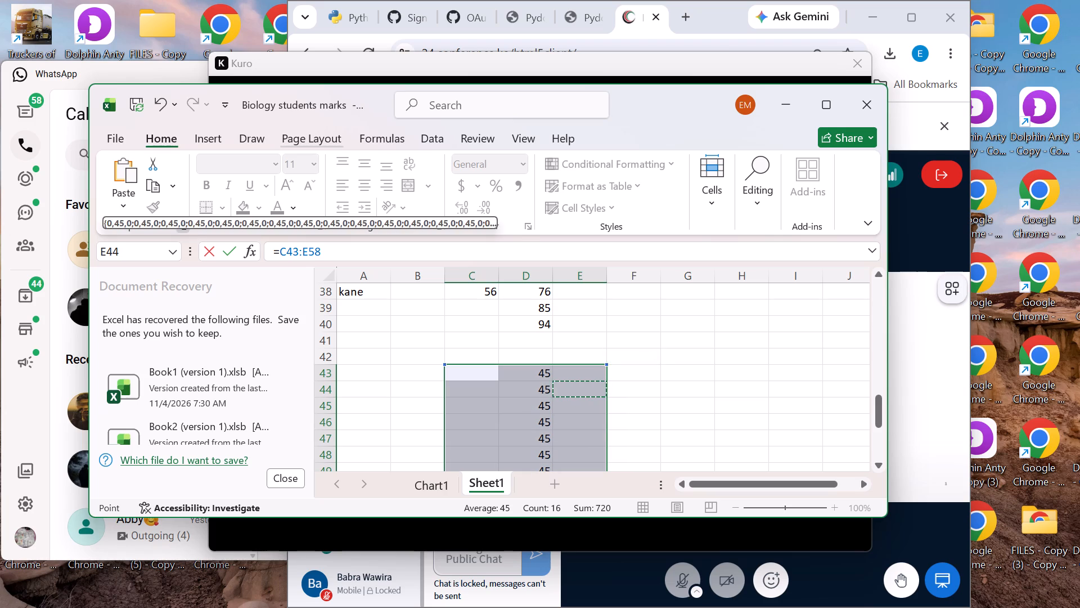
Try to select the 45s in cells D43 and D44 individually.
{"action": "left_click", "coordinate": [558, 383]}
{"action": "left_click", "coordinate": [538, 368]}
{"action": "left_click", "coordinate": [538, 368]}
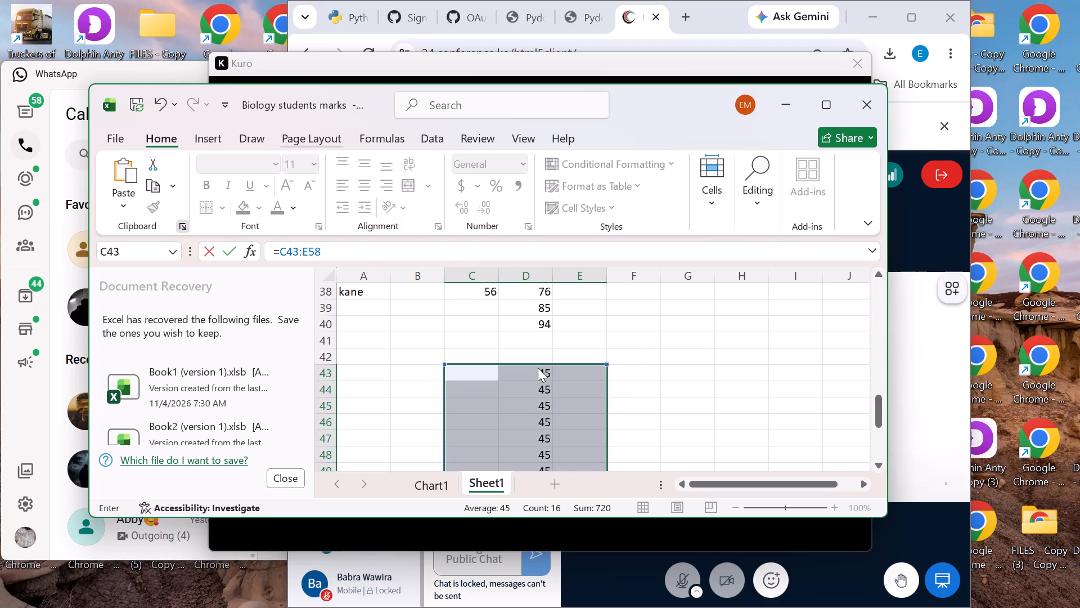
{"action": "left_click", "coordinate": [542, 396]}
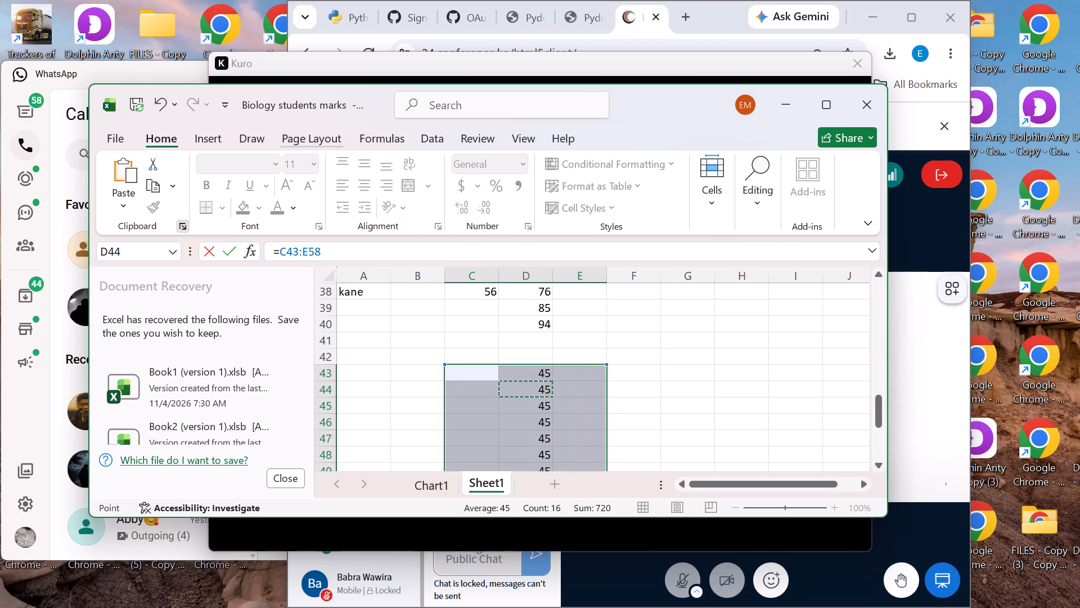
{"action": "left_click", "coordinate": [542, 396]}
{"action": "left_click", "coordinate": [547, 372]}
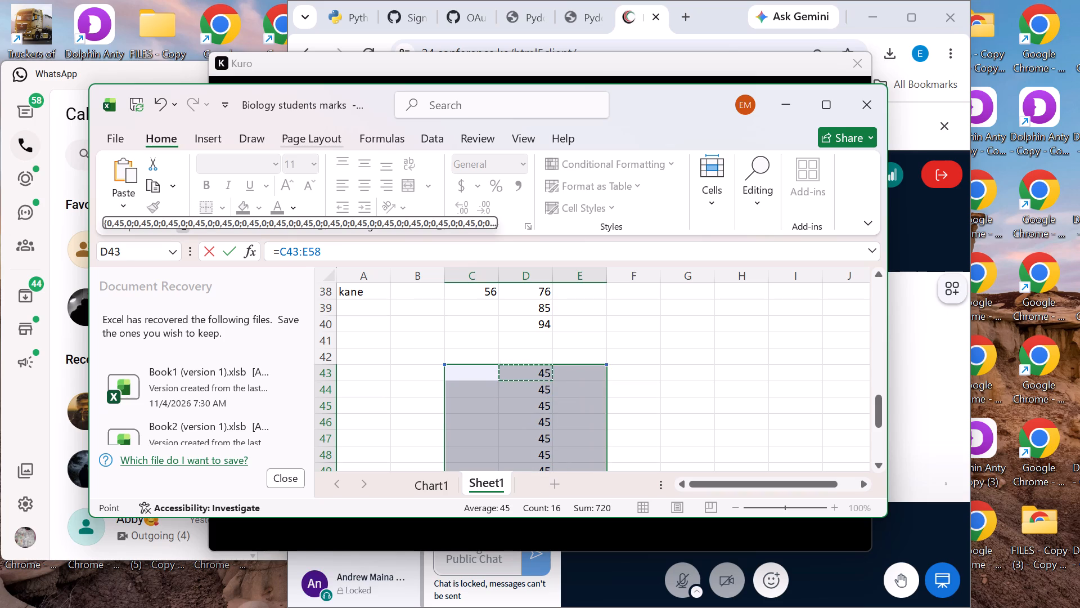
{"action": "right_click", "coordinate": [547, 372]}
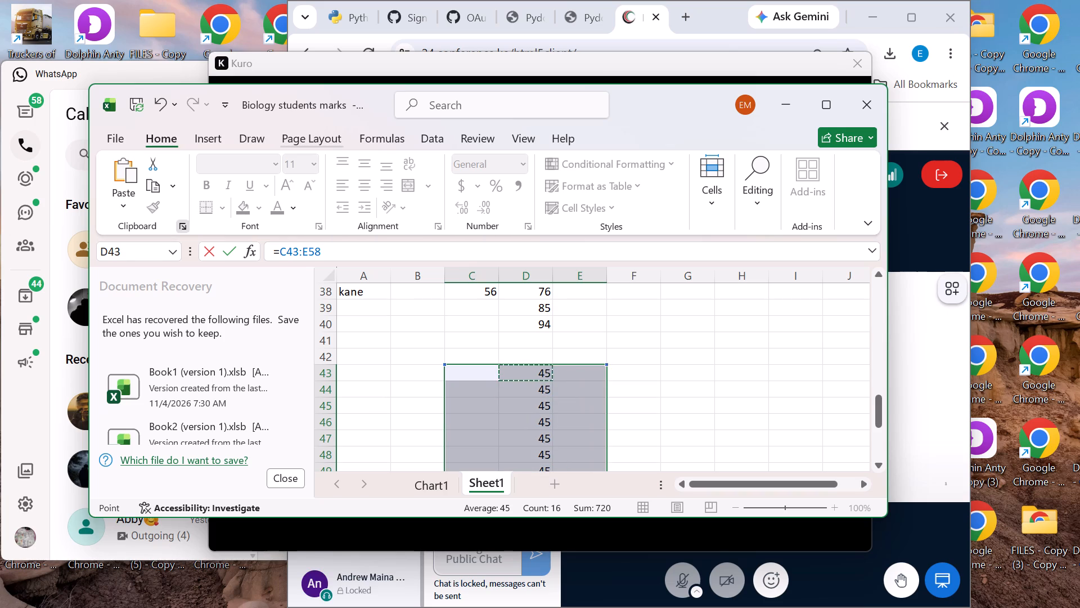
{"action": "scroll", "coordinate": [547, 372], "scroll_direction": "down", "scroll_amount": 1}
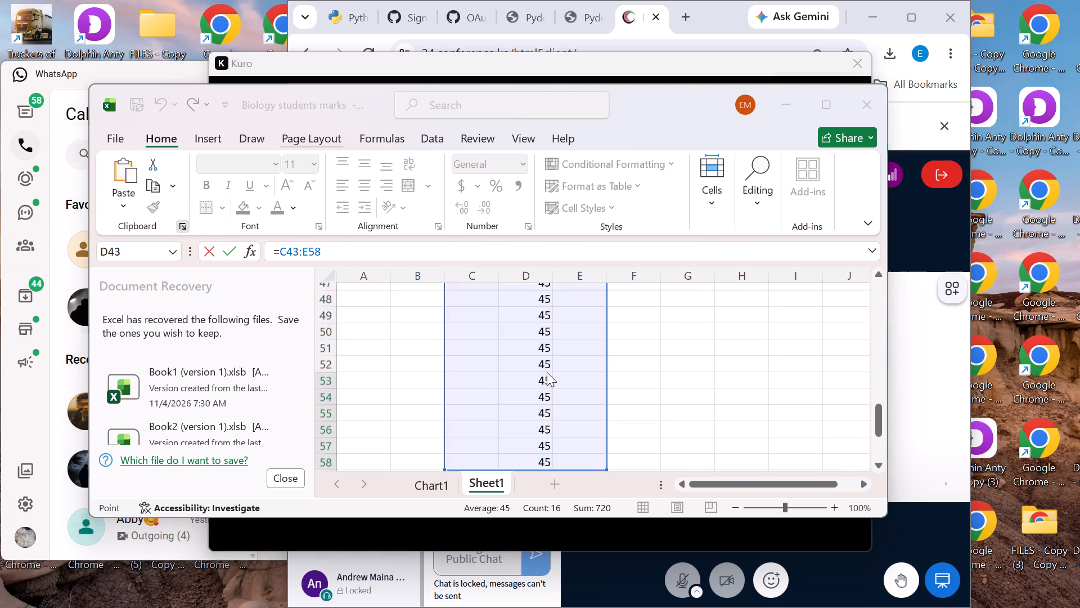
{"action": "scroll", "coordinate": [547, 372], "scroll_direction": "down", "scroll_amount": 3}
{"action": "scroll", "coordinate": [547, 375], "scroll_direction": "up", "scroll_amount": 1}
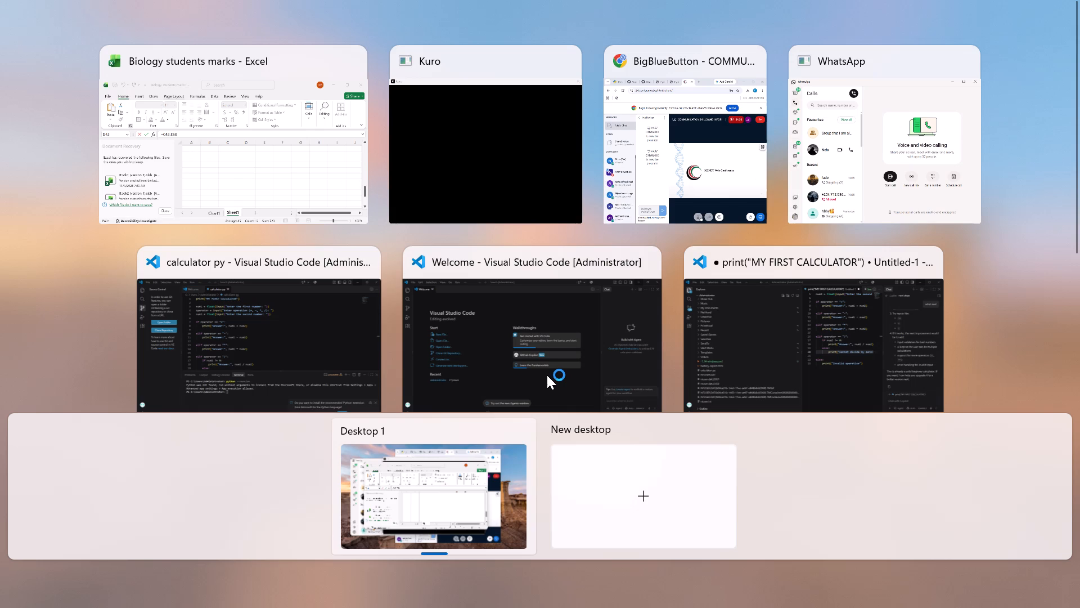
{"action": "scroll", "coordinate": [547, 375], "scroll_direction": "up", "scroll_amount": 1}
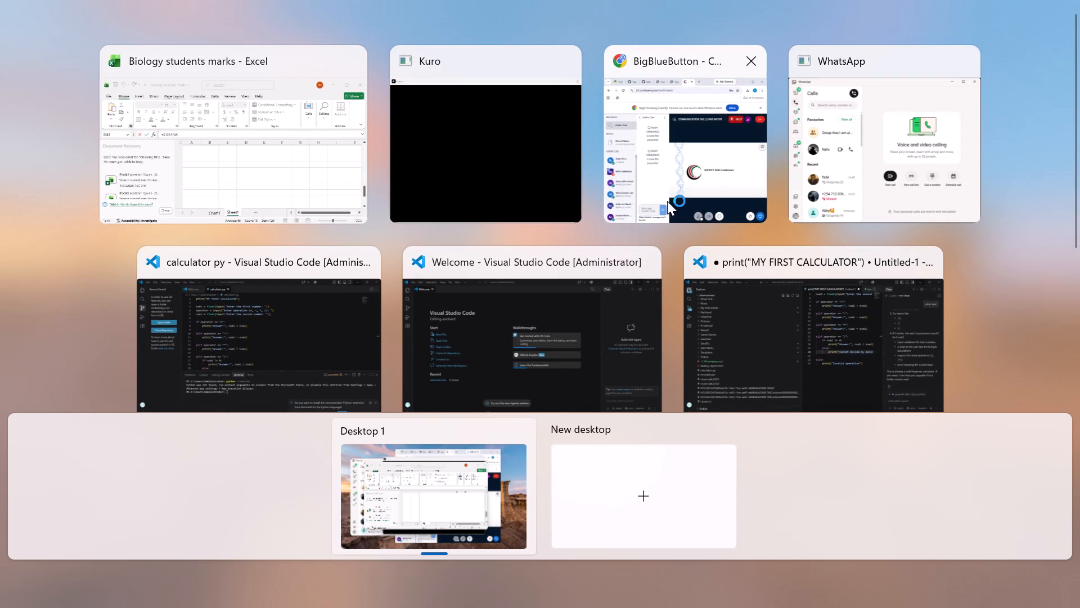
Switch to the BigBlueButton conference window in Chrome.
{"action": "left_click", "coordinate": [668, 202]}
{"action": "left_click", "coordinate": [668, 202]}
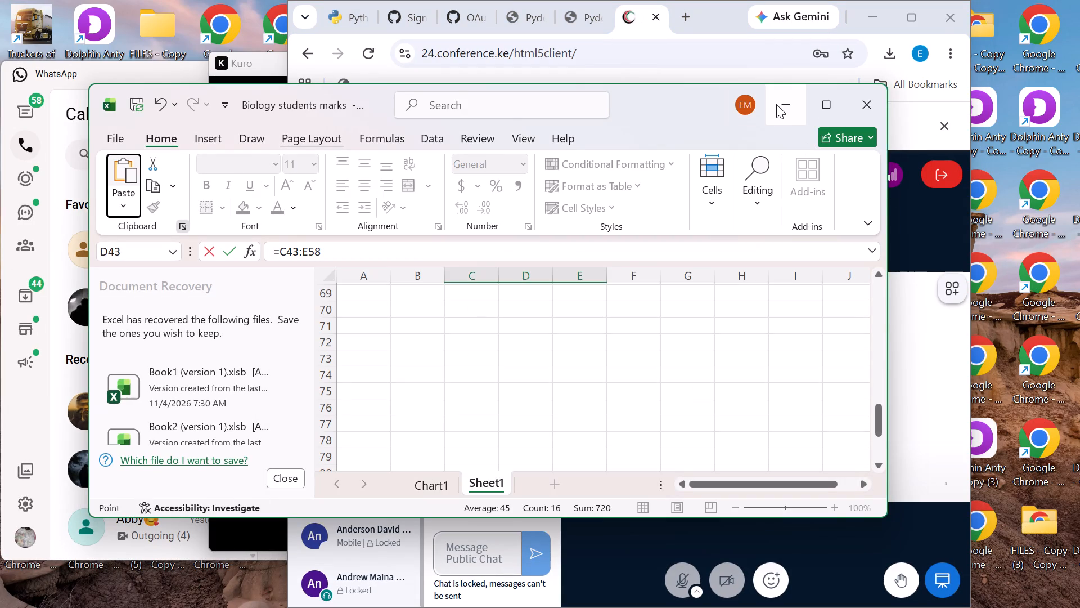
Commit the pending formula =C43:E58 in cell C43 and return to cell D40.
{"action": "scroll", "coordinate": [505, 384], "scroll_direction": "up", "scroll_amount": 2}
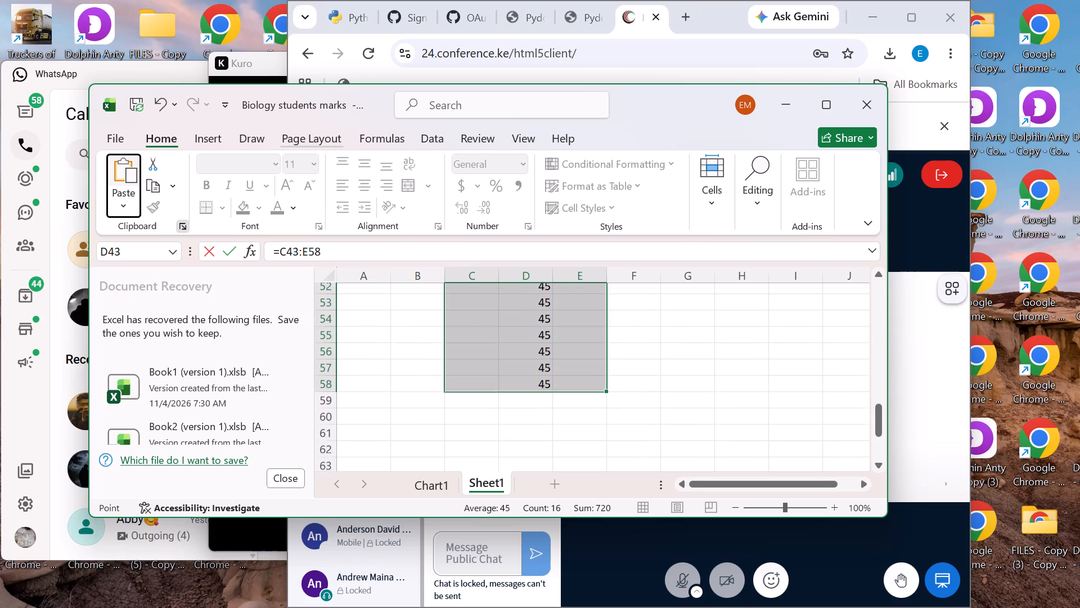
{"action": "left_click_drag", "start_coordinate": [505, 400], "coordinate": [513, 476]}
{"action": "scroll", "coordinate": [505, 406], "scroll_direction": "up", "scroll_amount": 3}
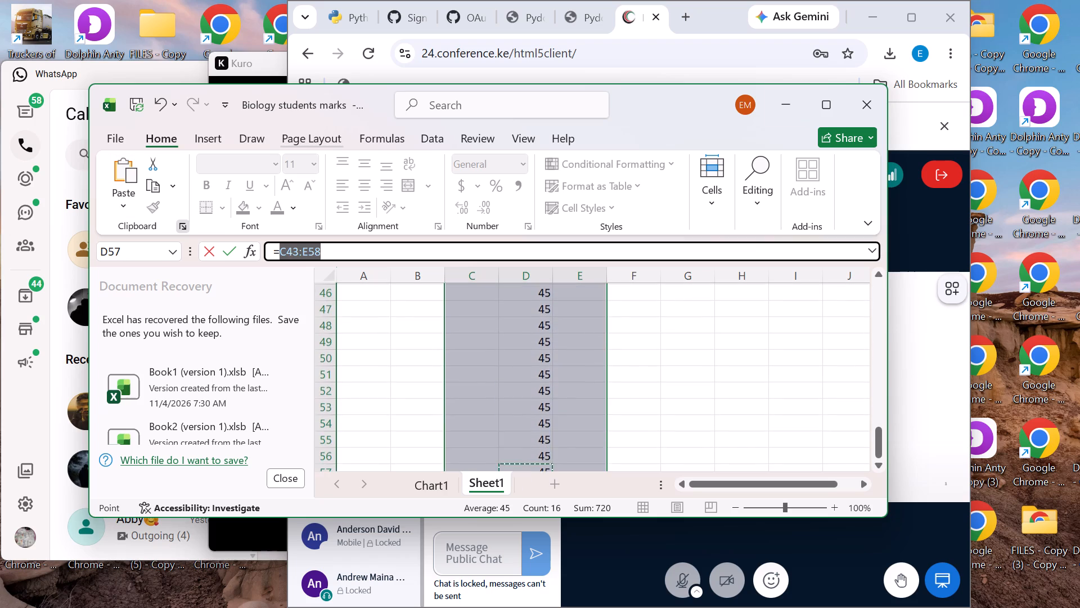
{"action": "scroll", "coordinate": [547, 395], "scroll_direction": "up", "scroll_amount": 1}
{"action": "scroll", "coordinate": [547, 390], "scroll_direction": "down", "scroll_amount": 1}
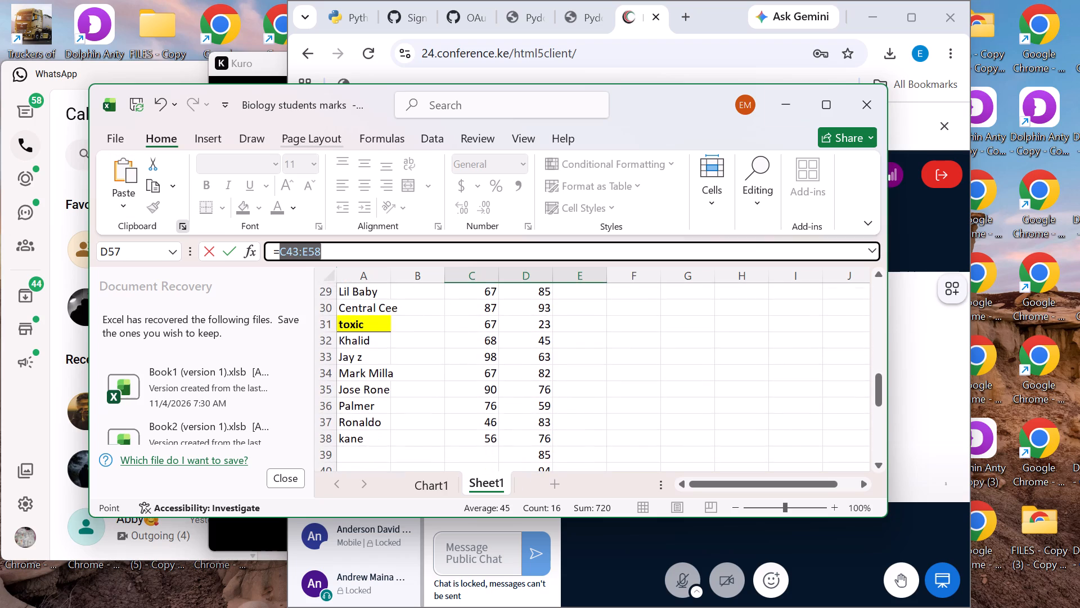
{"action": "scroll", "coordinate": [546, 382], "scroll_direction": "down", "scroll_amount": 1}
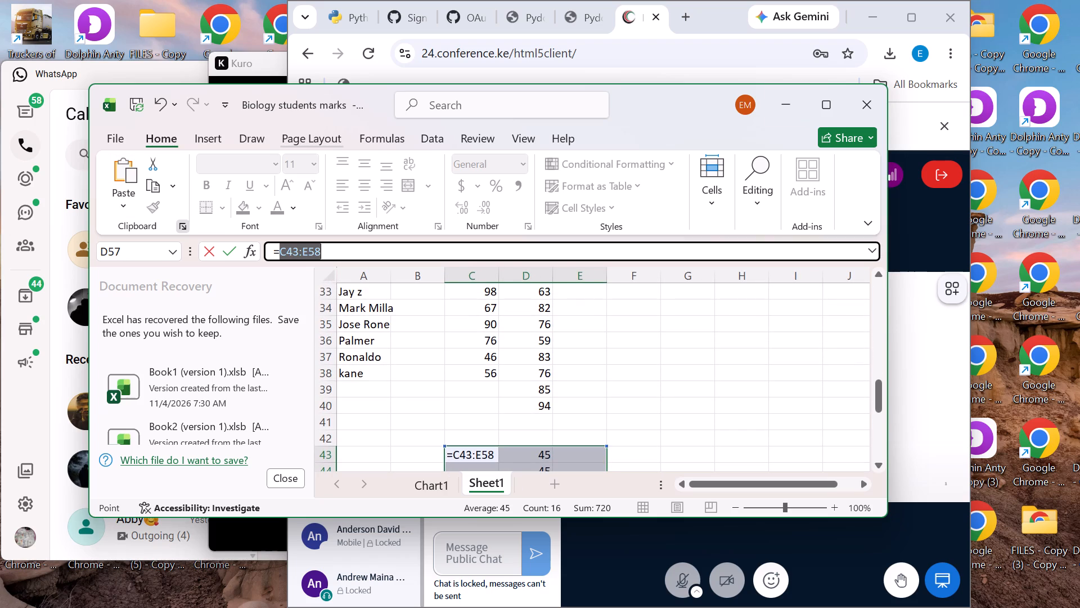
{"action": "left_click", "coordinate": [542, 401]}
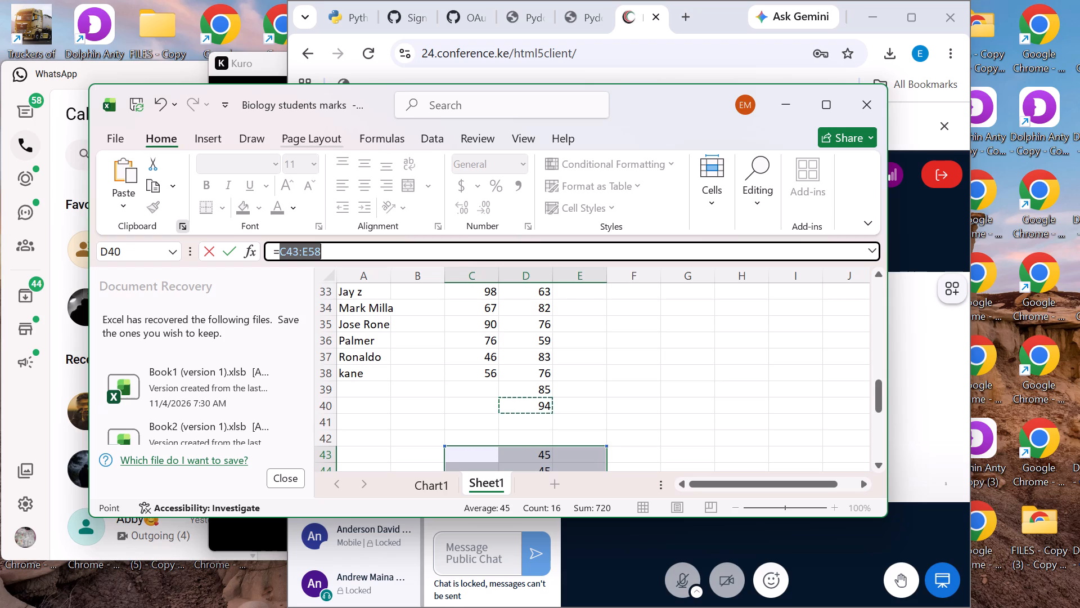
{"action": "key", "text": "BackSpace"}
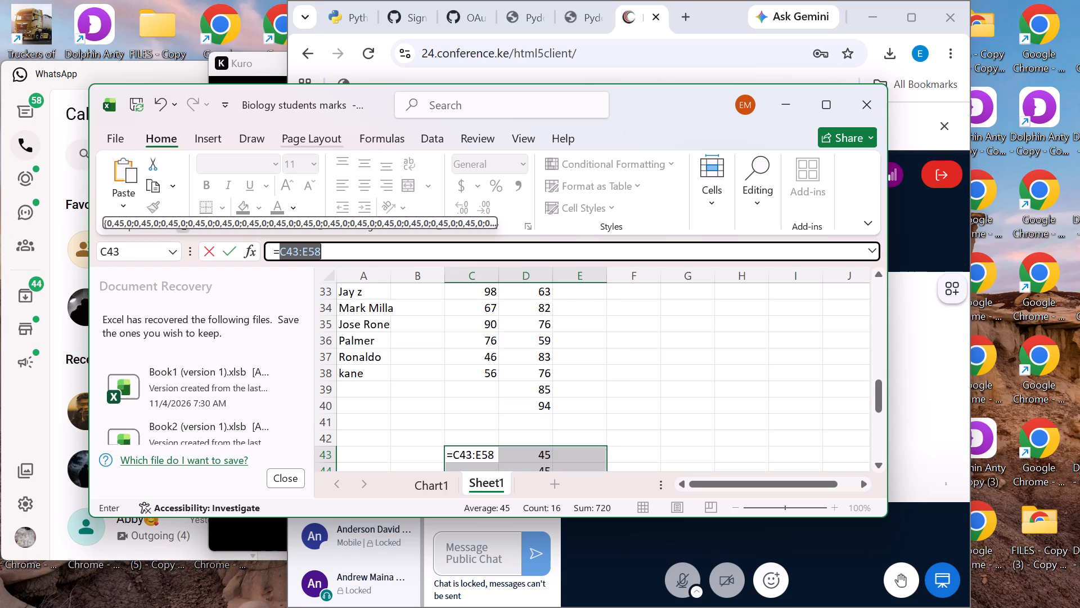
{"action": "left_click", "coordinate": [542, 401]}
{"action": "double_click", "coordinate": [542, 401]}
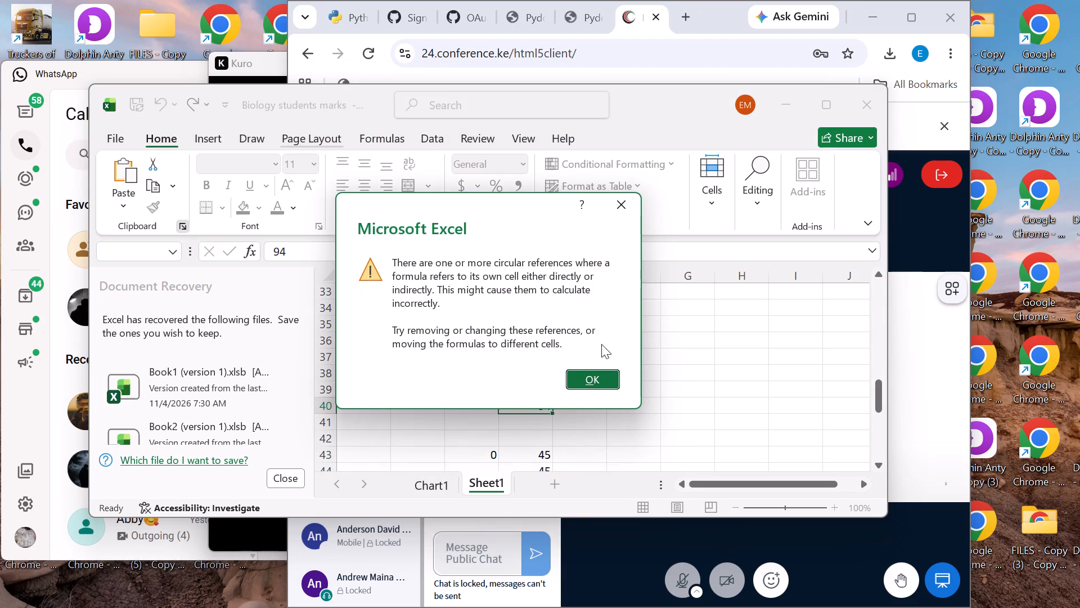
{"action": "left_click", "coordinate": [595, 383]}
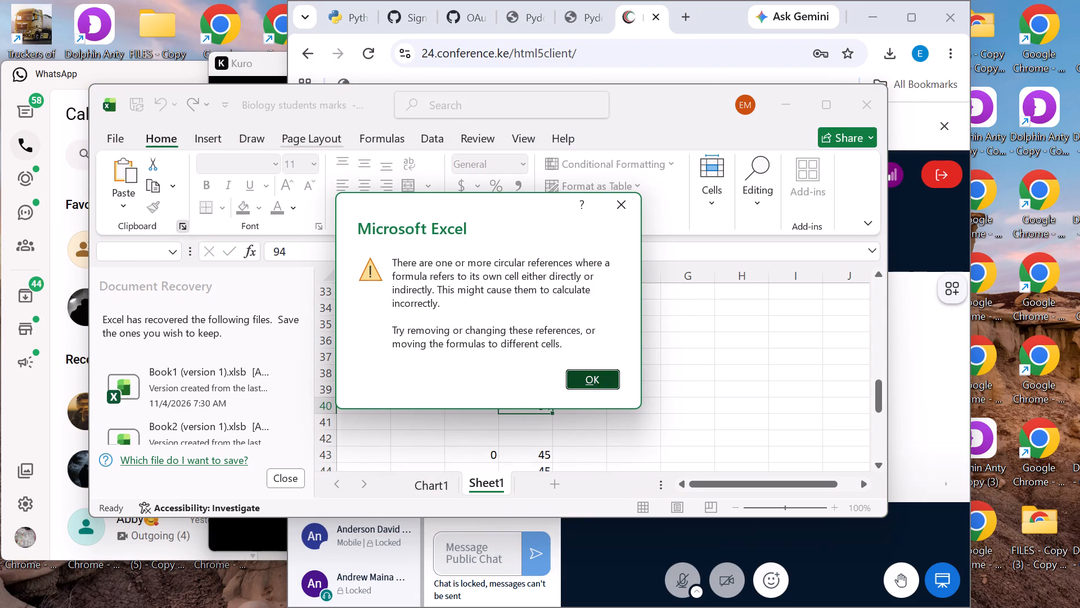
Clear the extra marks from cells D40 and D39 below the last student, kane.
{"action": "key", "text": "BackSpace"}
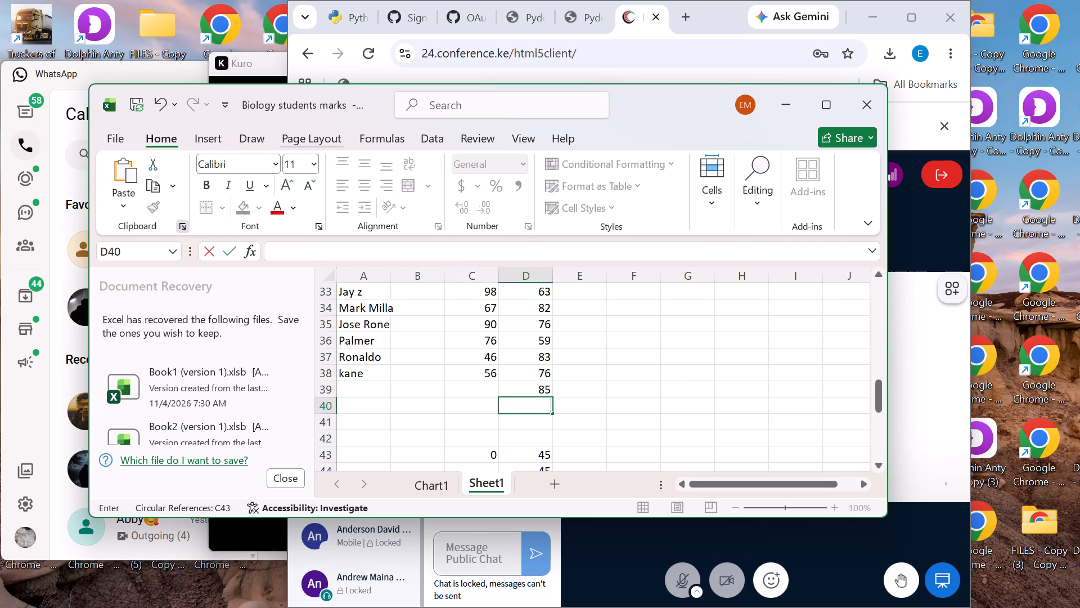
{"action": "key", "text": "Up"}
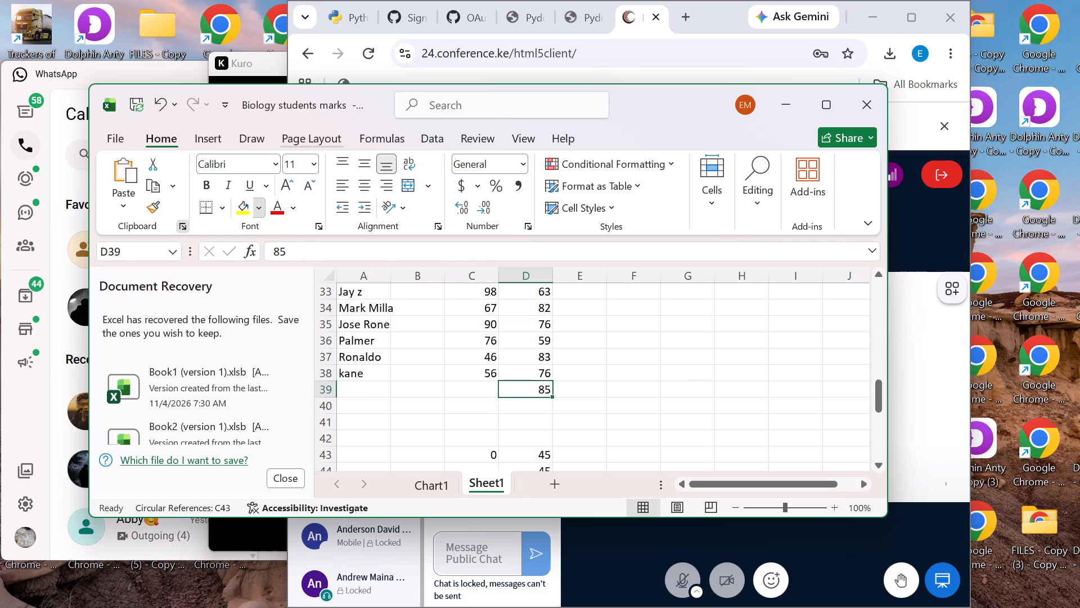
{"action": "key", "text": "BackSpace"}
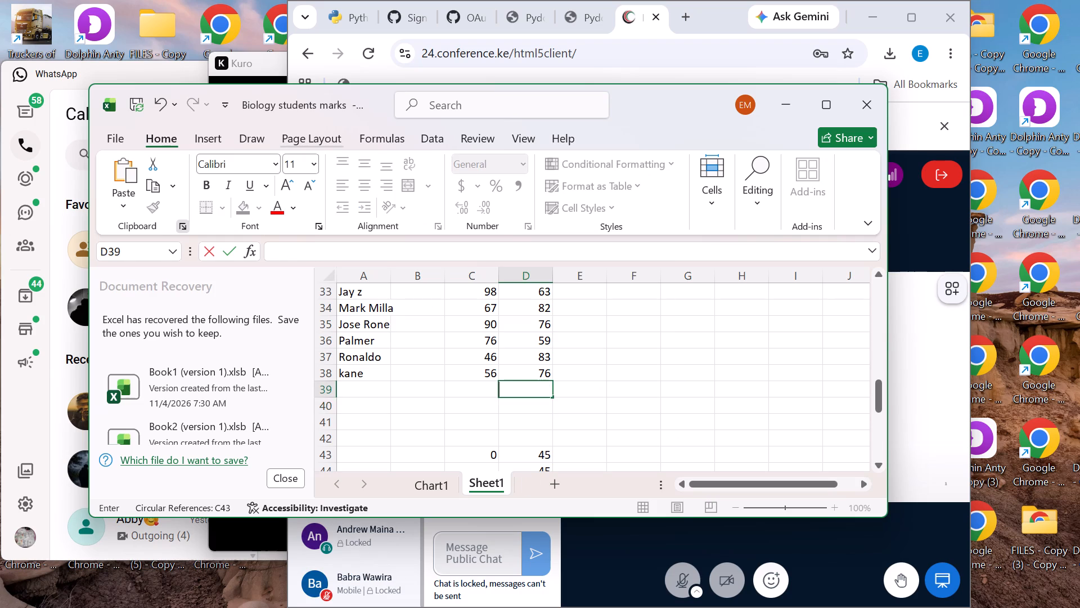
{"action": "key", "text": "Down"}
{"action": "key", "text": "BackSpace"}
{"action": "key", "text": "Down"}
{"action": "key", "text": "Down"}
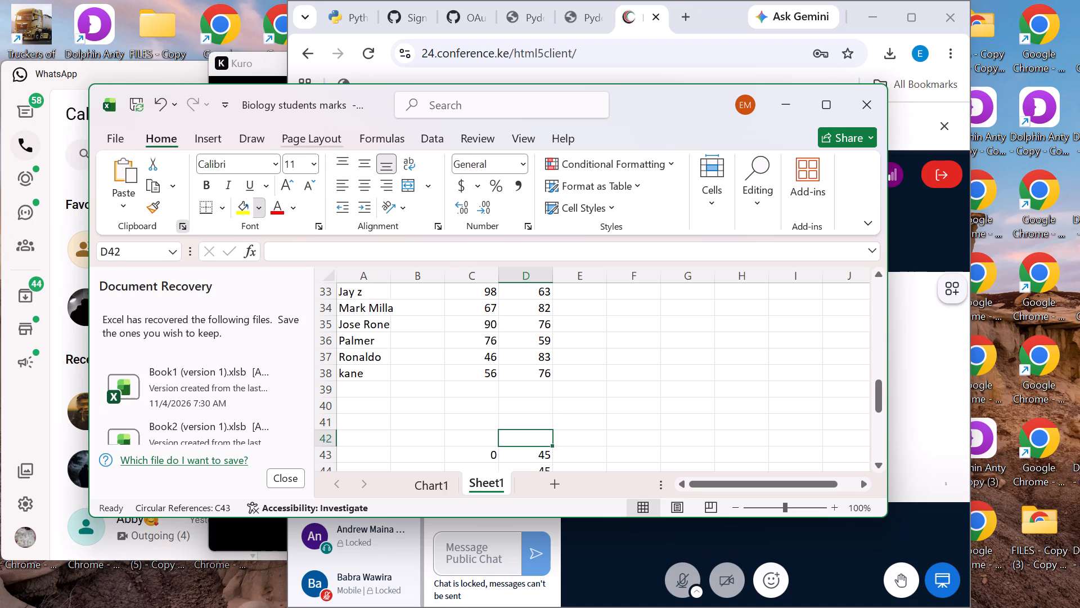
Clear the repeated 45 values one by one from cell D43 down through cell D51.
{"action": "key", "text": "Down"}
{"action": "key", "text": "BackSpace"}
{"action": "key", "text": "Down"}
{"action": "key", "text": "BackSpace"}
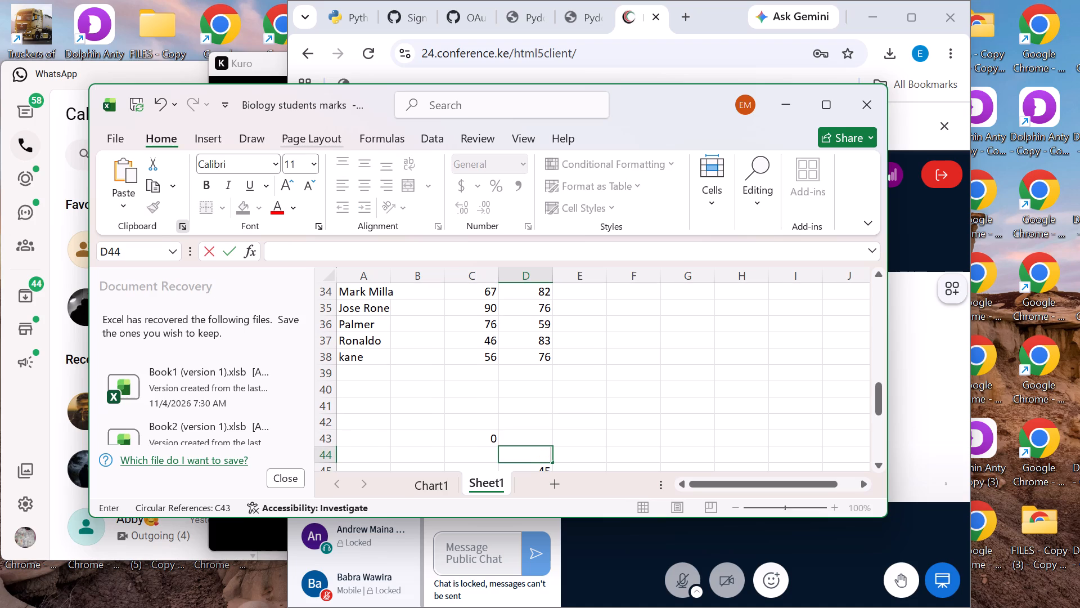
{"action": "key", "text": "Down"}
{"action": "key", "text": "BackSpace"}
{"action": "key", "text": "Down"}
{"action": "key", "text": "BackSpace"}
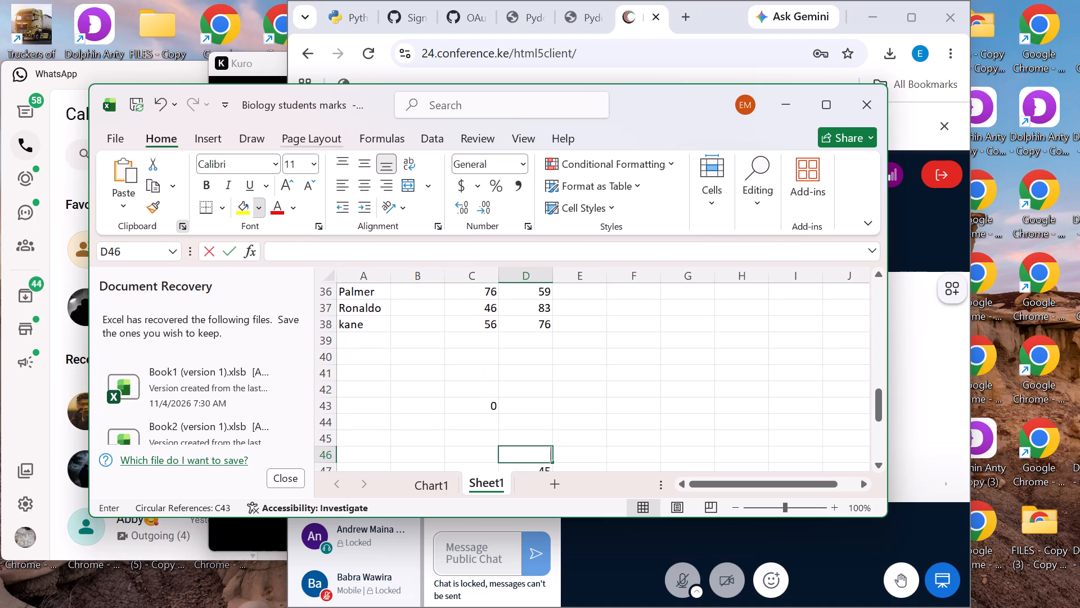
{"action": "key", "text": "Down"}
{"action": "key", "text": "BackSpace"}
{"action": "key", "text": "Down"}
{"action": "key", "text": "BackSpace"}
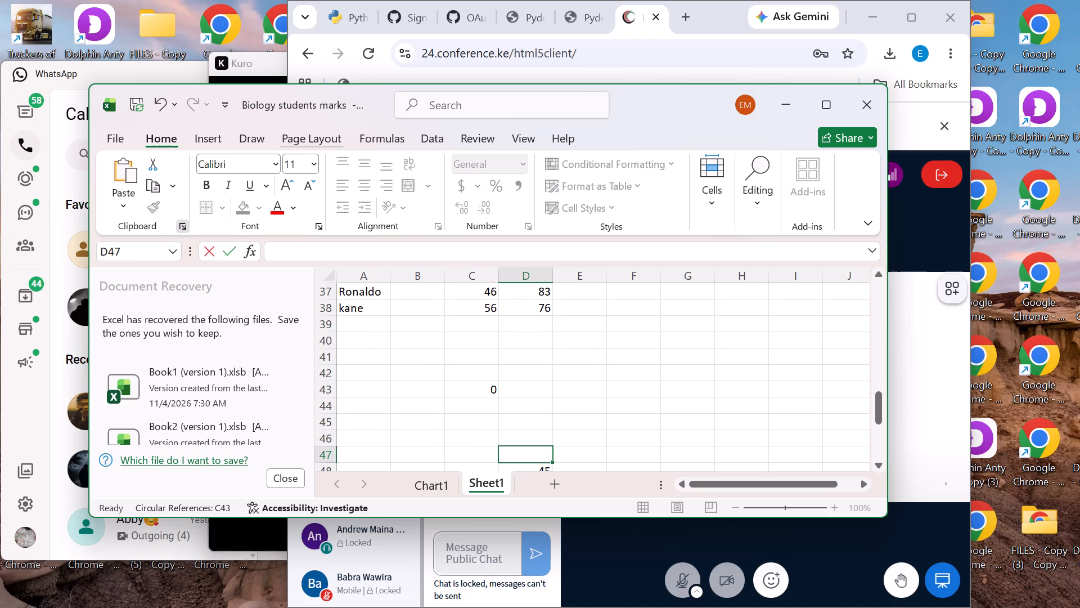
{"action": "key", "text": "Down"}
{"action": "left_click", "coordinate": [84, 230]}
{"action": "key", "text": "BackSpace"}
{"action": "key", "text": "Down"}
{"action": "key", "text": "BackSpace"}
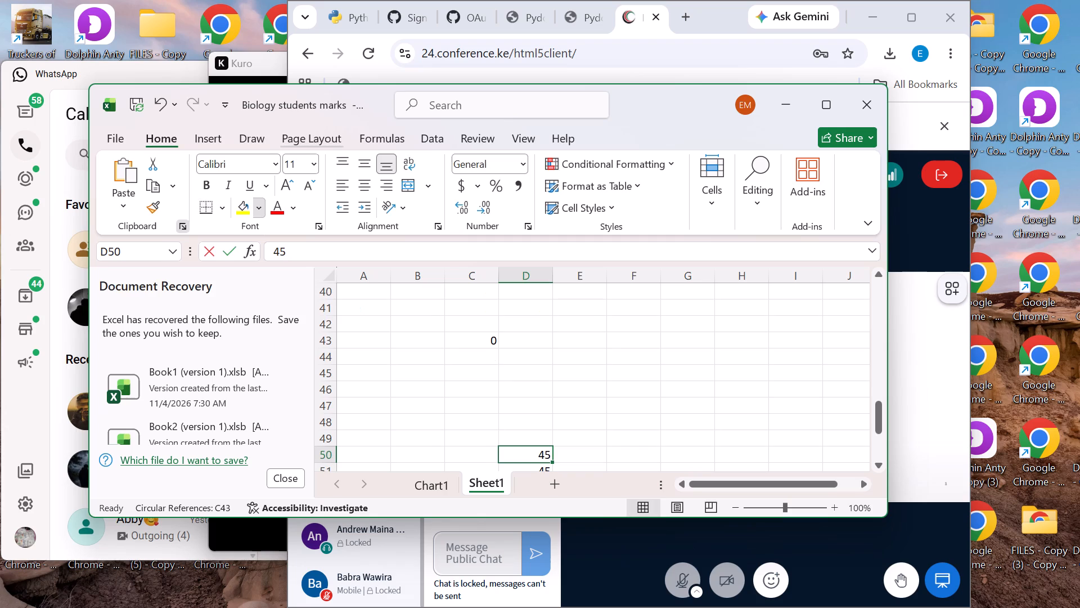
{"action": "key", "text": "Down"}
{"action": "key", "text": "BackSpace"}
Skip cell D52 and clear the repeated 45 values one by one from cell D53 down through cell D58.
{"action": "key", "text": "Down"}
{"action": "key", "text": "Down"}
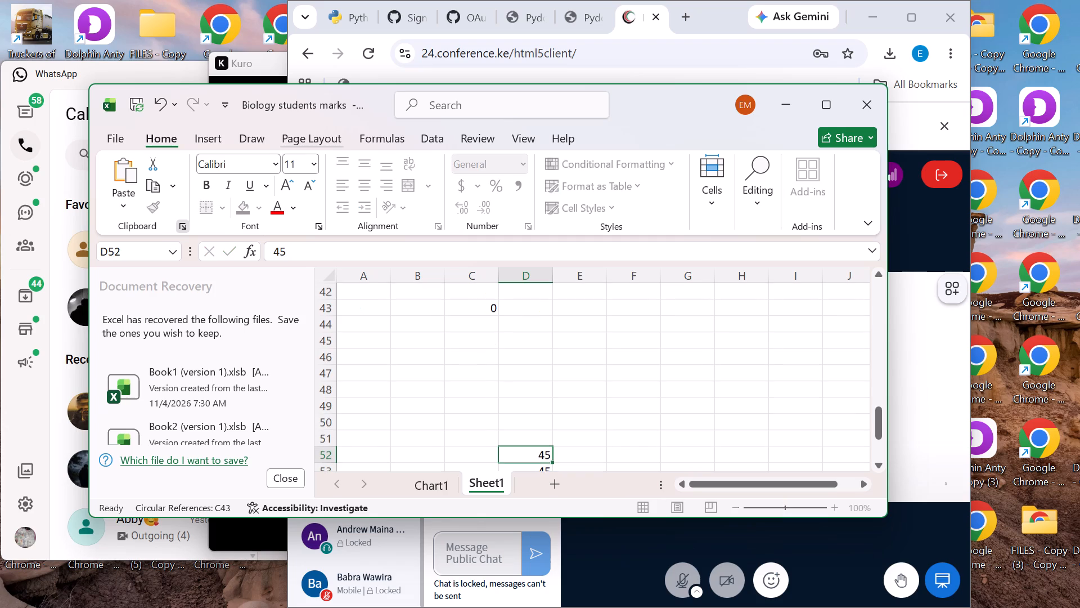
{"action": "key", "text": "BackSpace"}
{"action": "key", "text": "Down"}
{"action": "key", "text": "BackSpace"}
{"action": "key", "text": "Down"}
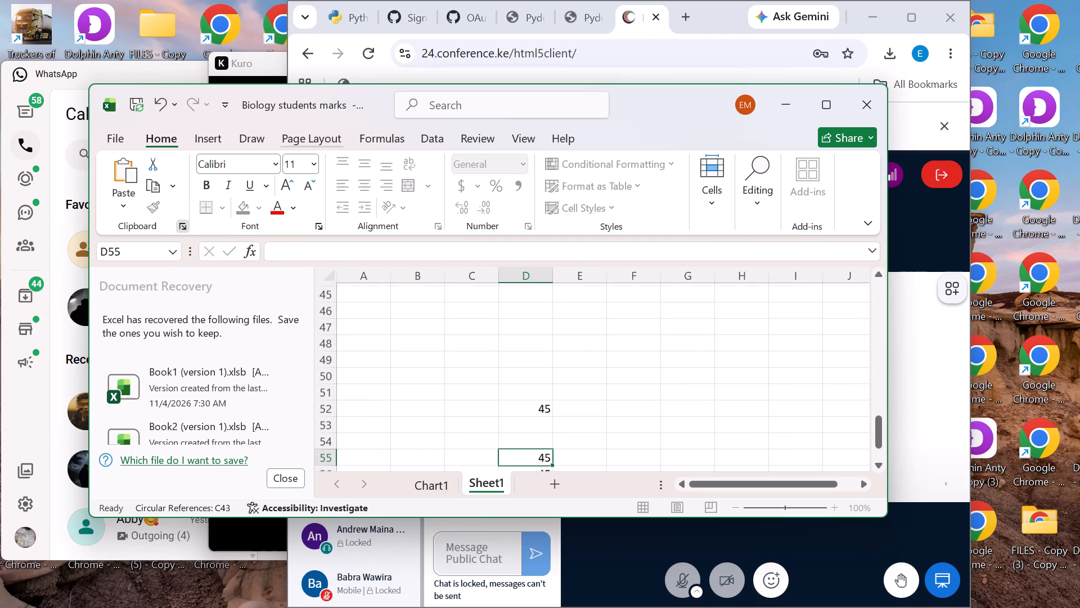
{"action": "key", "text": "BackSpace"}
{"action": "key", "text": "Down"}
{"action": "key", "text": "BackSpace"}
{"action": "key", "text": "Down"}
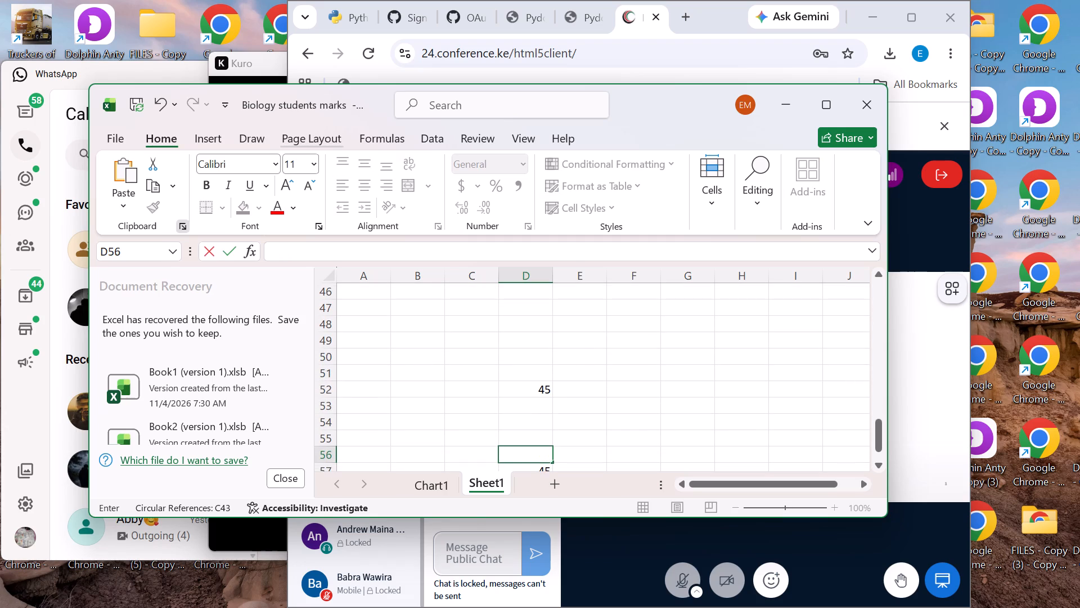
{"action": "key", "text": "BackSpace"}
{"action": "key", "text": "Down"}
{"action": "key", "text": "BackSpace"}
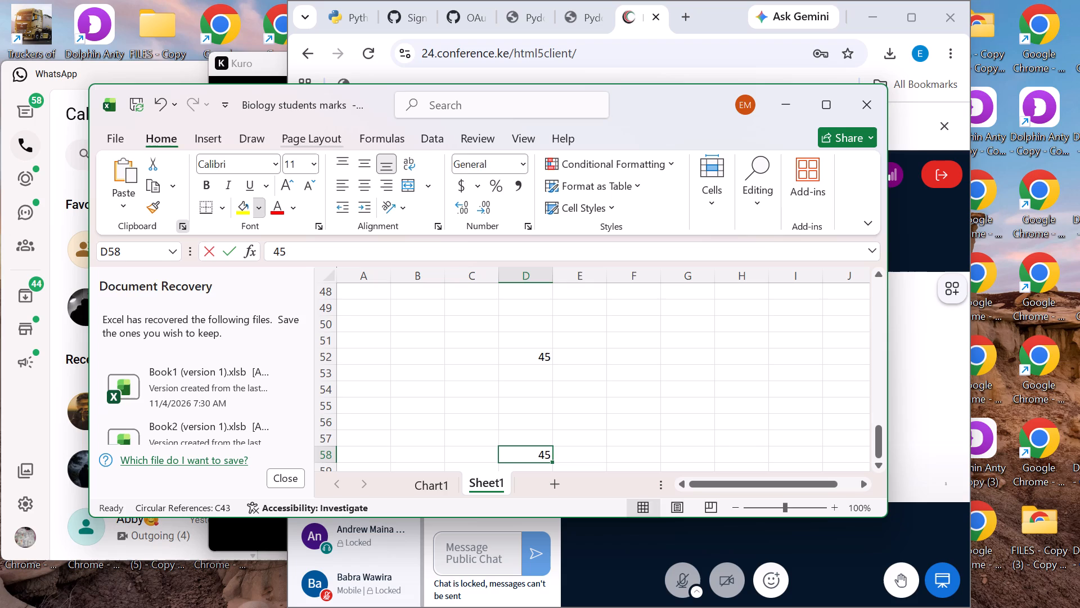
{"action": "key", "text": "Down"}
{"action": "left_click_drag", "start_coordinate": [208, 217], "coordinate": [255, 192]}
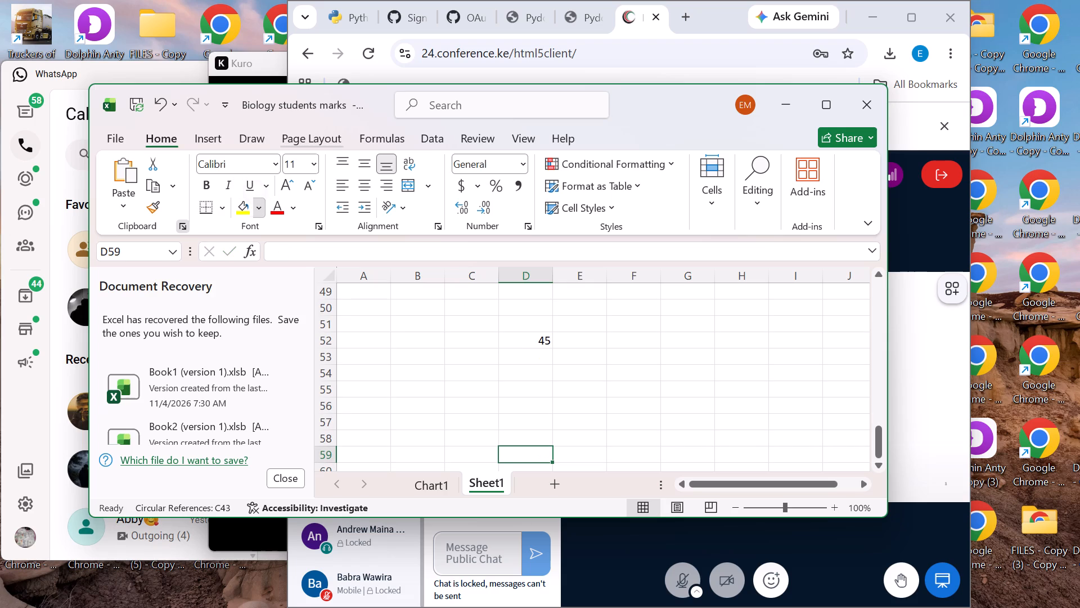
Clear the remaining 45 value from cell D52.
{"action": "key", "text": "Up"}
{"action": "key", "text": "Up"}
{"action": "key", "text": "Up"}
{"action": "key", "text": "Up"}
{"action": "key", "text": "Up"}
{"action": "key", "text": "Up"}
{"action": "key", "text": "Up"}
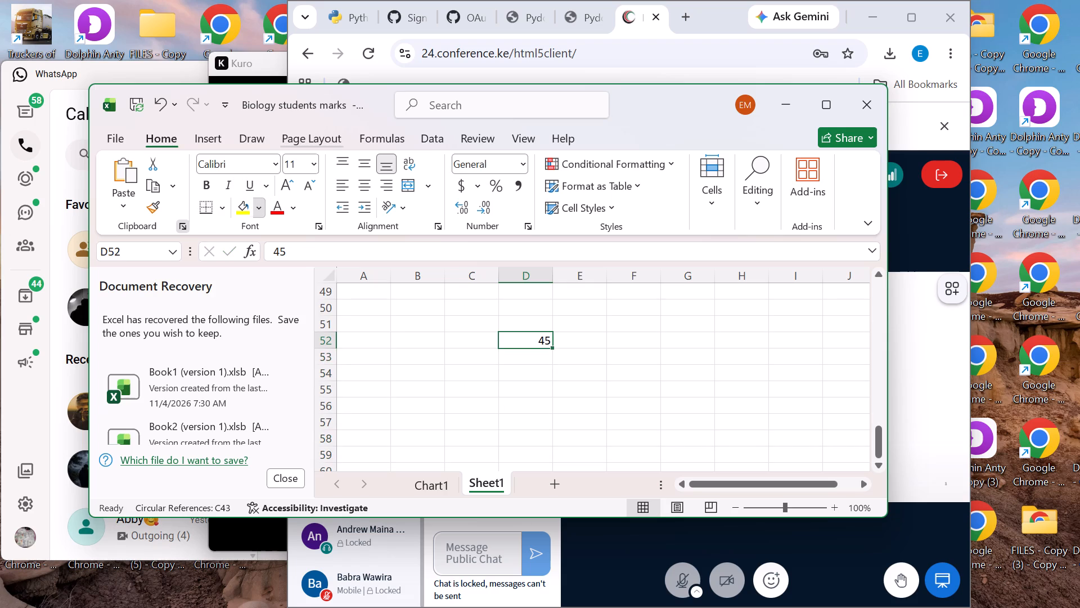
{"action": "key", "text": "Down"}
{"action": "key", "text": "Up"}
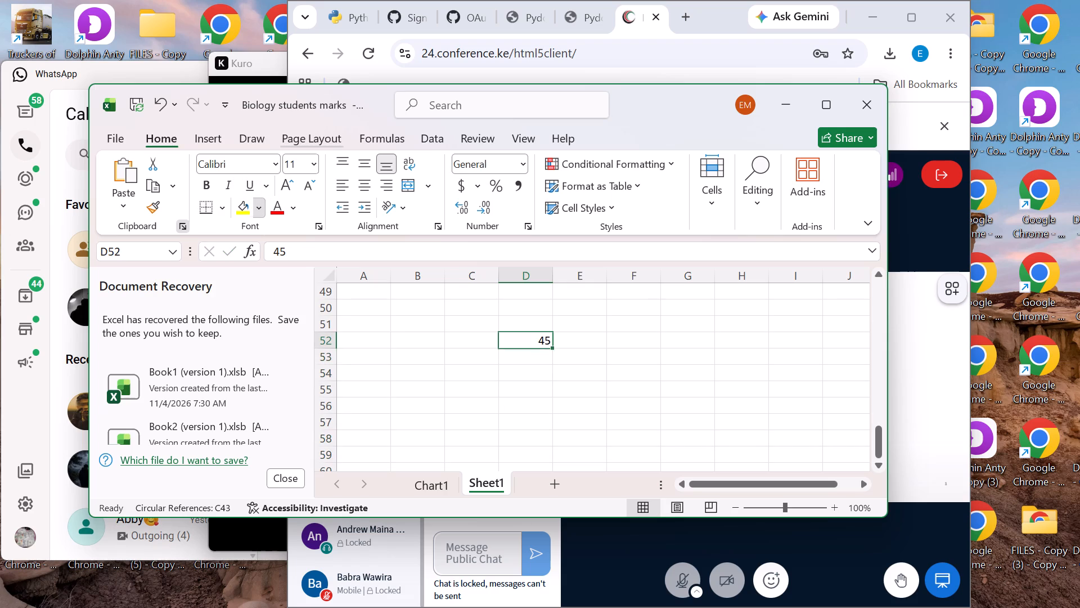
{"action": "key", "text": "BackSpace"}
Remove the circular formula =C43:E58 from cell C43.
{"action": "key", "text": "Left"}
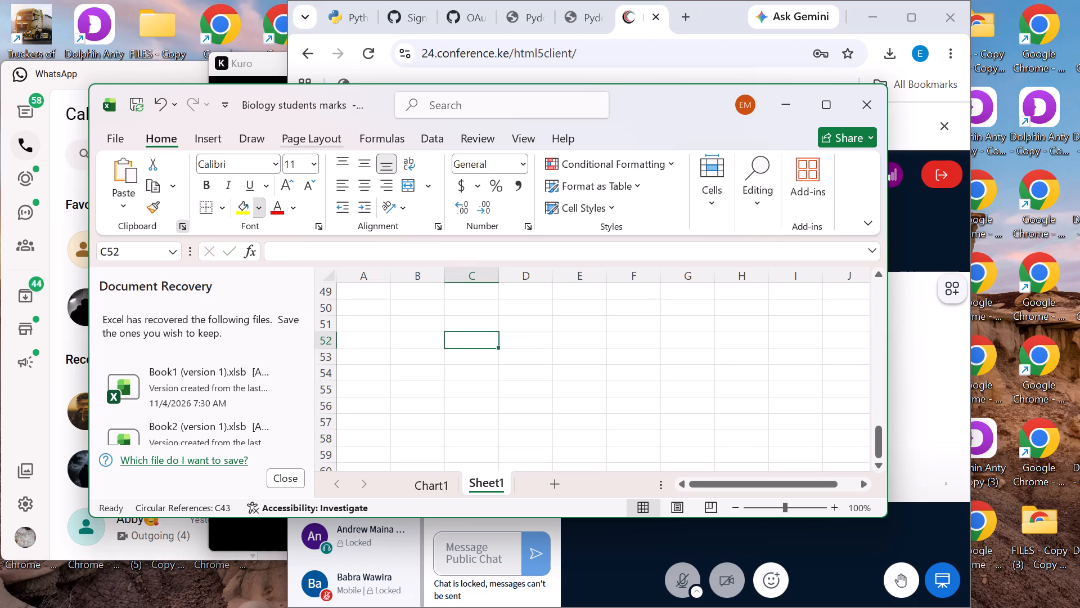
{"action": "key", "text": "Up"}
{"action": "key", "text": "Up"}
{"action": "key", "text": "Up"}
{"action": "key", "text": "Up"}
{"action": "key", "text": "Up"}
{"action": "key", "text": "Up"}
{"action": "key", "text": "Up"}
{"action": "key", "text": "Up"}
{"action": "key", "text": "Up"}
{"action": "key", "text": "Up"}
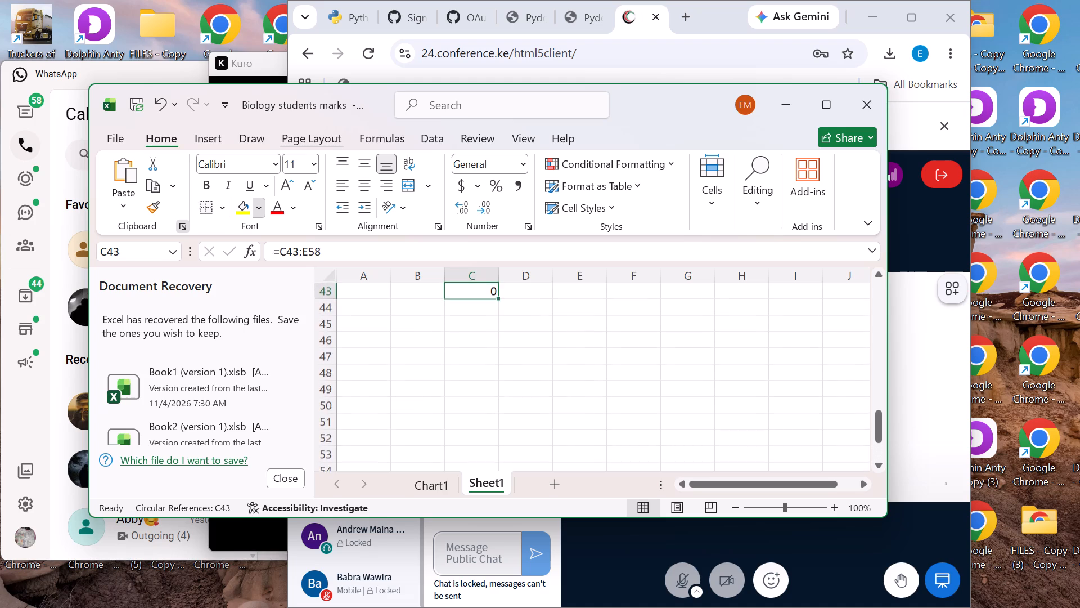
{"action": "key", "text": "Down"}
{"action": "key", "text": "BackSpace"}
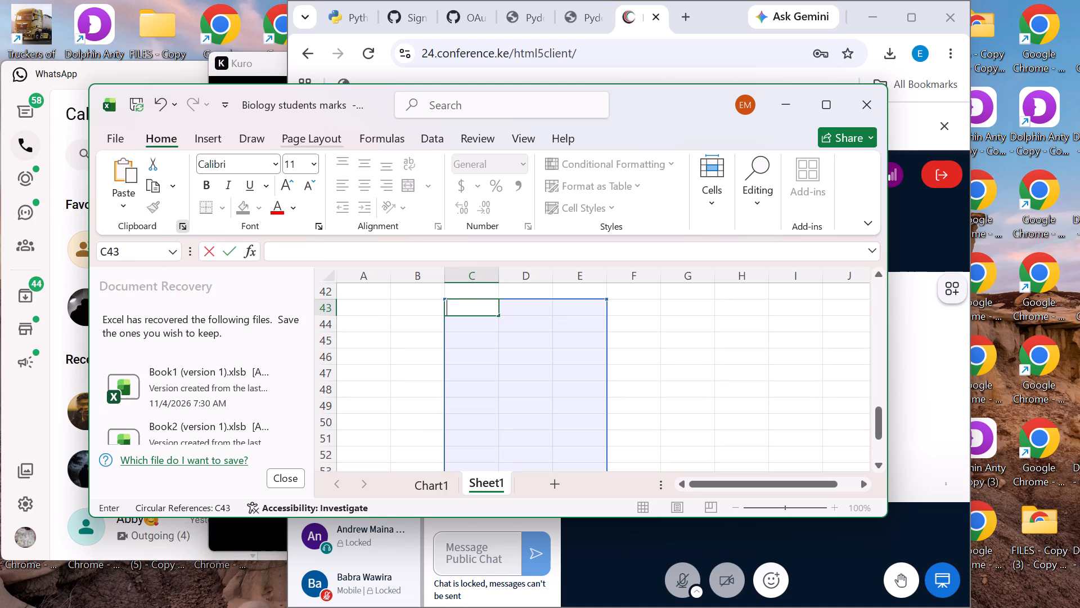
{"action": "left_click", "coordinate": [403, 356]}
Start a third column of marks by entering 85, 76 and 34 in cells E1 to E3.
{"action": "scroll", "coordinate": [664, 372], "scroll_direction": "up", "scroll_amount": 1}
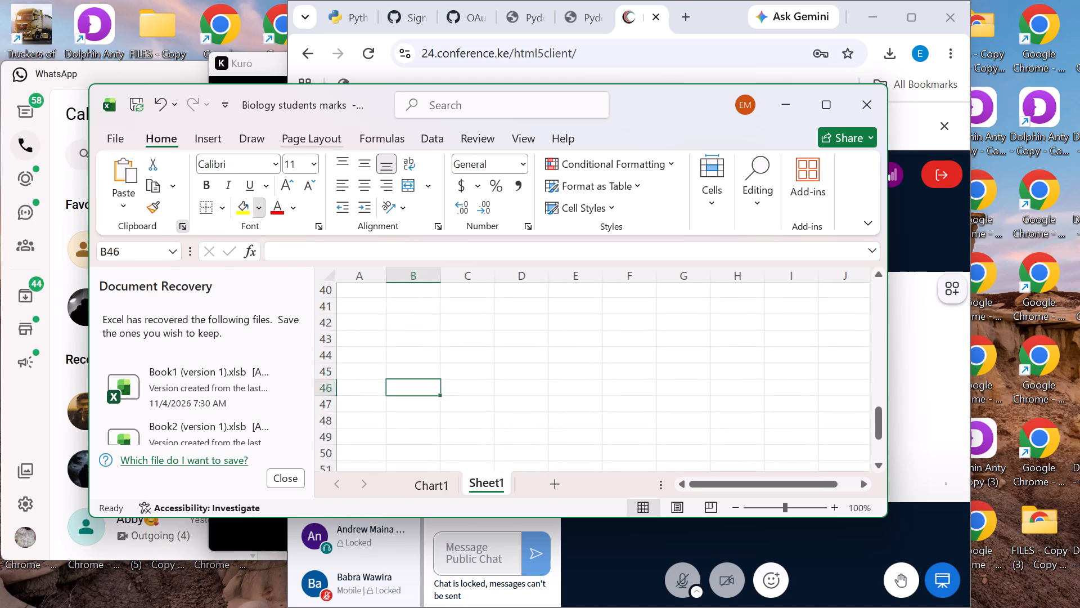
{"action": "scroll", "coordinate": [664, 372], "scroll_direction": "up", "scroll_amount": 3}
{"action": "scroll", "coordinate": [664, 372], "scroll_direction": "down", "scroll_amount": 2}
{"action": "scroll", "coordinate": [664, 372], "scroll_direction": "up", "scroll_amount": 1}
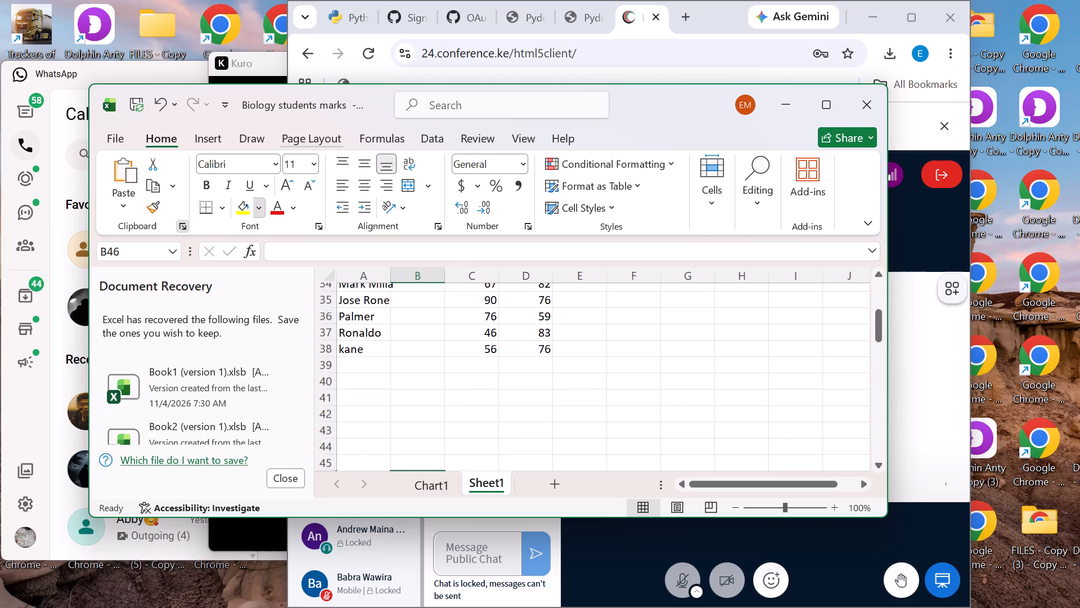
{"action": "scroll", "coordinate": [664, 372], "scroll_direction": "up", "scroll_amount": 4}
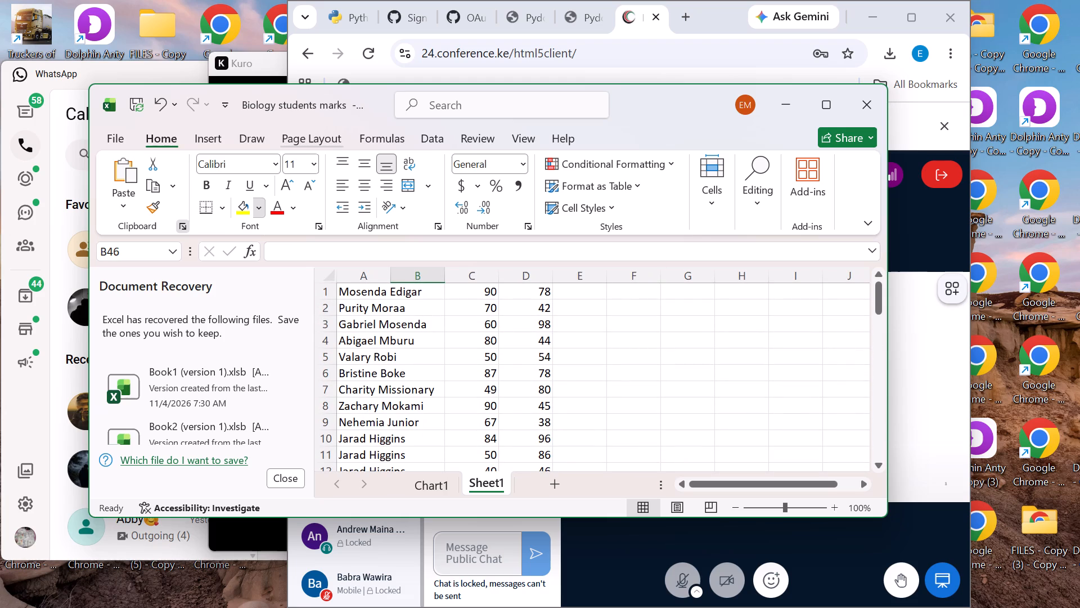
{"action": "left_click", "coordinate": [575, 291]}
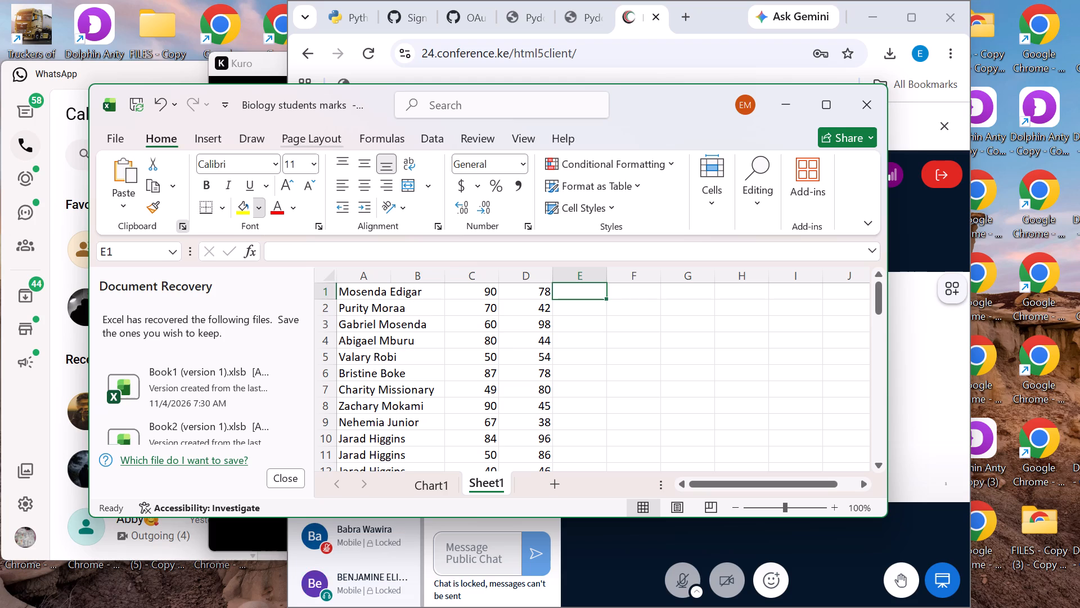
{"action": "type", "text": "85"}
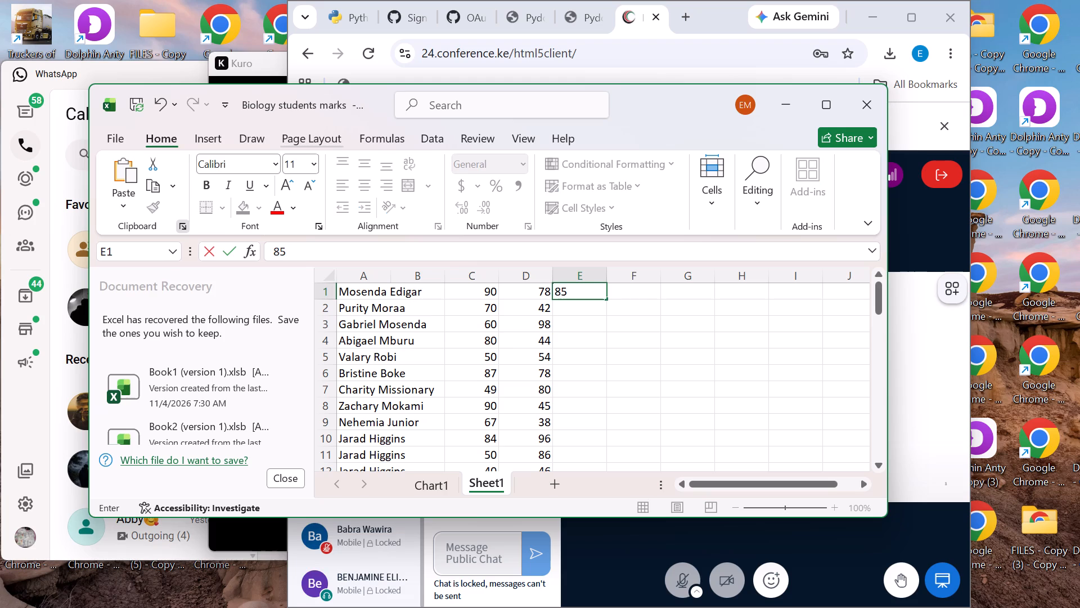
{"action": "key", "text": "Down"}
{"action": "key", "text": "7"}
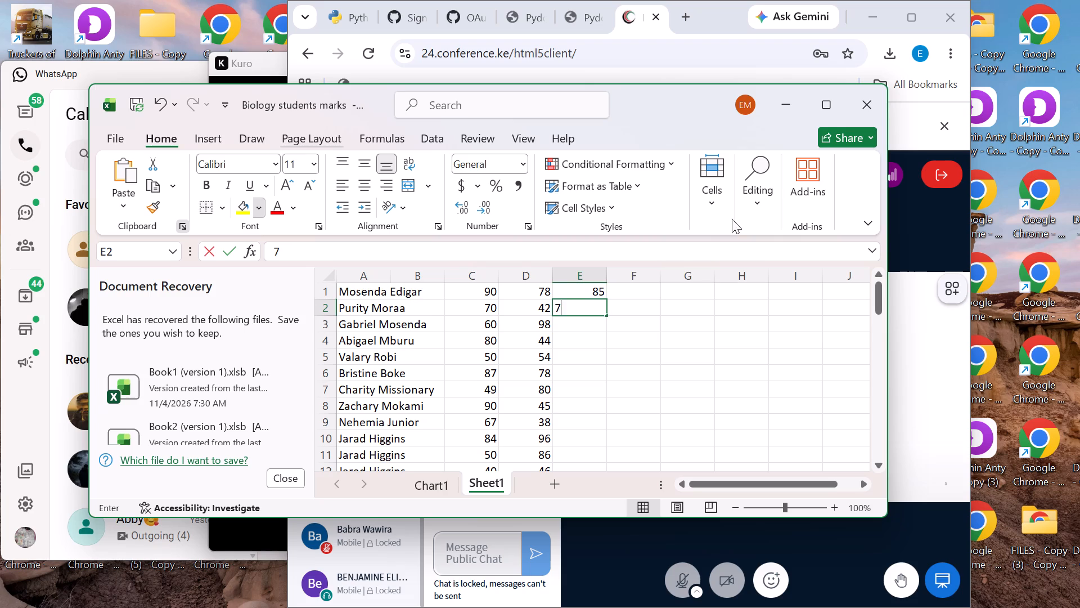
{"action": "key", "text": "6"}
{"action": "key", "text": "Down"}
{"action": "type", "text": "34"}
{"action": "key", "text": "Down"}
Skip cells E4 to E7 and enter the marks 42 in E8 and 87 in E9.
{"action": "key", "text": "Down"}
{"action": "key", "text": "Down"}
{"action": "key", "text": "Down"}
{"action": "key", "text": "Down"}
{"action": "type", "text": "42"}
{"action": "key", "text": "Down"}
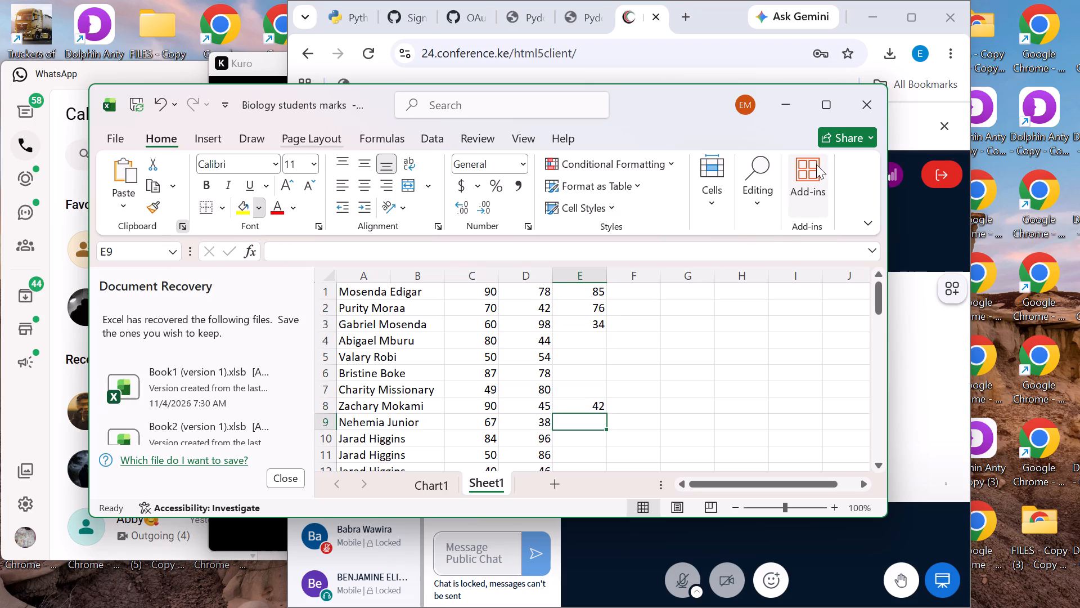
{"action": "type", "text": "87"}
{"action": "key", "text": "Up"}
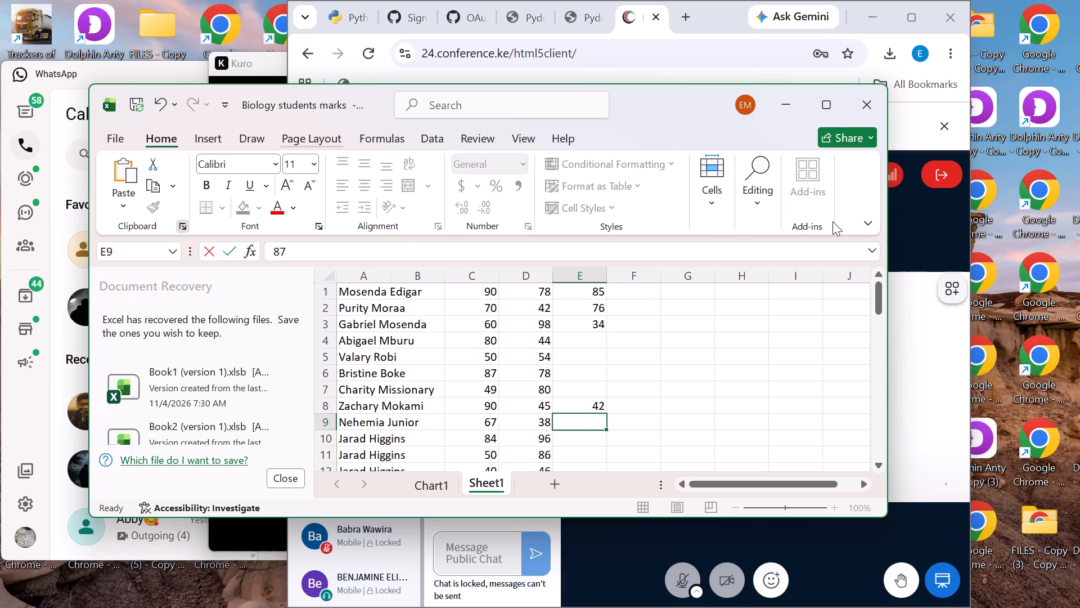
Go back to the skipped rows and enter the marks 76, 56 and 53 in cells E4 to E6.
{"action": "key", "text": "Up"}
{"action": "key", "text": "Up"}
{"action": "key", "text": "Up"}
{"action": "key", "text": "Up"}
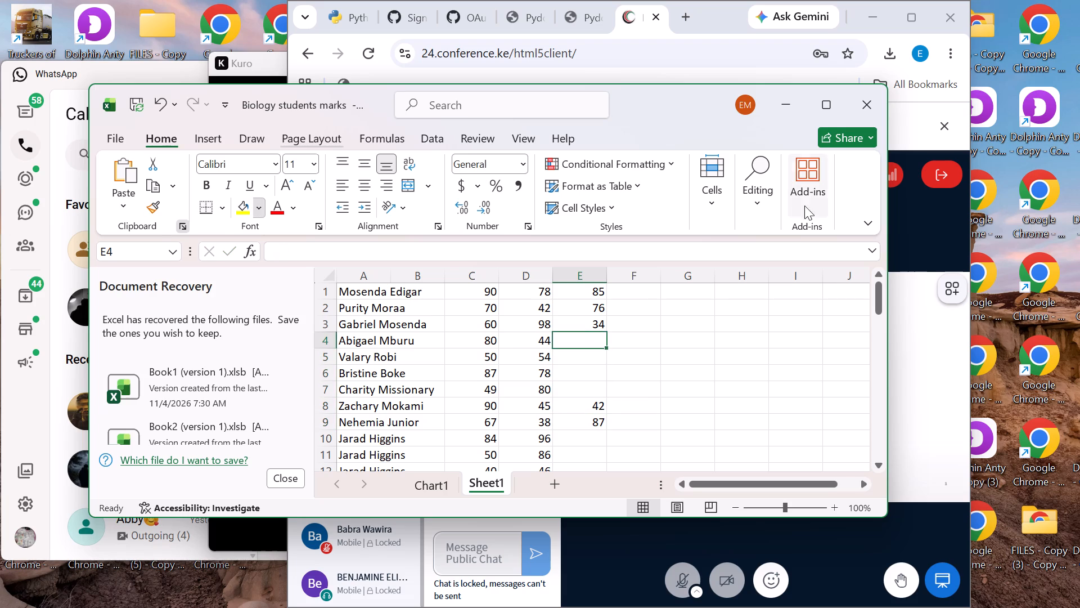
{"action": "type", "text": "76"}
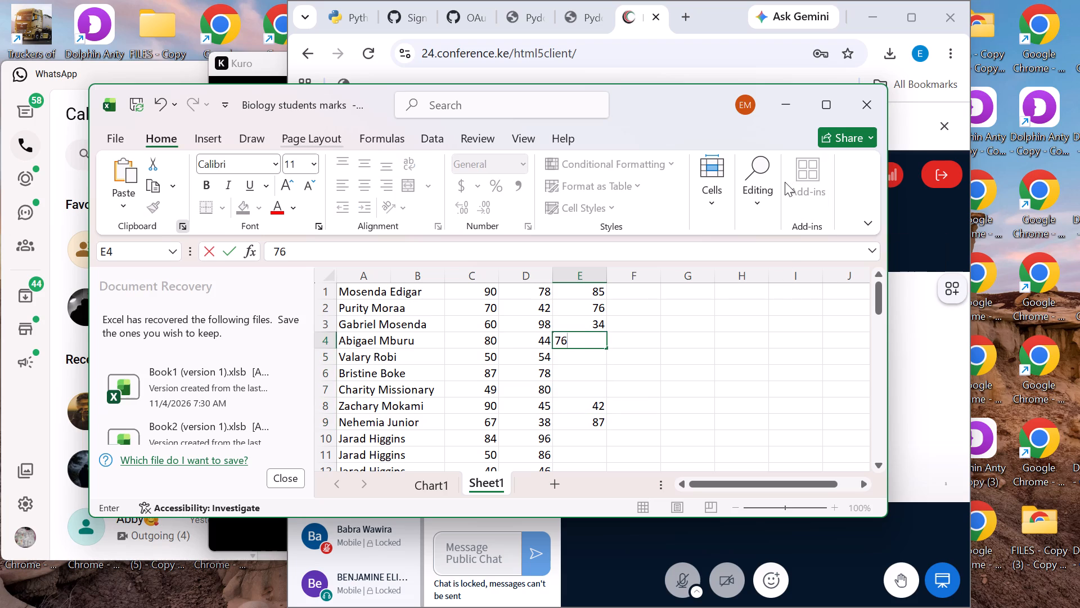
{"action": "key", "text": "Down"}
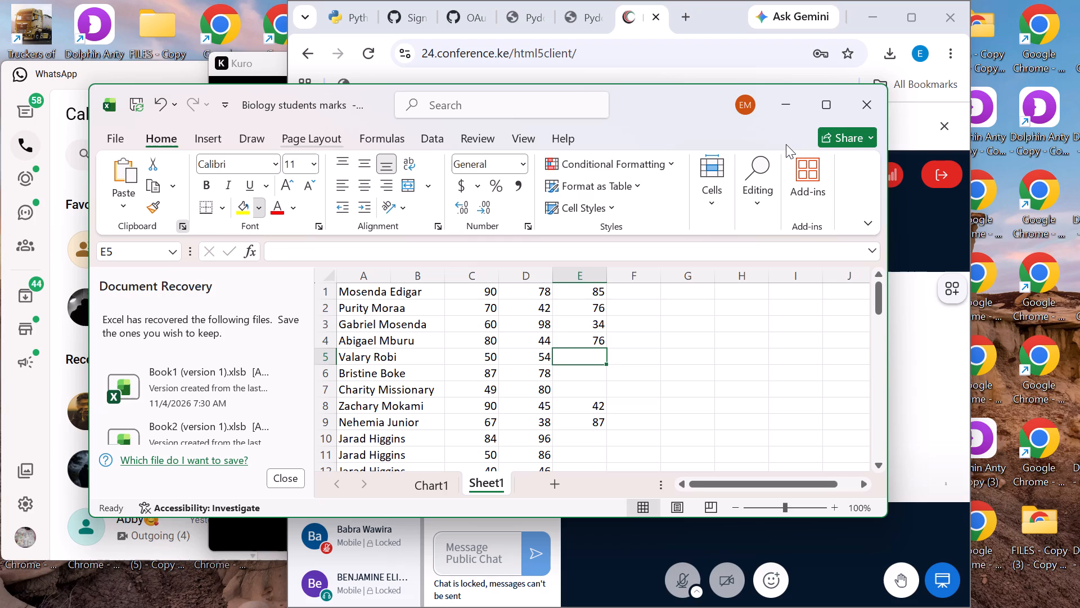
{"action": "type", "text": "56"}
{"action": "key", "text": "Down"}
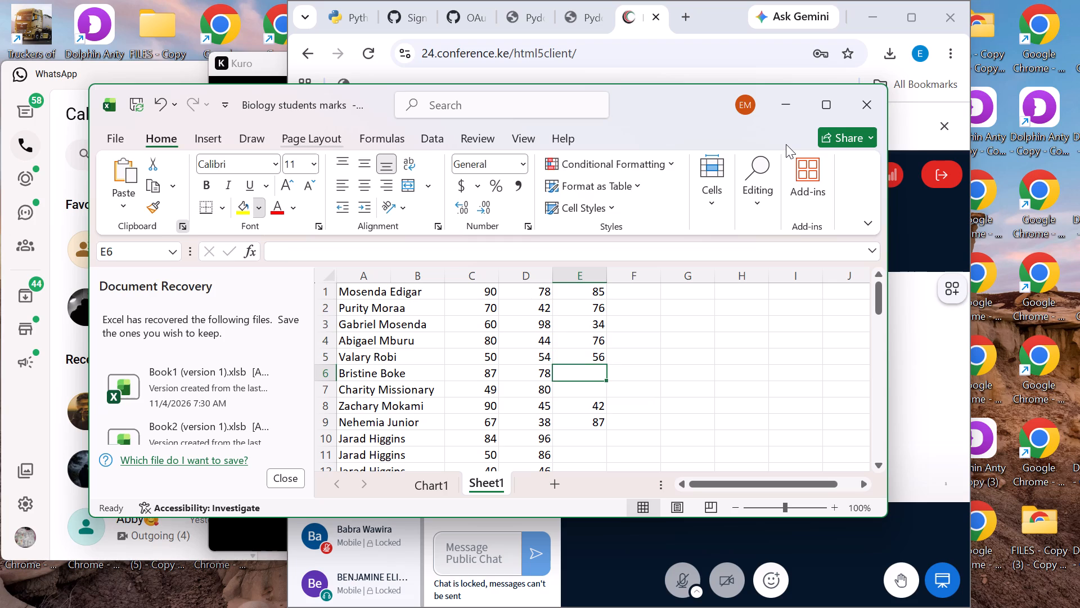
{"action": "key", "text": "5"}
{"action": "key", "text": "3"}
{"action": "key", "text": "Down"}
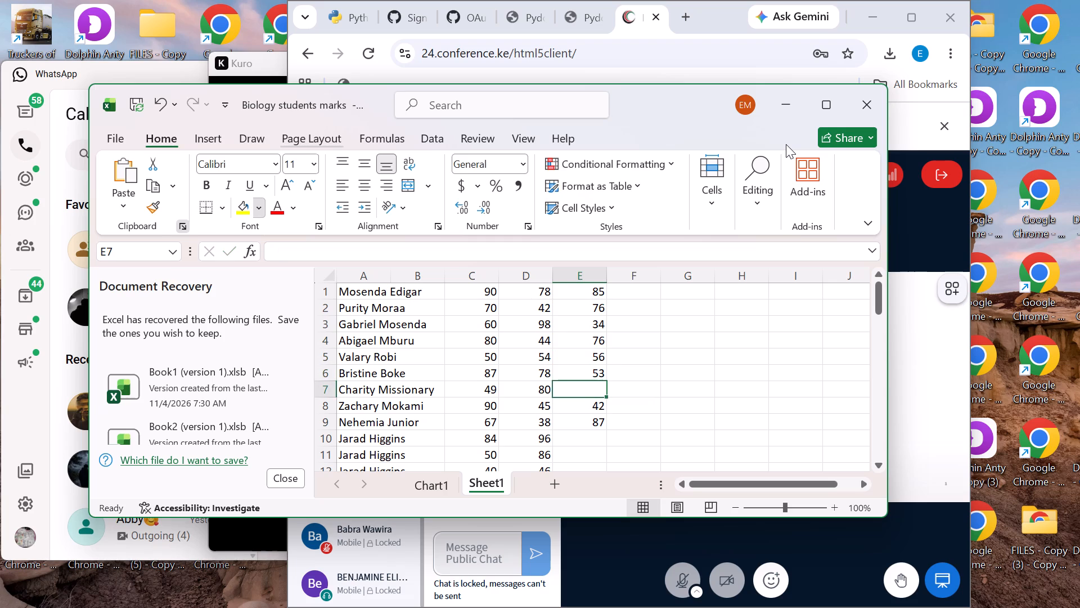
Maximize the workbook window, enter the mark 63 in cell E7 and move to cell E10.
{"action": "left_click", "coordinate": [826, 91]}
{"action": "key", "text": "6"}
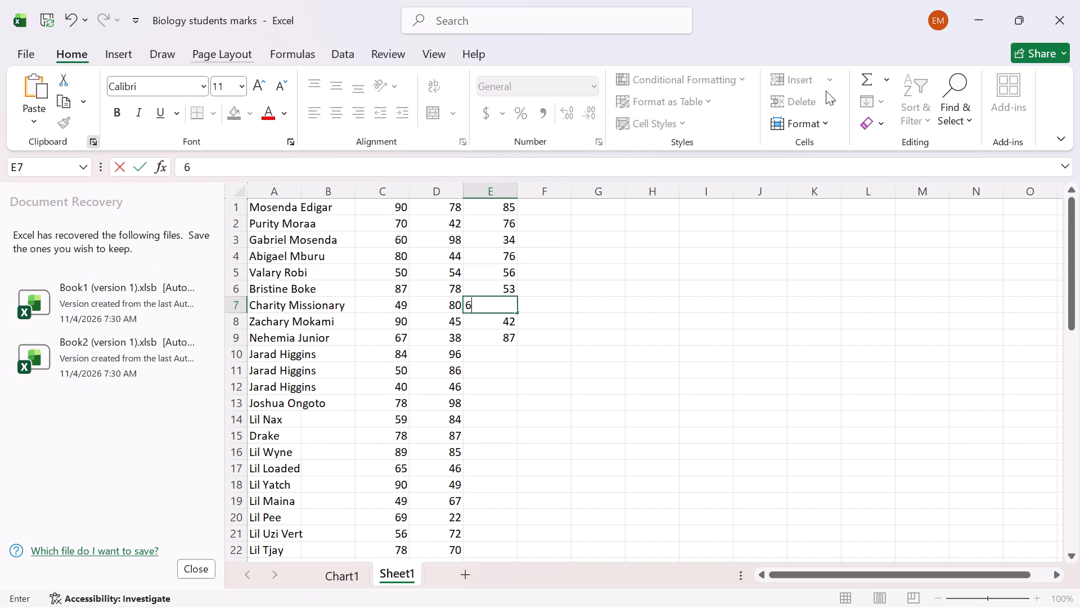
{"action": "key", "text": "3"}
{"action": "key", "text": "Down"}
{"action": "key", "text": "Down"}
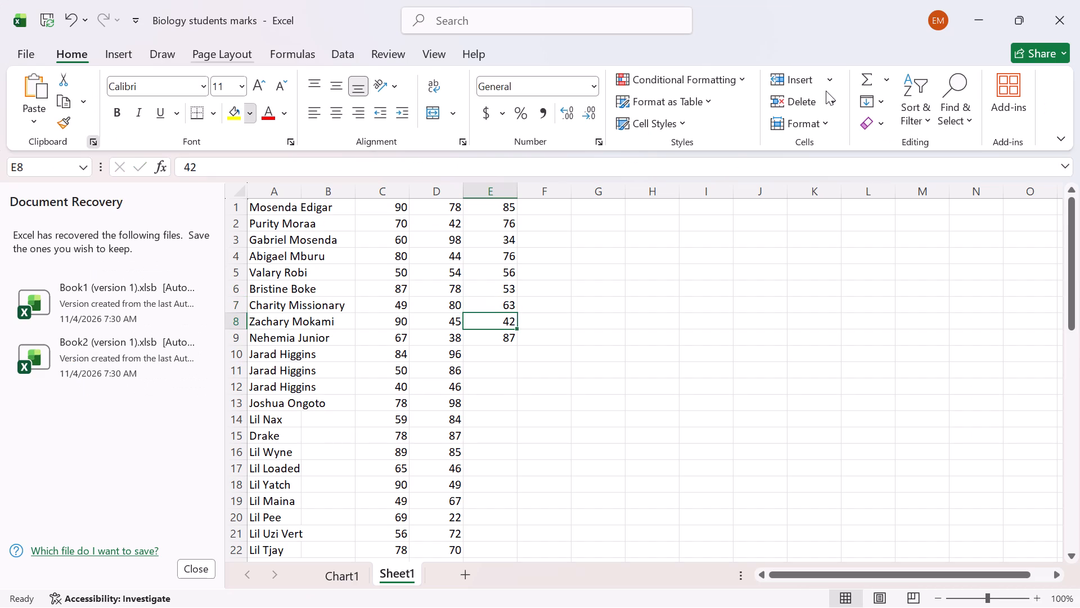
{"action": "key", "text": "Down"}
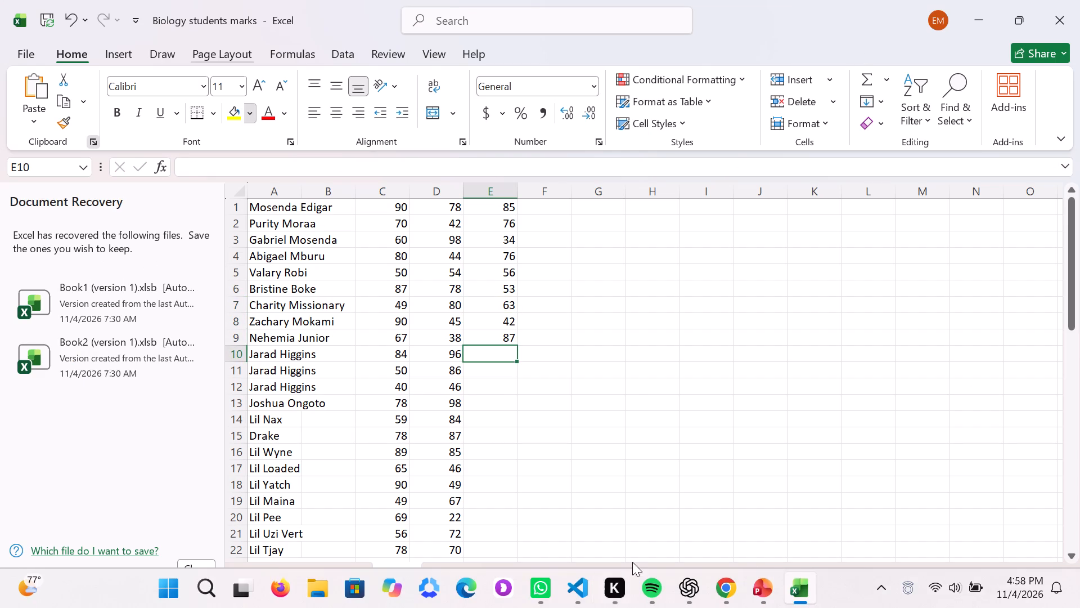
Switch to Chrome to check the ongoing web conference, and return to the Excel workbook.
{"action": "left_click", "coordinate": [726, 588]}
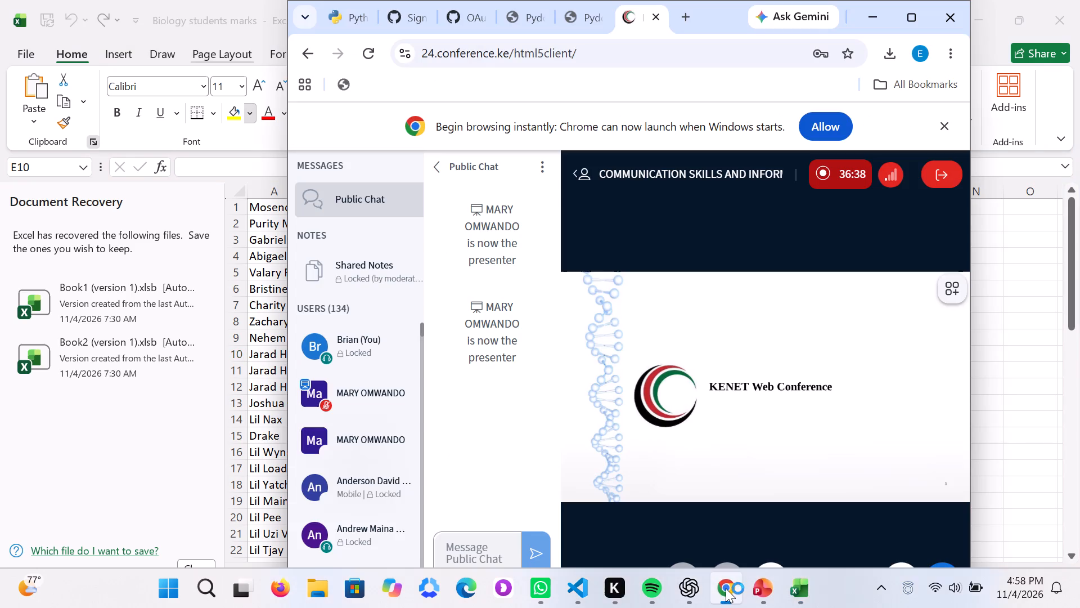
{"action": "left_click", "coordinate": [761, 343]}
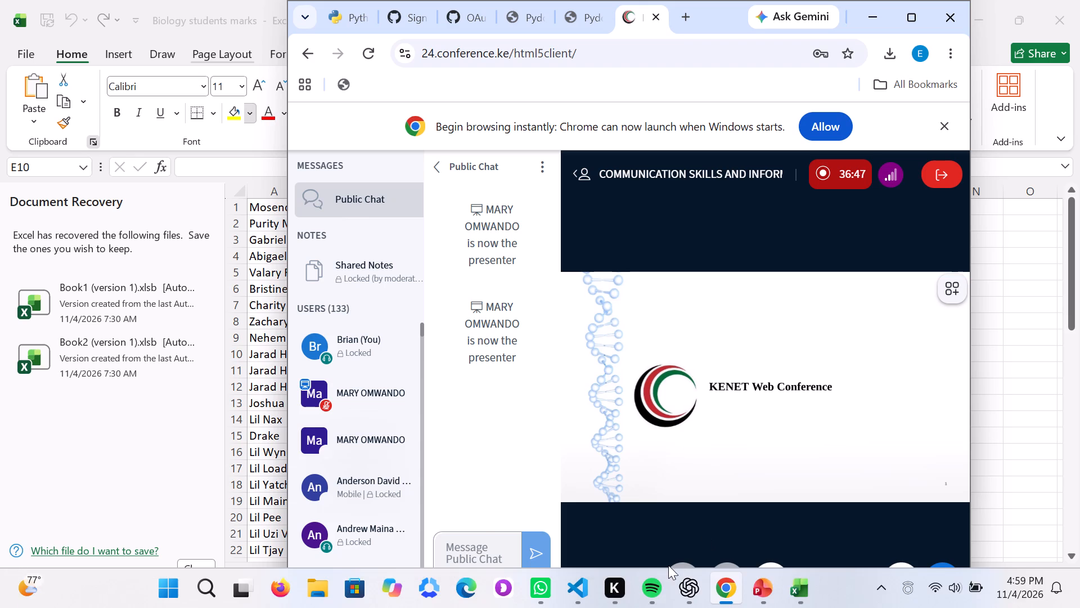
{"action": "left_click", "coordinate": [728, 591]}
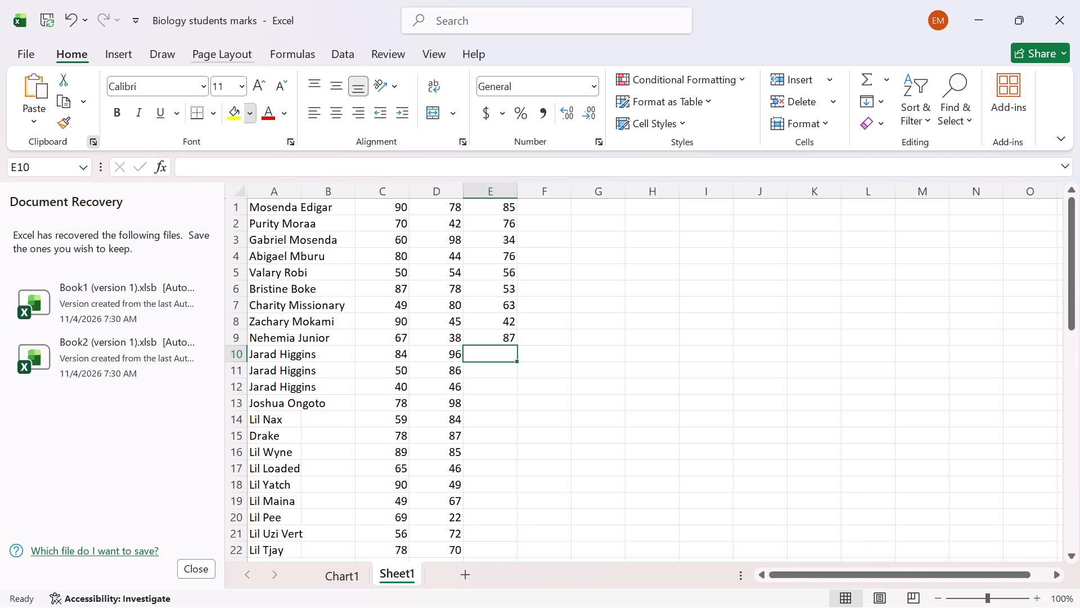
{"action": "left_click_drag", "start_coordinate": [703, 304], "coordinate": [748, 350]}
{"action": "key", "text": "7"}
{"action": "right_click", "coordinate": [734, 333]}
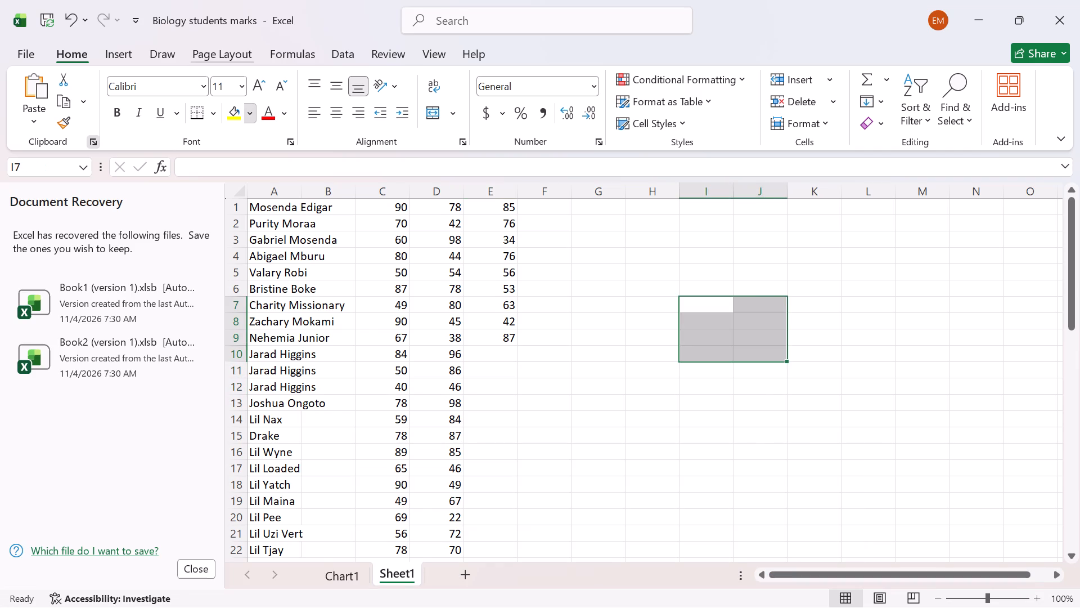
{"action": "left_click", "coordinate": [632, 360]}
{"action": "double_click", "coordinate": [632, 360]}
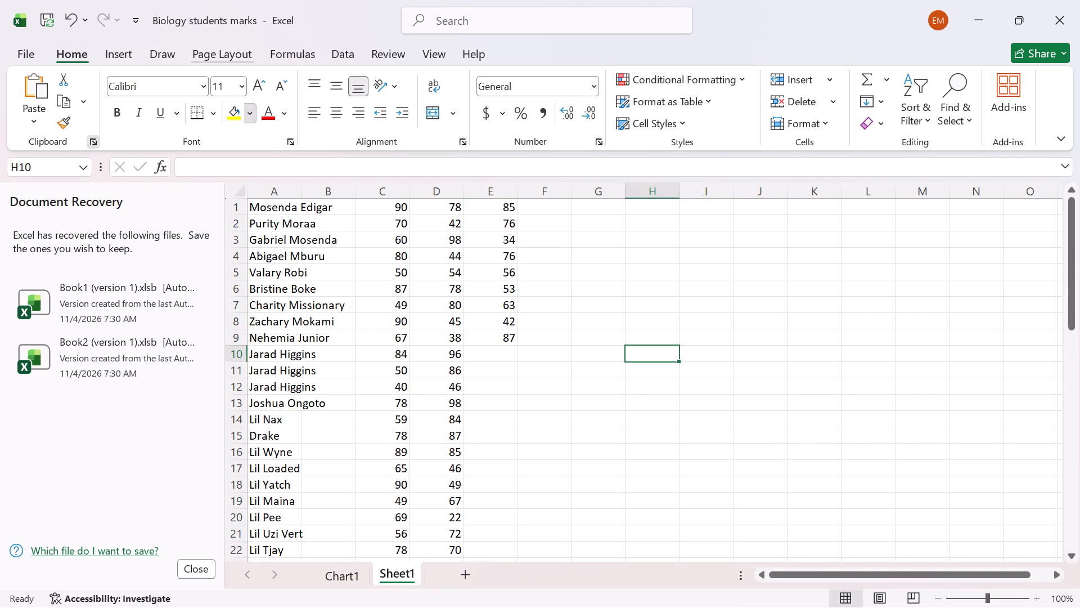
Enter the marks 74, 92, 53 and 76 in cells E10 to E13.
{"action": "left_click", "coordinate": [503, 355]}
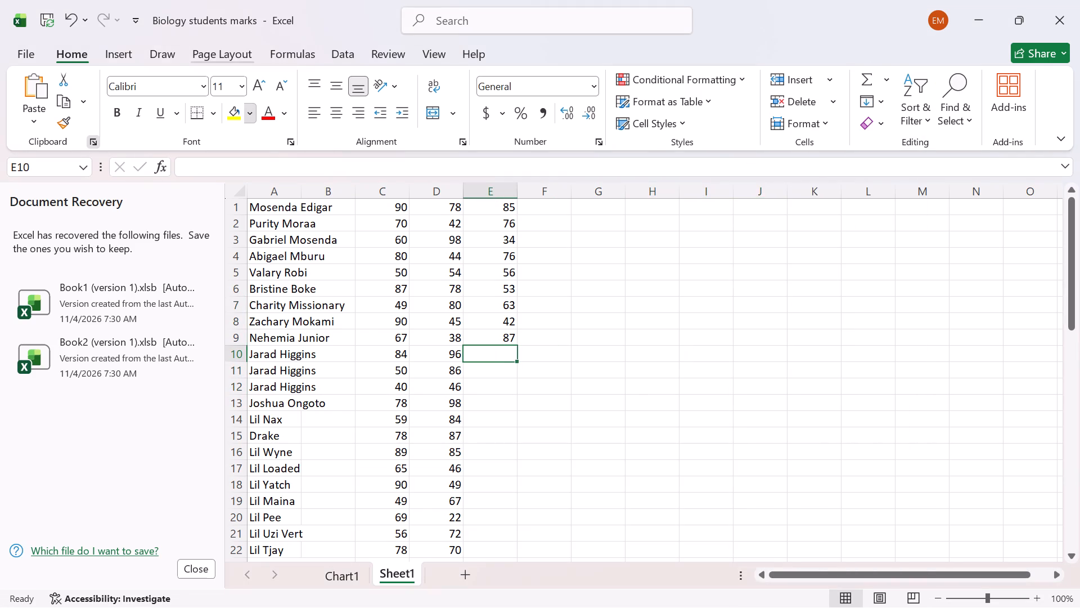
{"action": "key", "text": "7"}
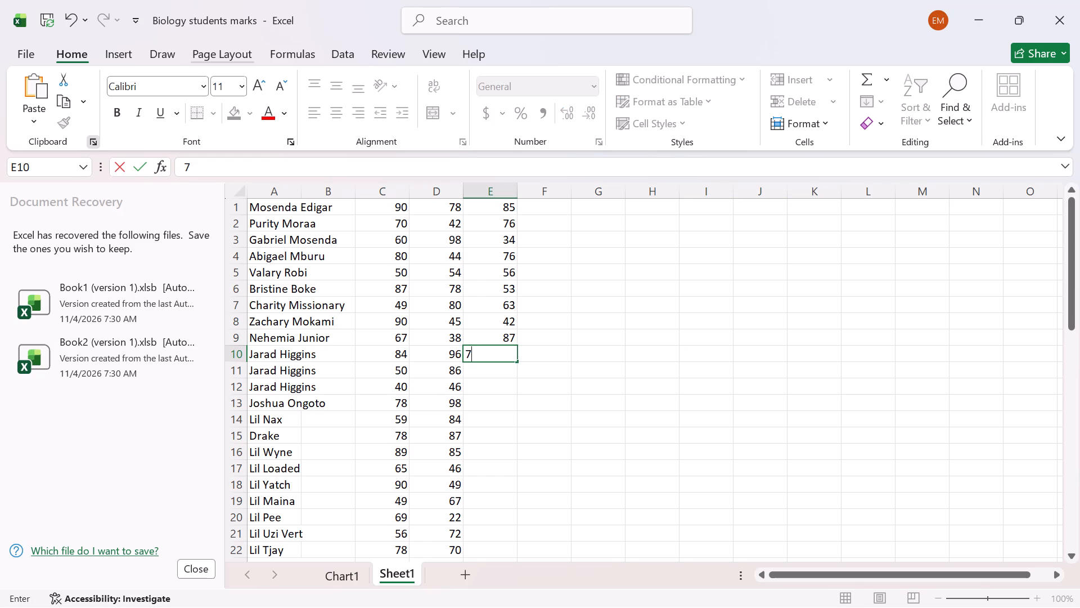
{"action": "key", "text": "4"}
{"action": "key", "text": "Down"}
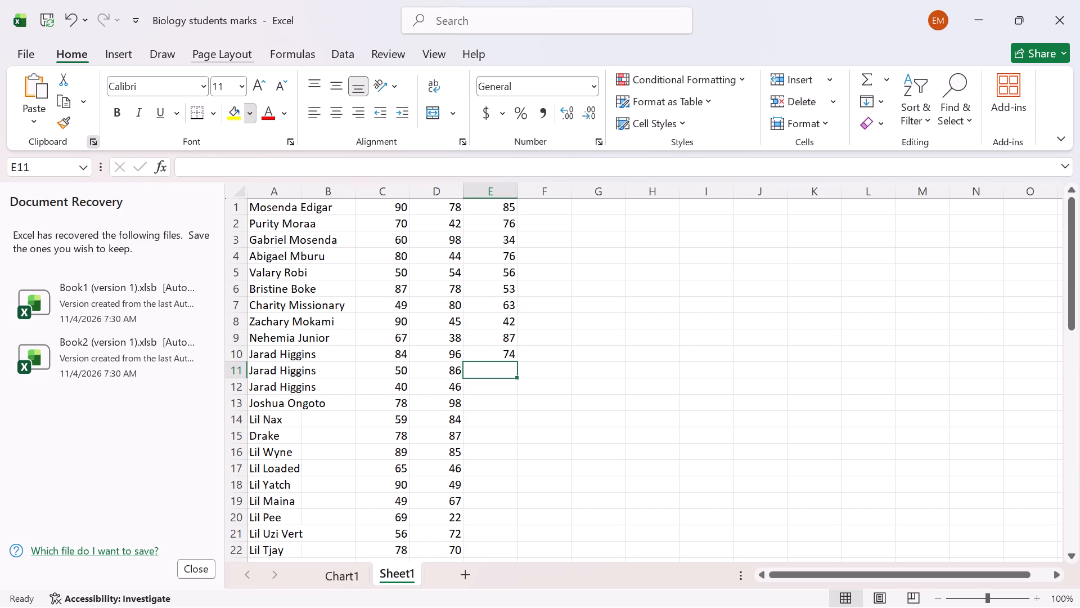
{"action": "key", "text": "9"}
{"action": "key", "text": "2"}
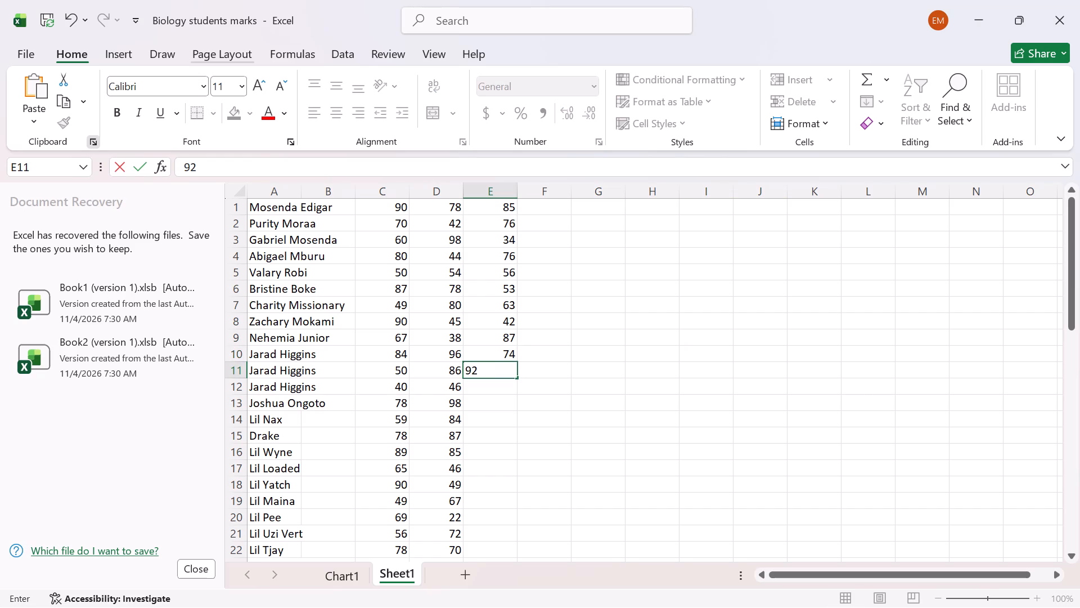
{"action": "key", "text": "Down"}
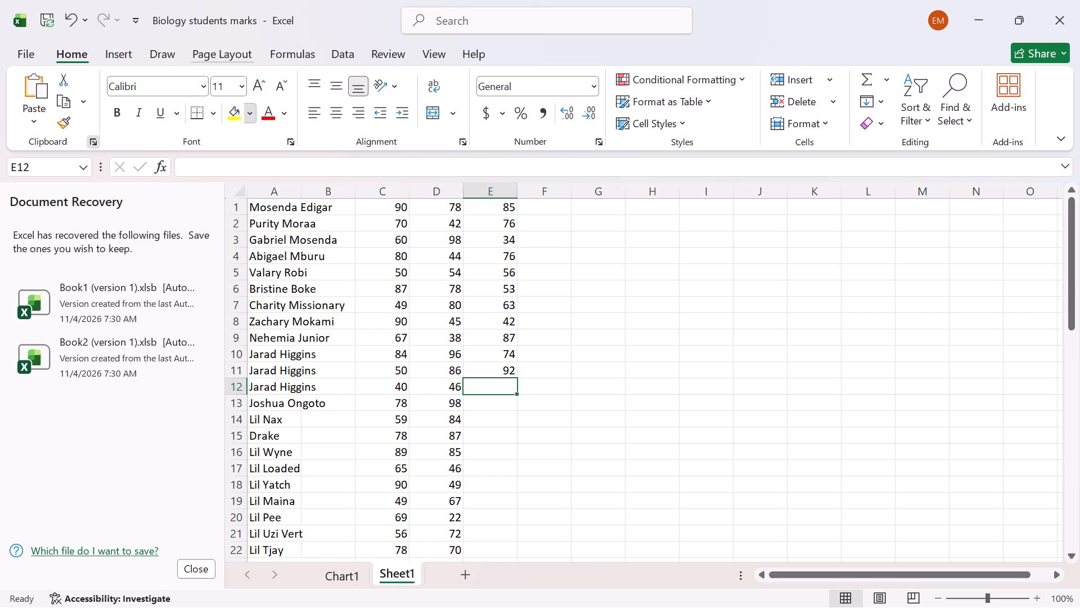
{"action": "type", "text": "53"}
{"action": "key", "text": "Down"}
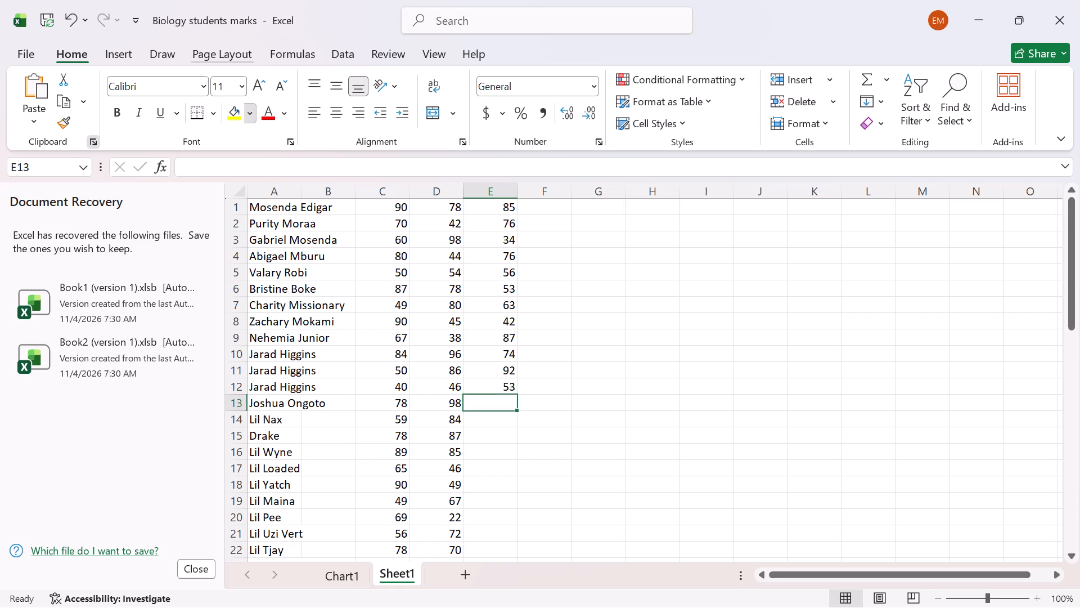
{"action": "type", "text": "76"}
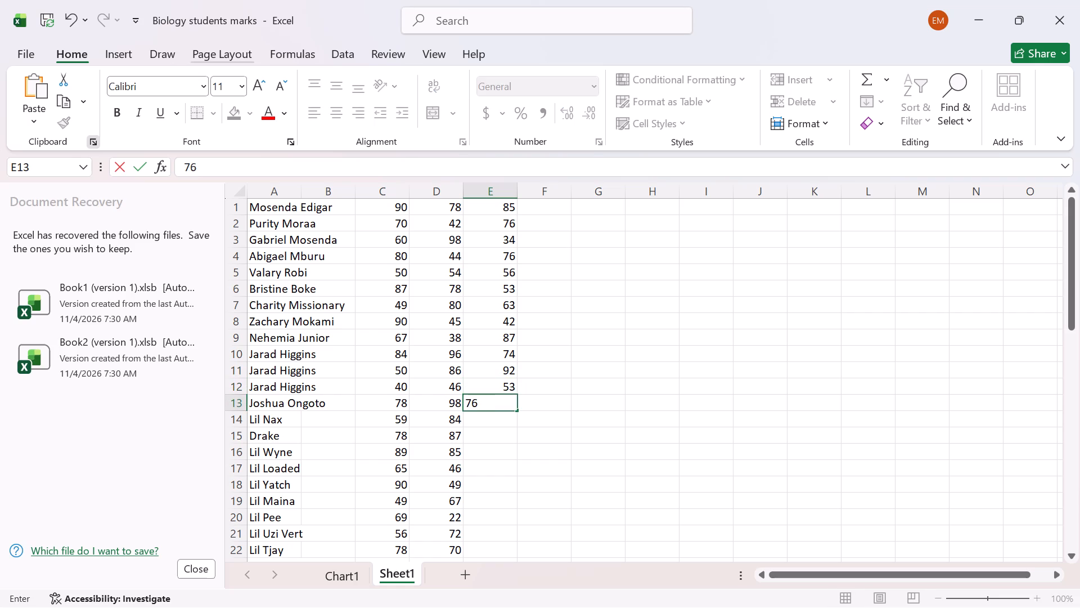
{"action": "key", "text": "Down"}
Enter the marks 55, 38 and 65 in cells E14 to E16.
{"action": "key", "text": "9"}
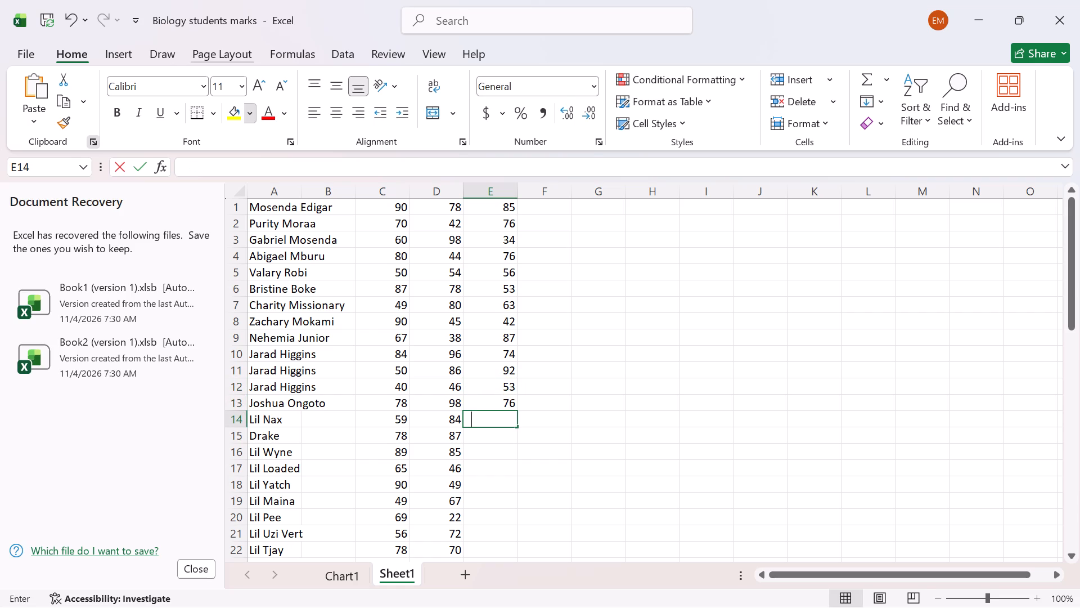
{"action": "key", "text": "BackSpace"}
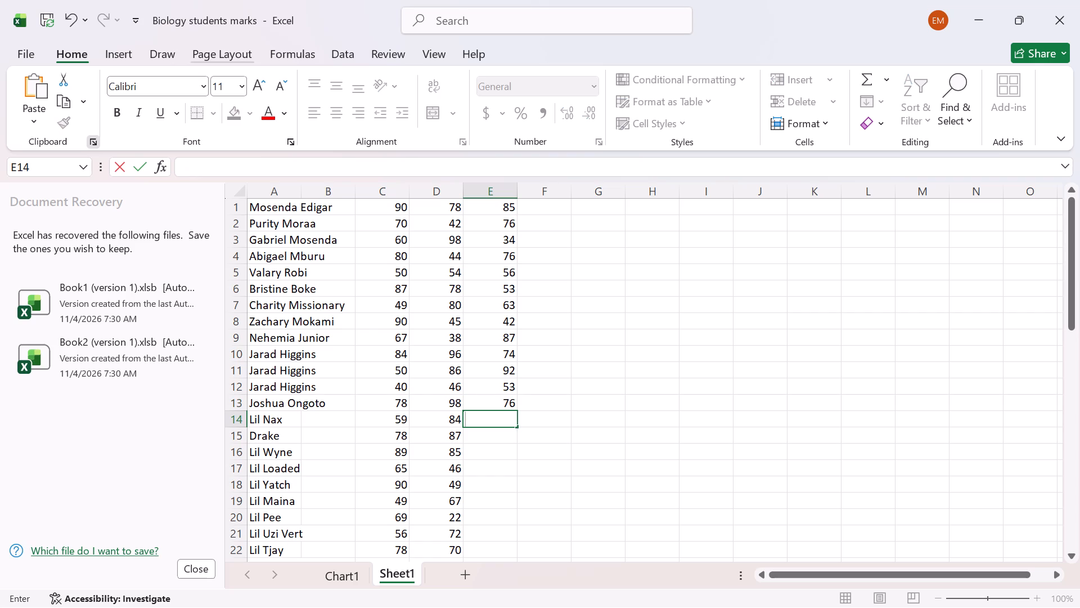
{"action": "key", "text": "5"}
{"action": "key", "text": "5"}
{"action": "key", "text": "Down"}
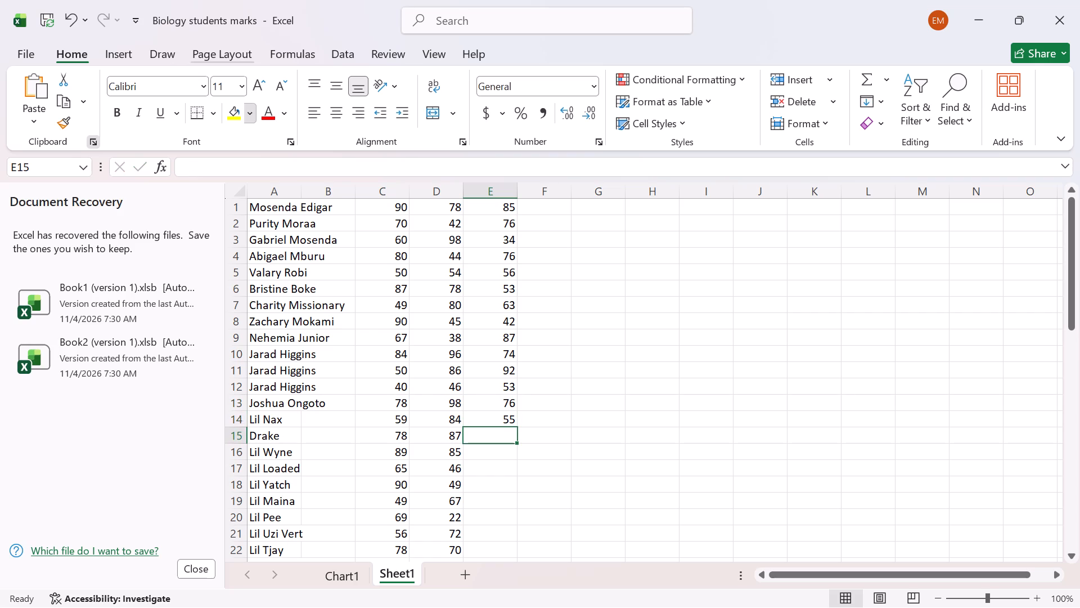
{"action": "scroll", "coordinate": [463, 169], "scroll_direction": "right", "scroll_amount": 1}
{"action": "key", "text": "3"}
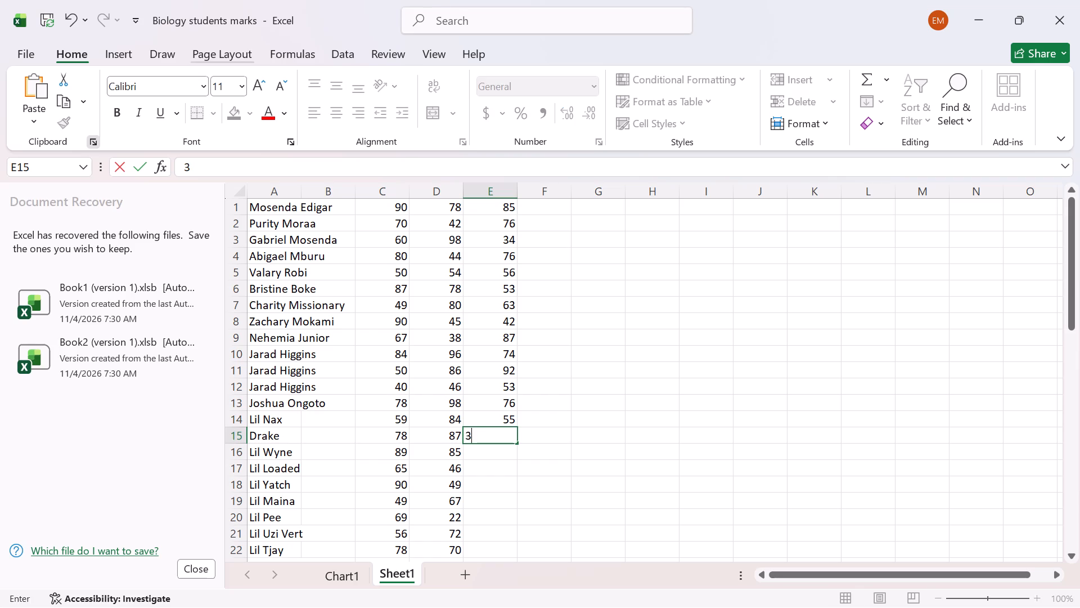
{"action": "key", "text": "8"}
{"action": "key", "text": "Down"}
{"action": "key", "text": "6"}
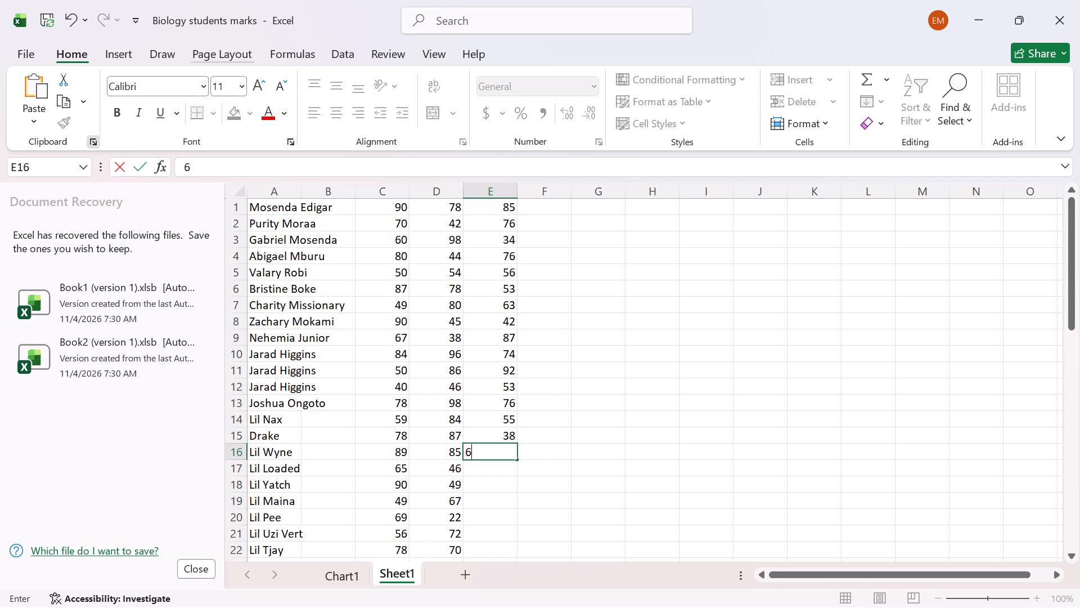
{"action": "key", "text": "5"}
{"action": "key", "text": "Down"}
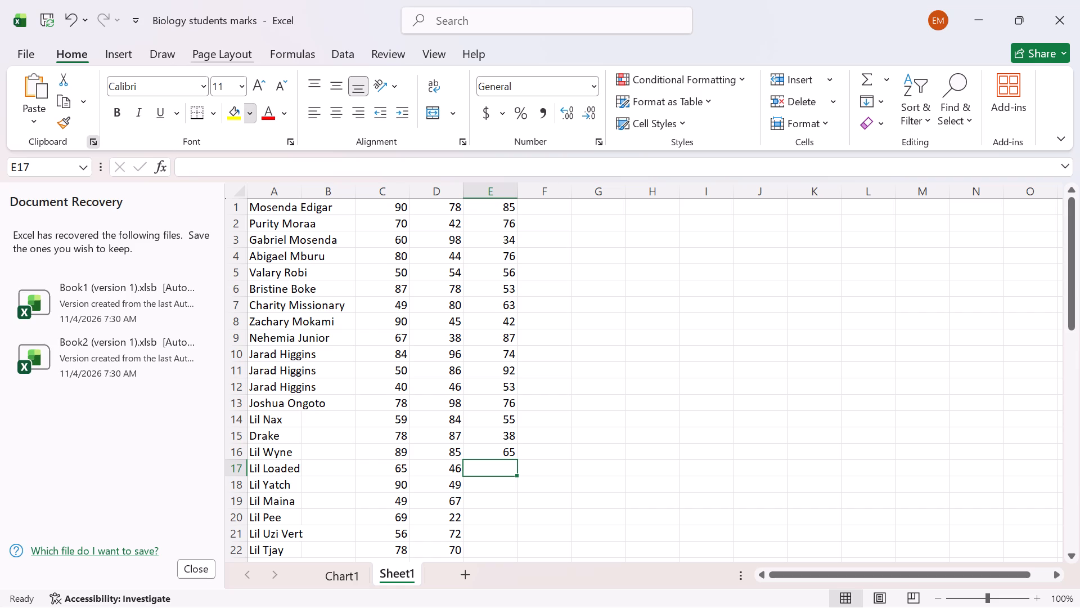
Enter the marks 67, 28, 91 and 33 in cells E17 to E20.
{"action": "type", "text": "675"}
{"action": "scroll", "coordinate": [583, 196], "scroll_direction": "down", "scroll_amount": 1}
{"action": "key", "text": "BackSpace"}
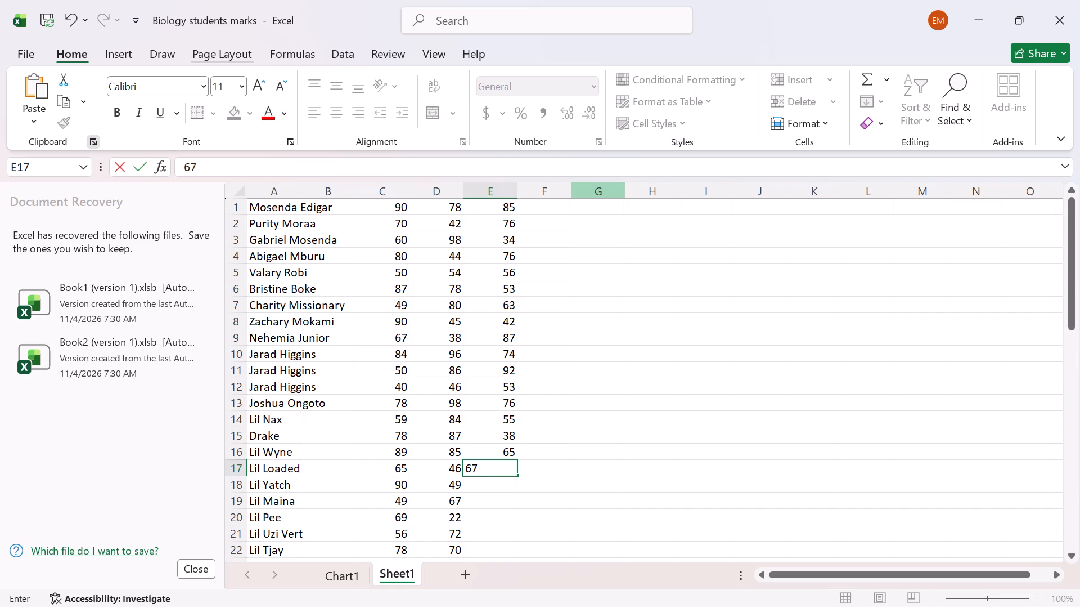
{"action": "scroll", "coordinate": [593, 184], "scroll_direction": "down", "scroll_amount": 1}
{"action": "key", "text": "Down"}
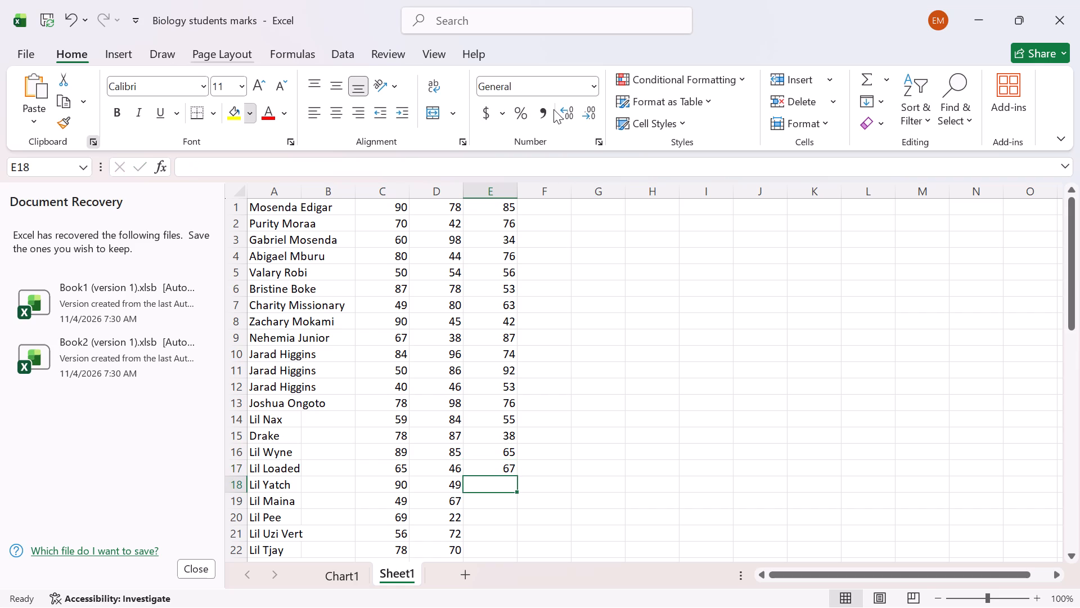
{"action": "type", "text": "28"}
{"action": "key", "text": "Down"}
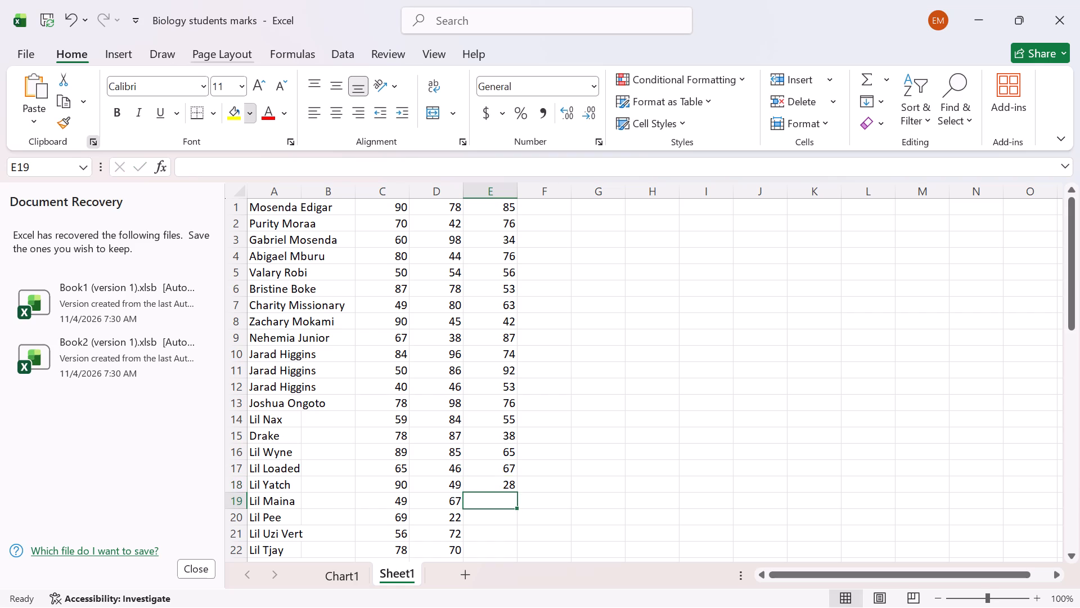
{"action": "key", "text": "9"}
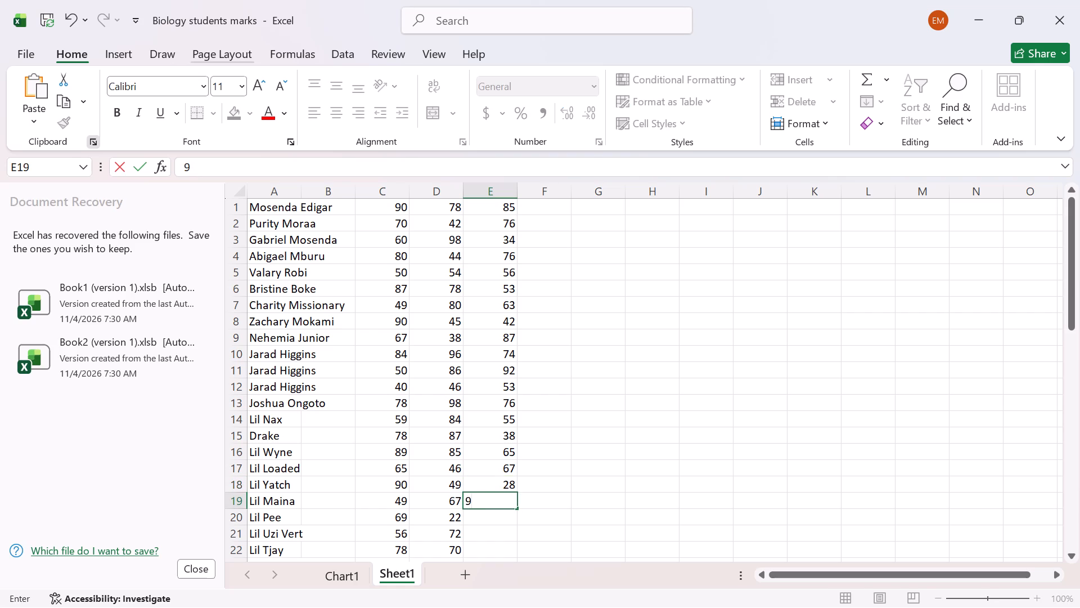
{"action": "key", "text": "1"}
{"action": "key", "text": "Down"}
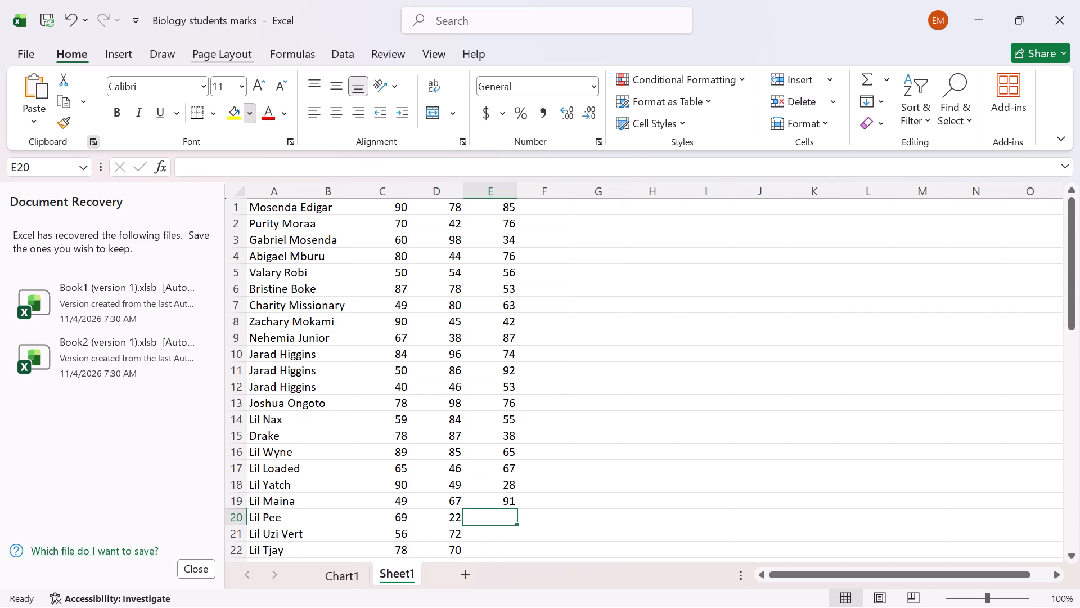
{"action": "type", "text": "33"}
{"action": "key", "text": "Down"}
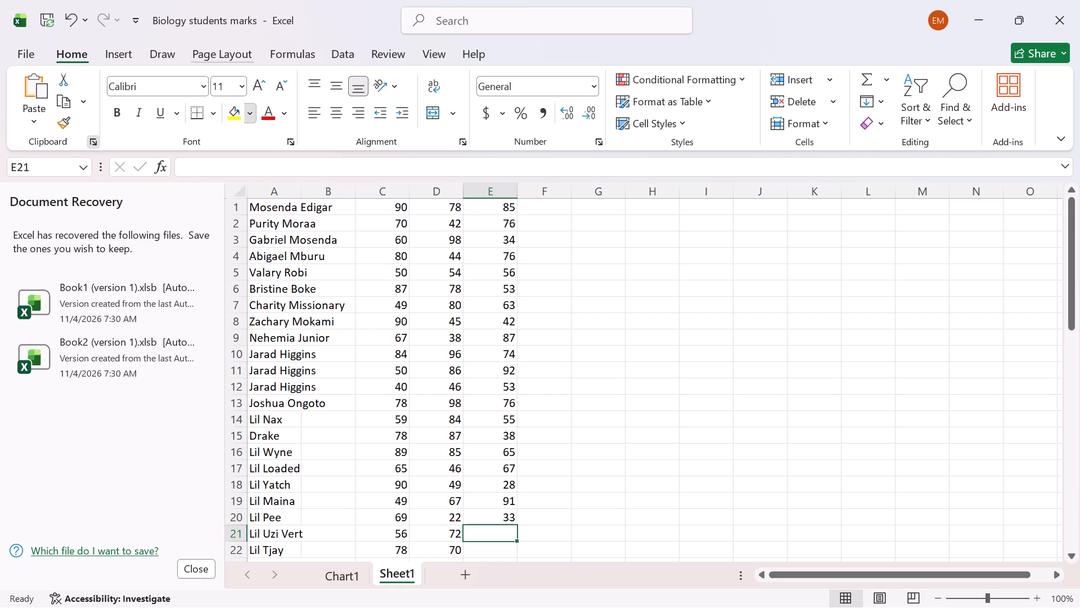
Change the mark in cell D20 to 87.
{"action": "left_click", "coordinate": [453, 517]}
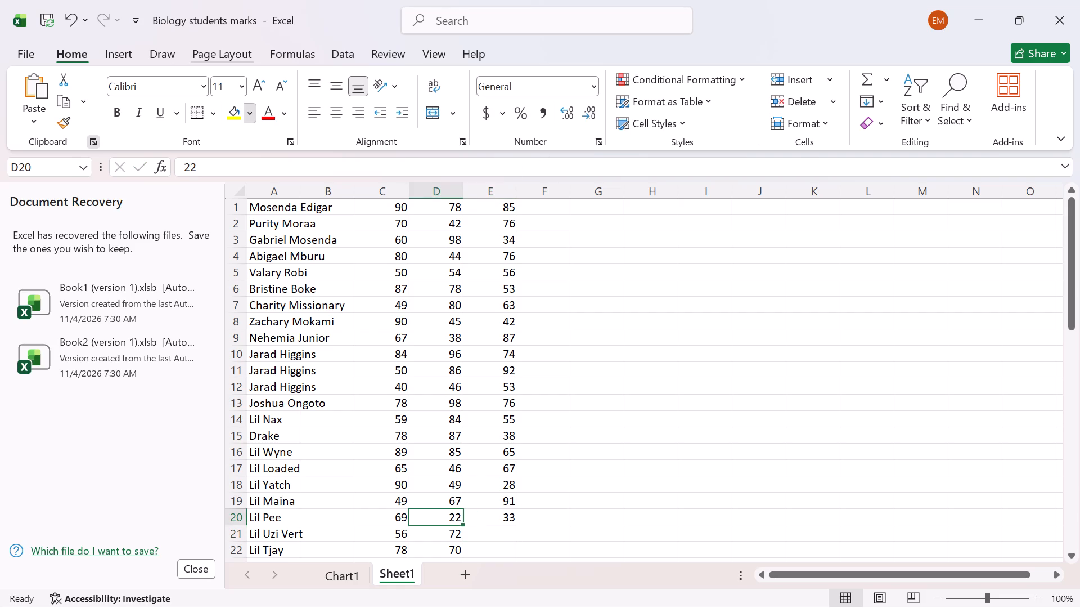
{"action": "key", "text": "8"}
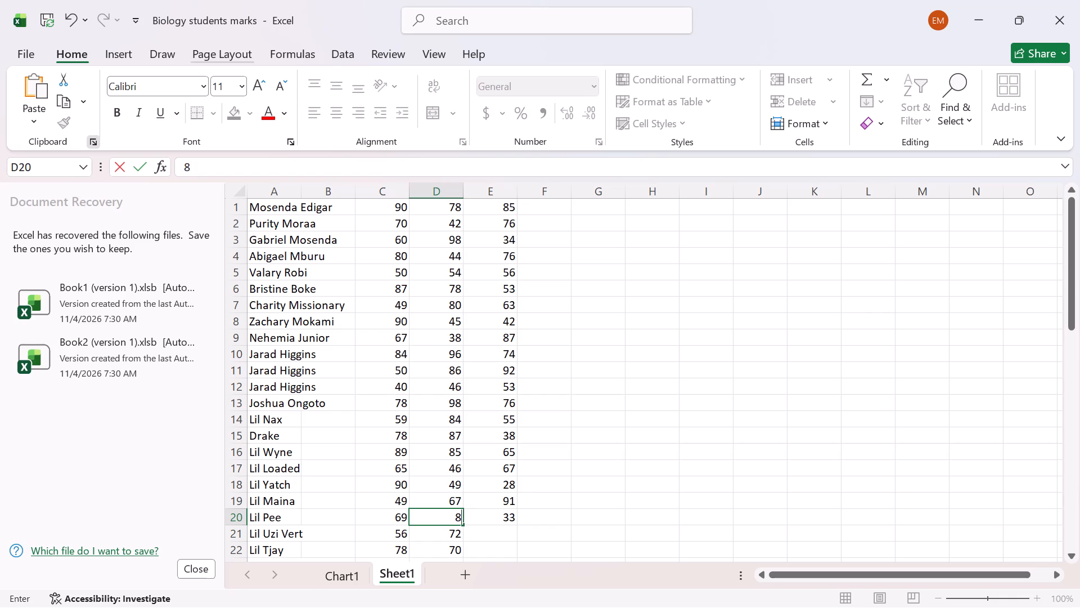
{"action": "key", "text": "7"}
{"action": "left_click", "coordinate": [497, 525]}
{"action": "left_click", "coordinate": [497, 525]}
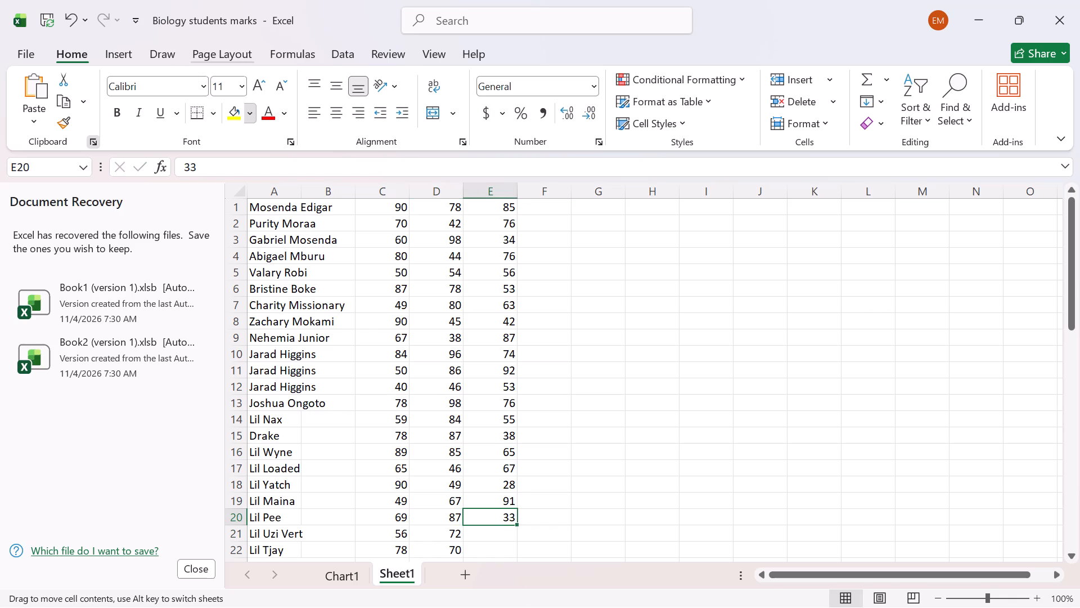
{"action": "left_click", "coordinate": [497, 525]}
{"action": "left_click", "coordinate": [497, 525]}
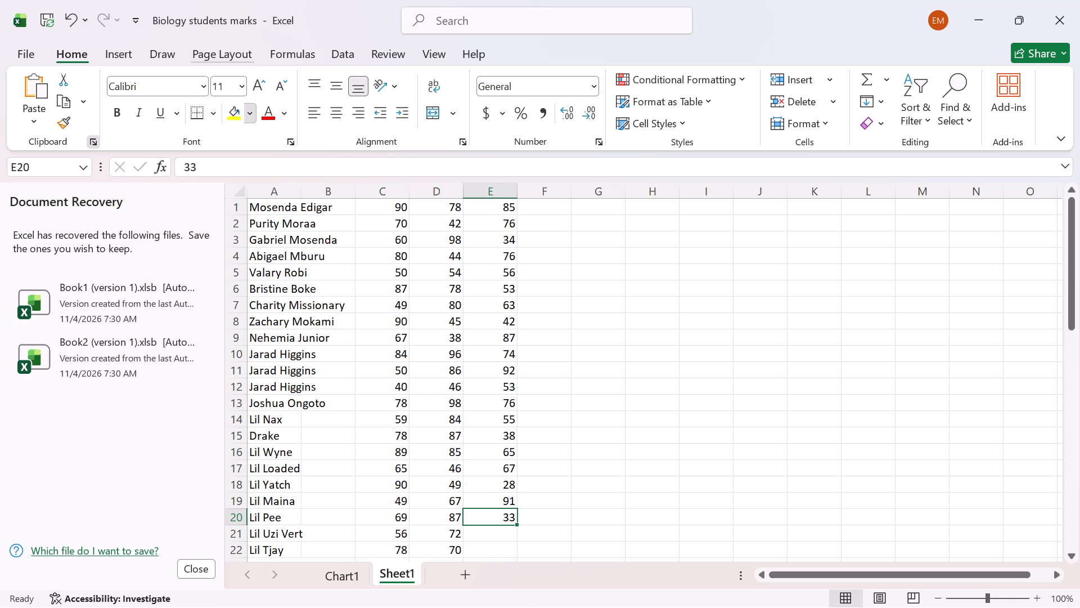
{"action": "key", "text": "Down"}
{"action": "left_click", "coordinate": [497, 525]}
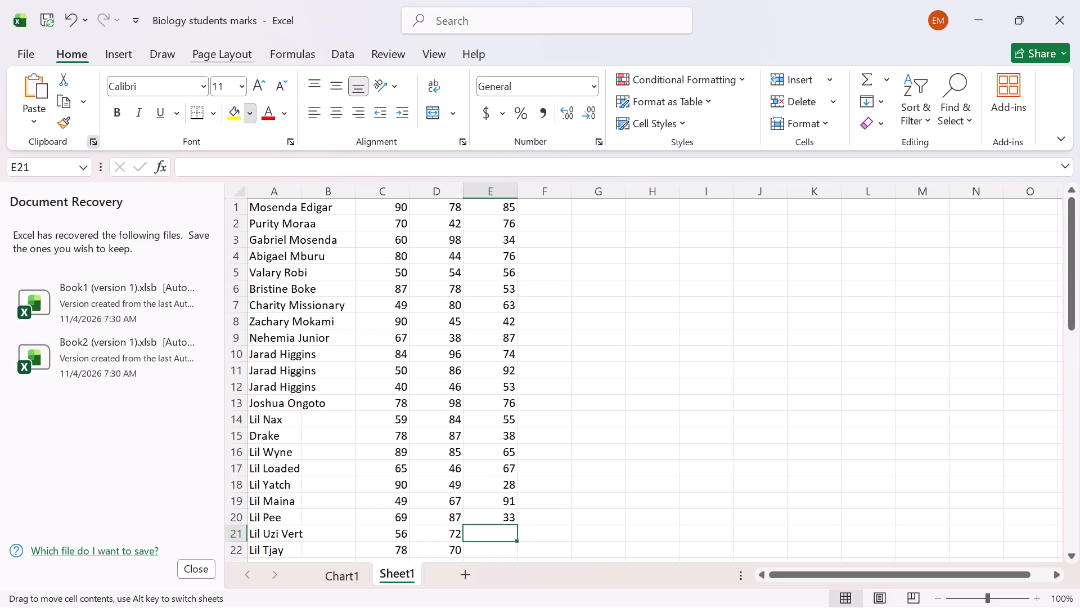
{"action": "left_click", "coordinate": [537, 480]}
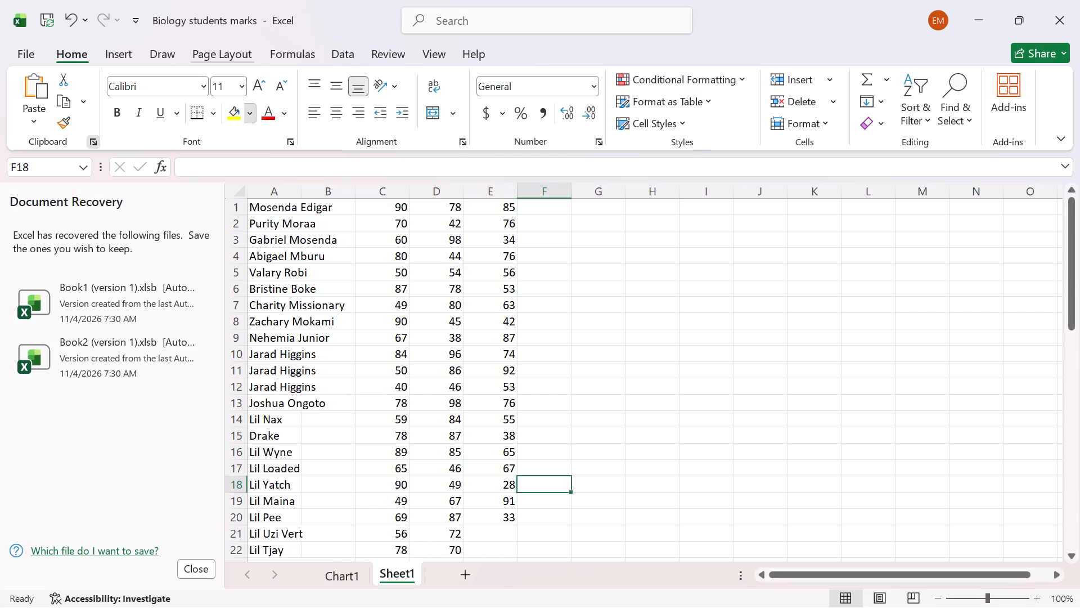
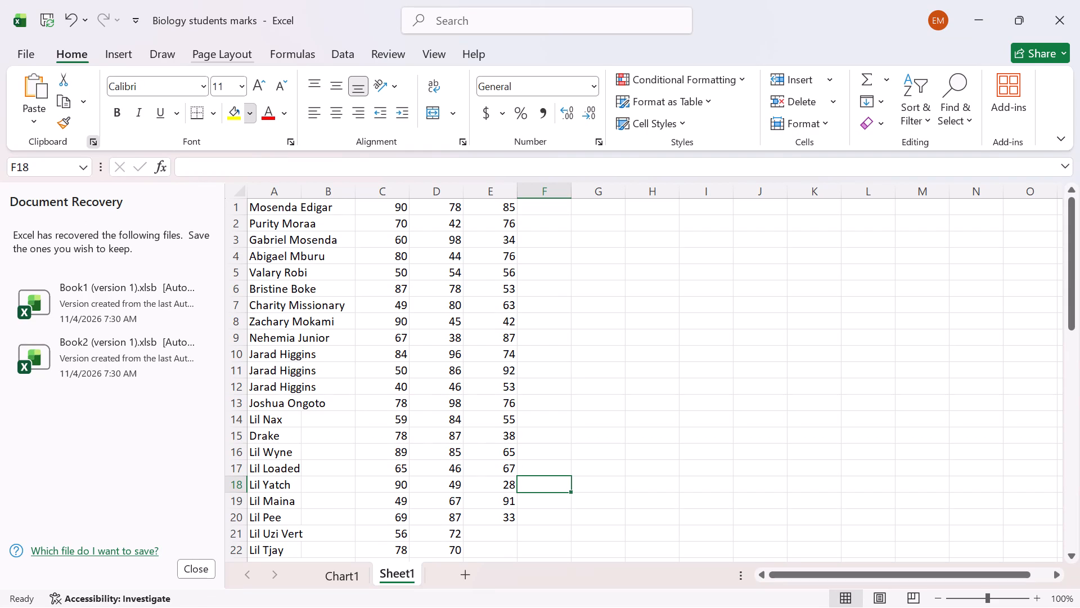
Enter the marks 57 and 76 in cells E21 and E22.
{"action": "left_click", "coordinate": [505, 526]}
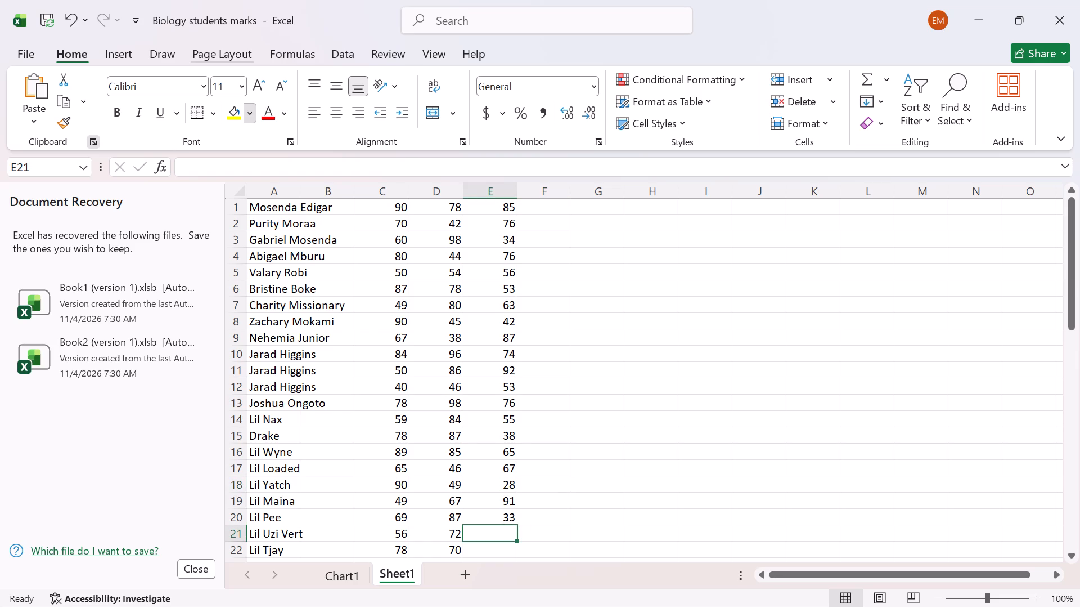
{"action": "key", "text": "i"}
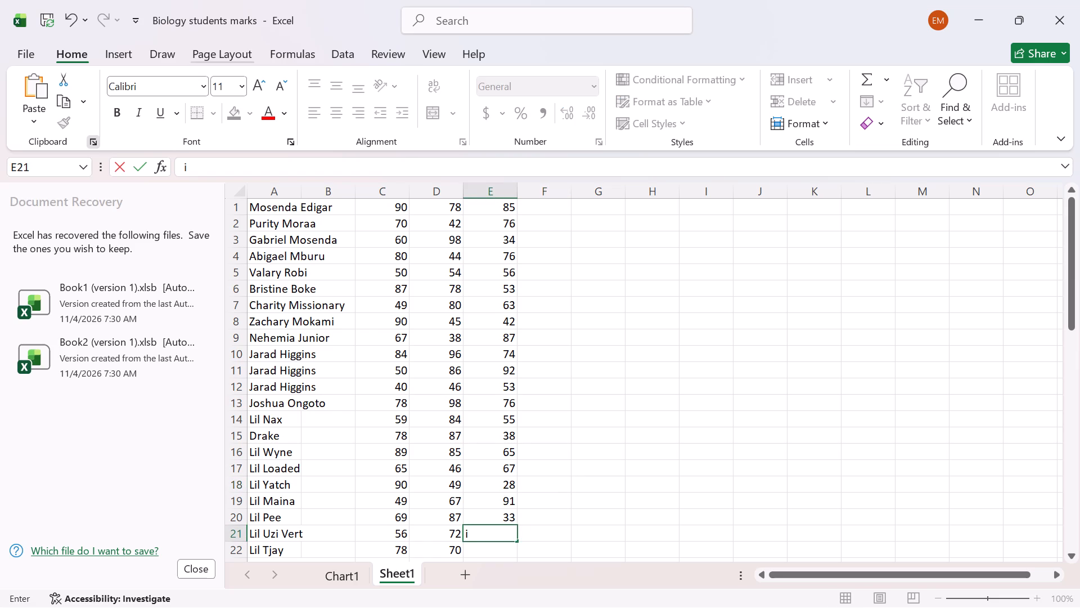
{"action": "key", "text": "BackSpace"}
{"action": "type", "text": "575"}
{"action": "key", "text": "equal"}
{"action": "key", "text": "BackSpace"}
{"action": "key", "text": "BackSpace"}
{"action": "key", "text": "Down"}
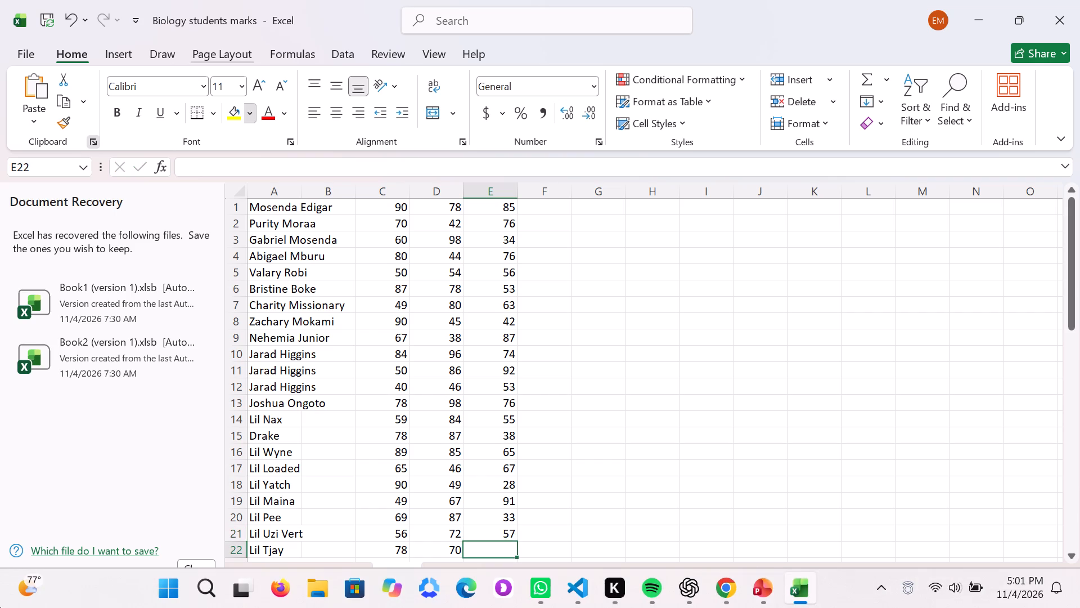
{"action": "type", "text": "76"}
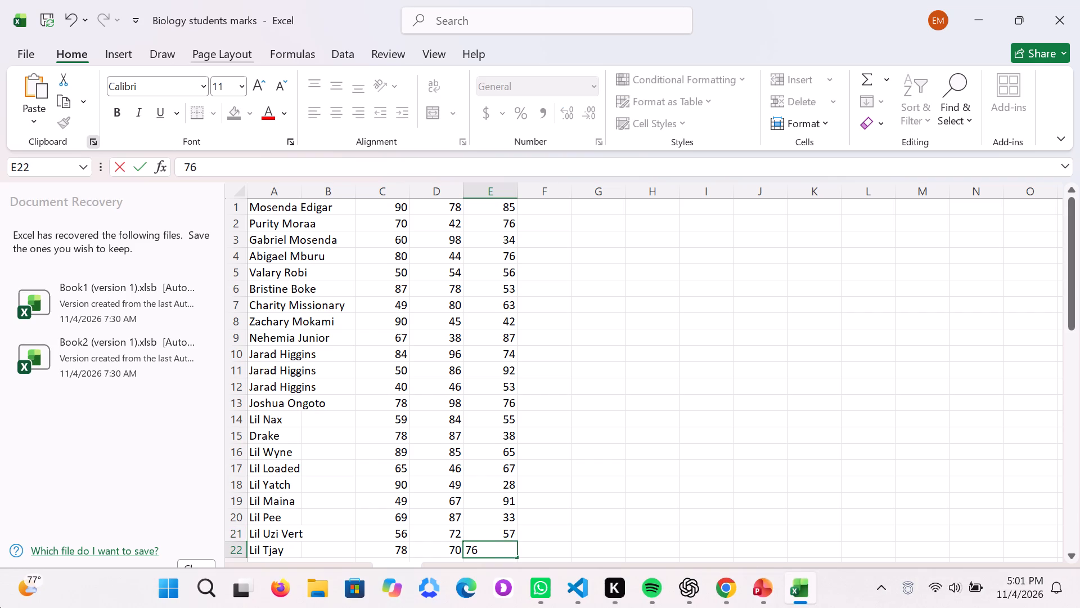
{"action": "key", "text": "Down"}
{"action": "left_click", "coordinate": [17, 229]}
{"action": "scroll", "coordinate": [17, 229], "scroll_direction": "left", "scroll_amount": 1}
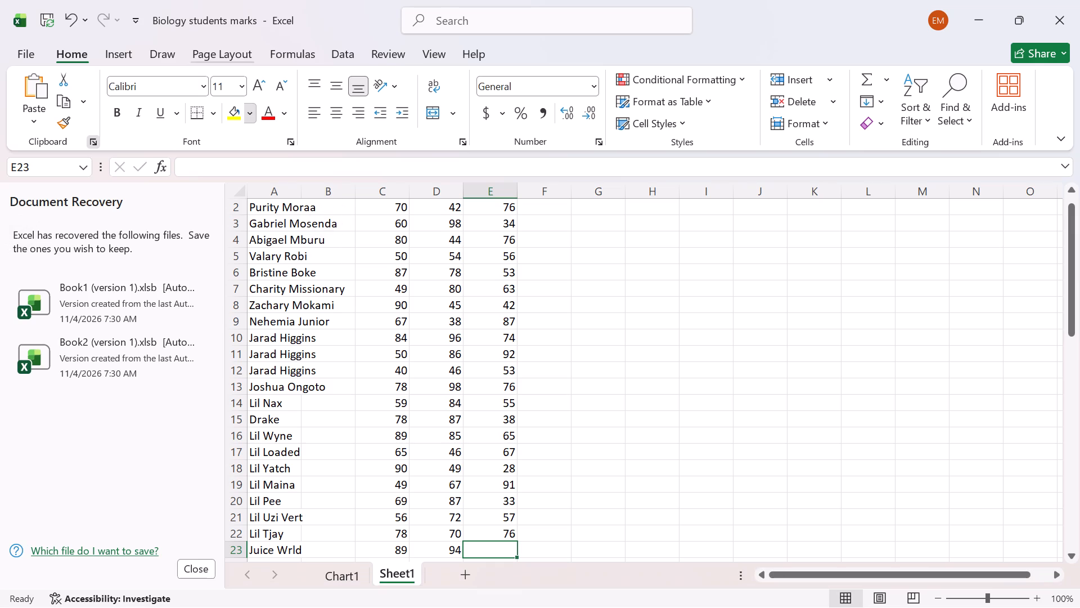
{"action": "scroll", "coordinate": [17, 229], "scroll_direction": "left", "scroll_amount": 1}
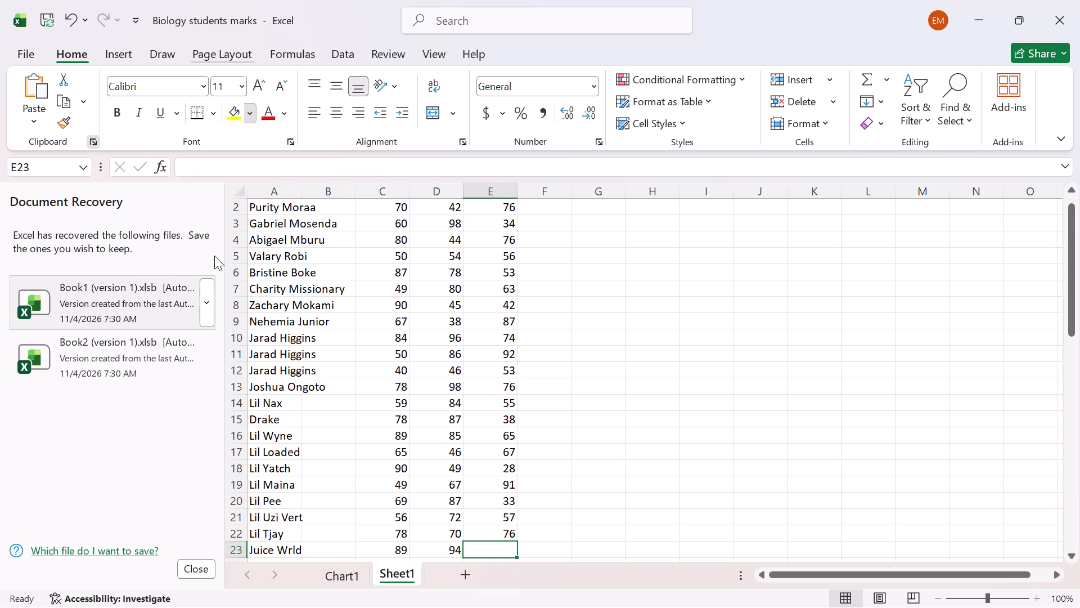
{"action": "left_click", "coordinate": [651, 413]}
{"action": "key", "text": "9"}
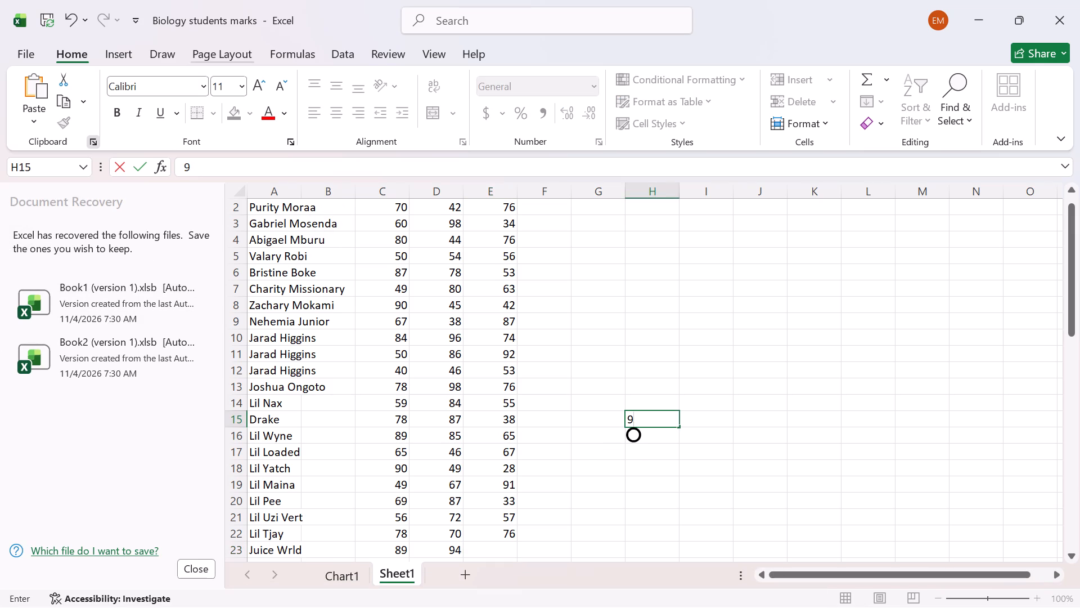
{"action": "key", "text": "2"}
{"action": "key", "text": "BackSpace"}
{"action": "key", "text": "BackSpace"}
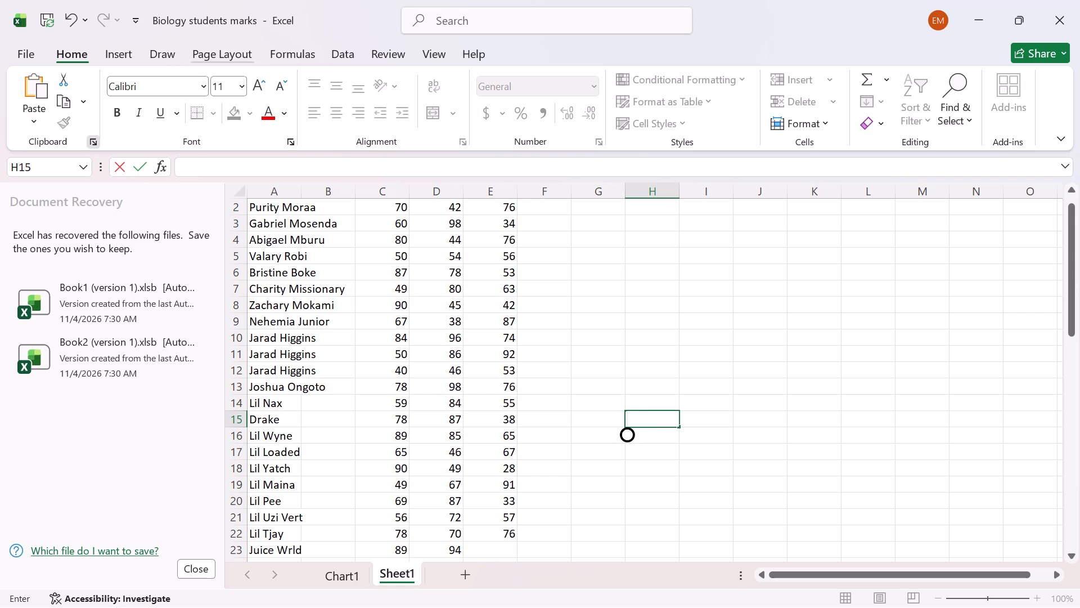
Enter the marks 76 and 45 in cells E23 and E24.
{"action": "left_click", "coordinate": [513, 561]}
{"action": "left_click", "coordinate": [513, 561]}
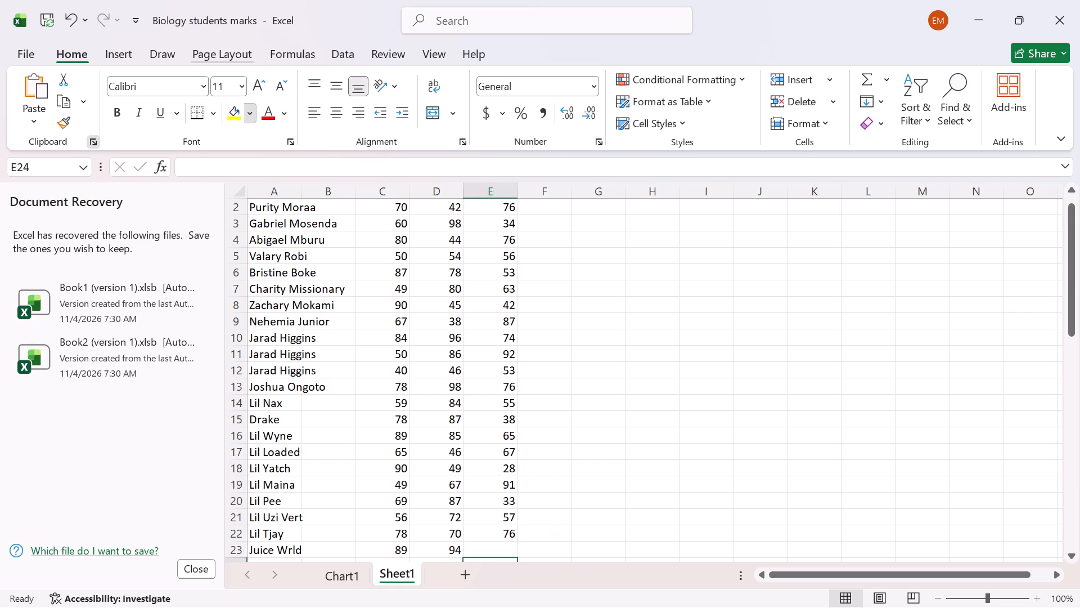
{"action": "left_click", "coordinate": [508, 548]}
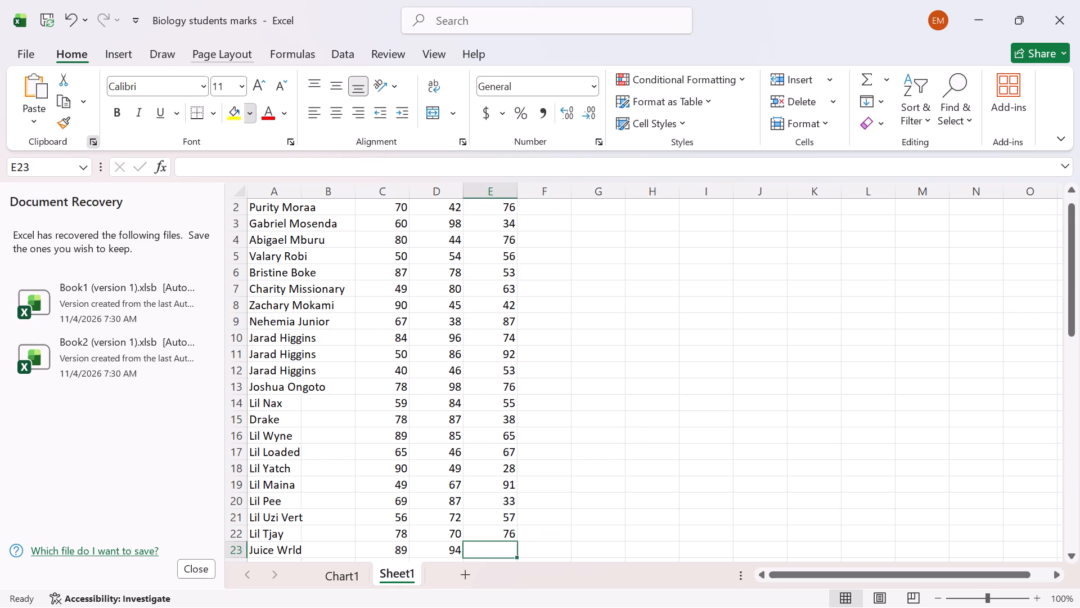
{"action": "left_click", "coordinate": [508, 548]}
{"action": "scroll", "coordinate": [579, 423], "scroll_direction": "down", "scroll_amount": 3}
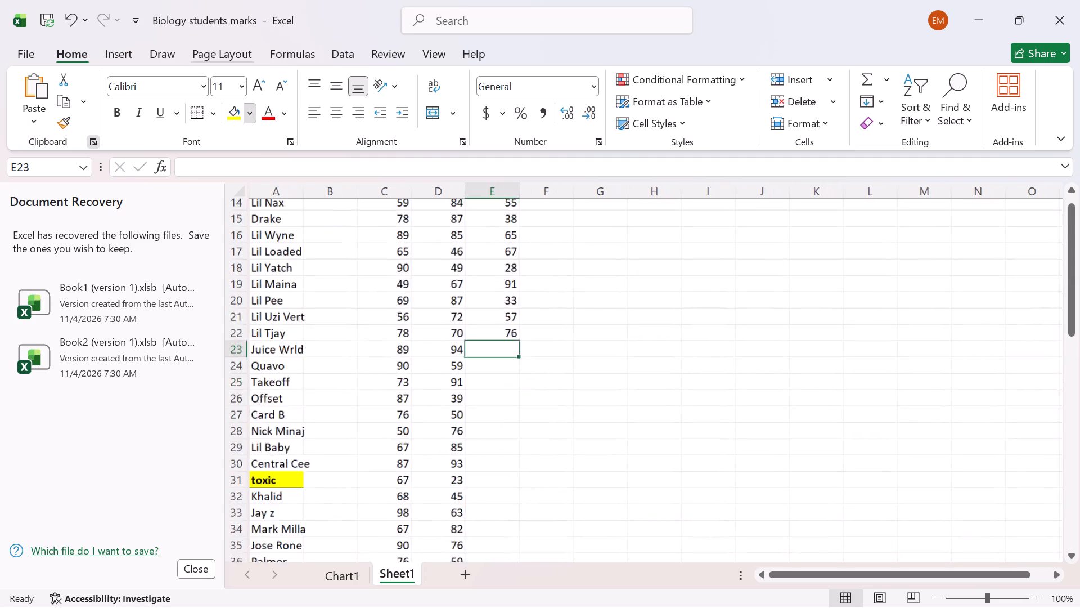
{"action": "scroll", "coordinate": [579, 423], "scroll_direction": "down", "scroll_amount": 1}
{"action": "type", "text": "765"}
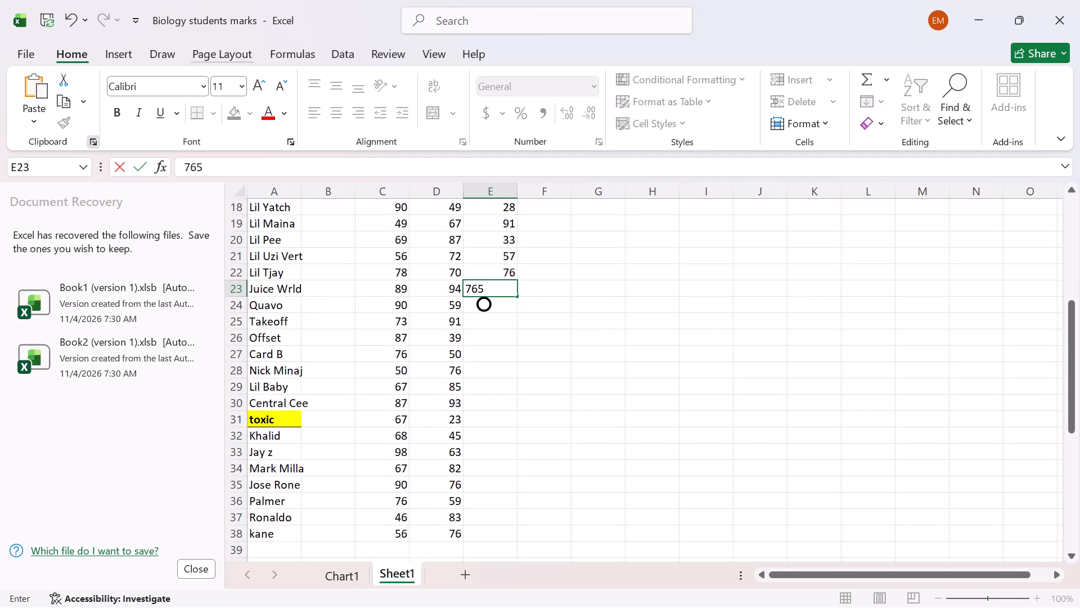
{"action": "key", "text": "BackSpace"}
{"action": "key", "text": "Down"}
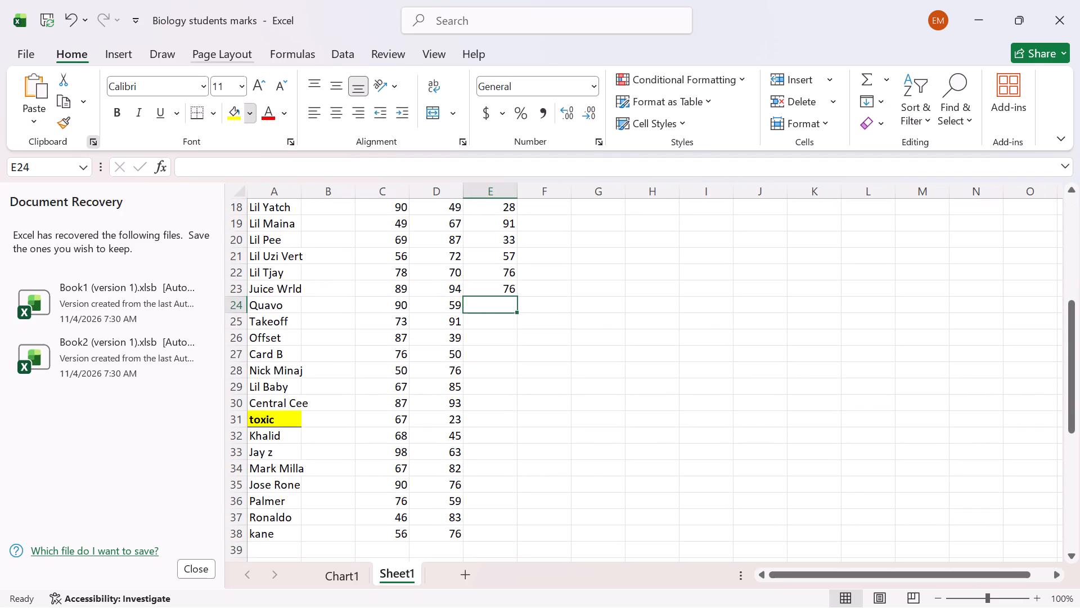
{"action": "type", "text": "45"}
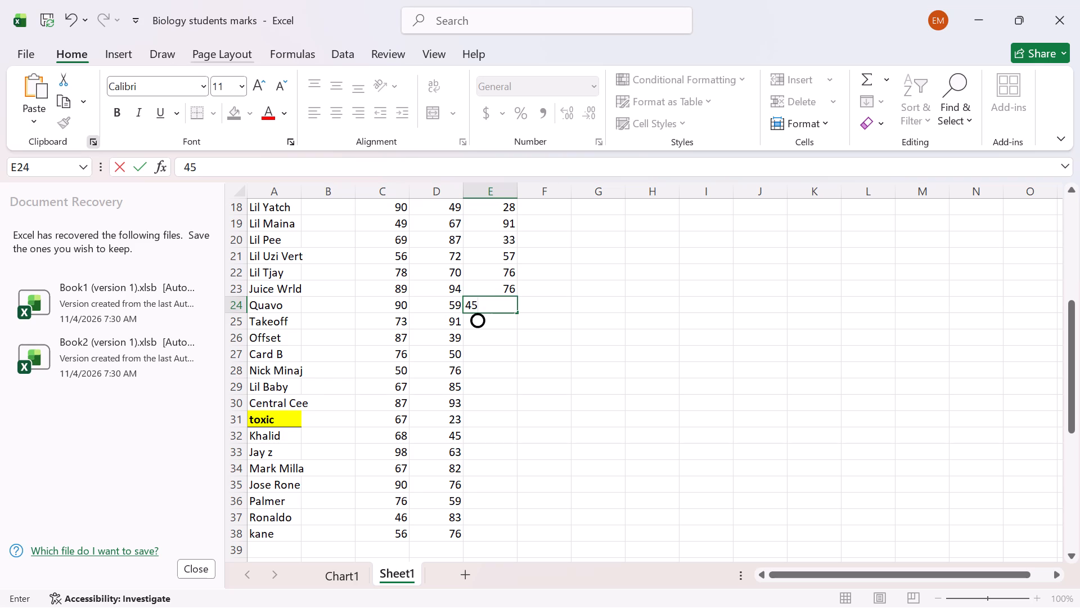
{"action": "key", "text": "Down"}
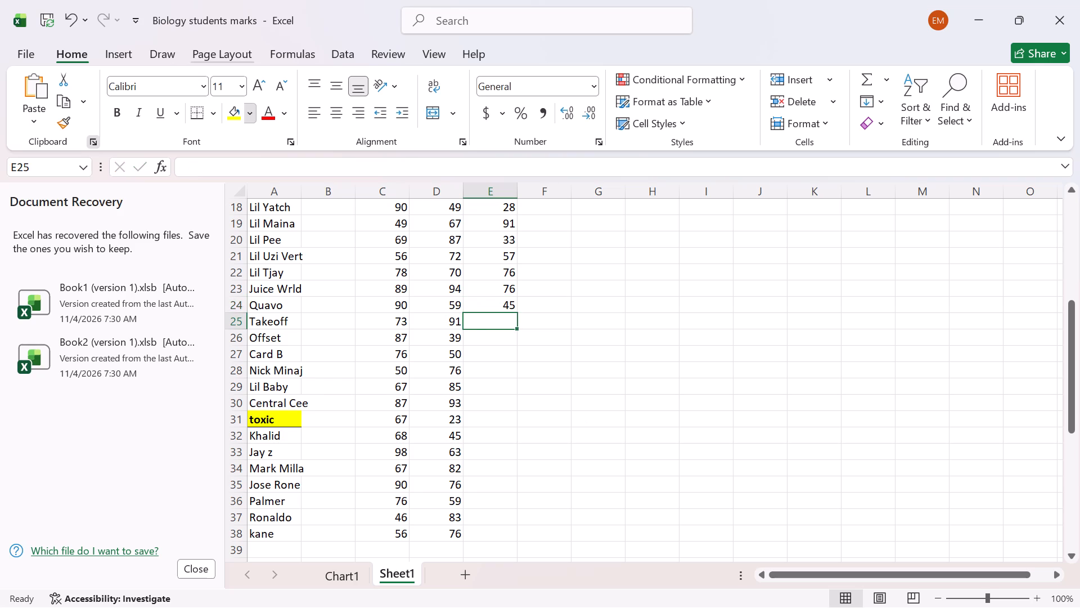
Enter the marks 43, 67 and 55 in cells E25 to E27.
{"action": "key", "text": "4"}
{"action": "key", "text": "3"}
{"action": "key", "text": "Down"}
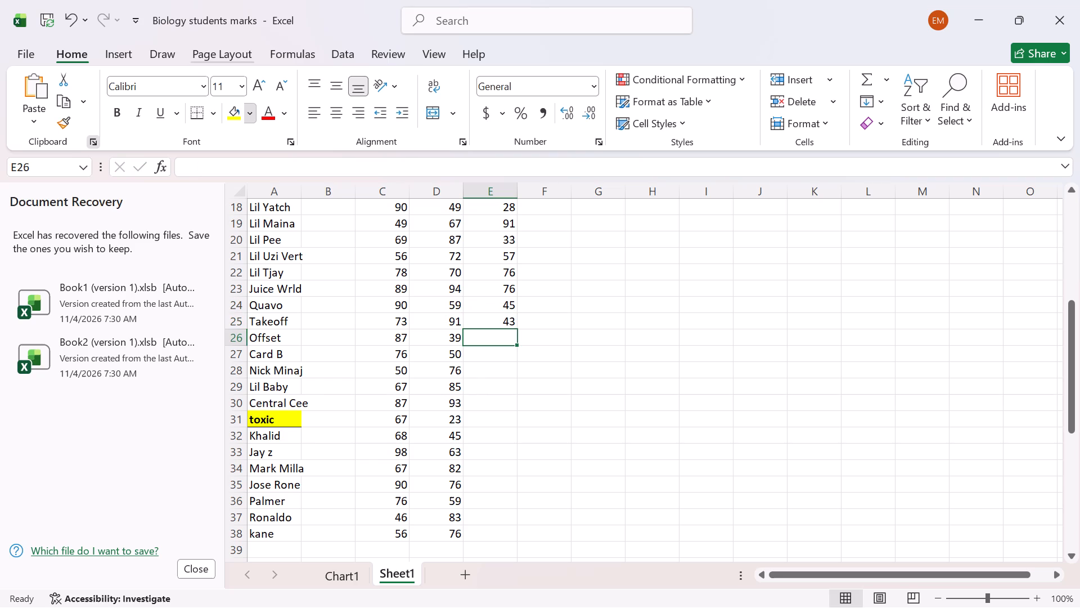
{"action": "key", "text": "Down"}
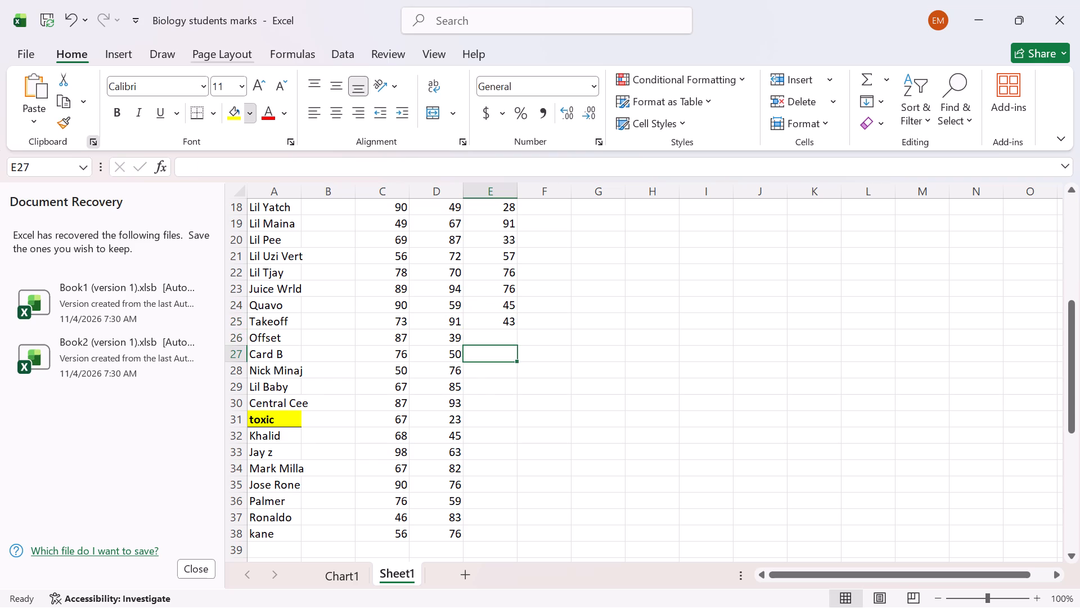
{"action": "key", "text": "Up"}
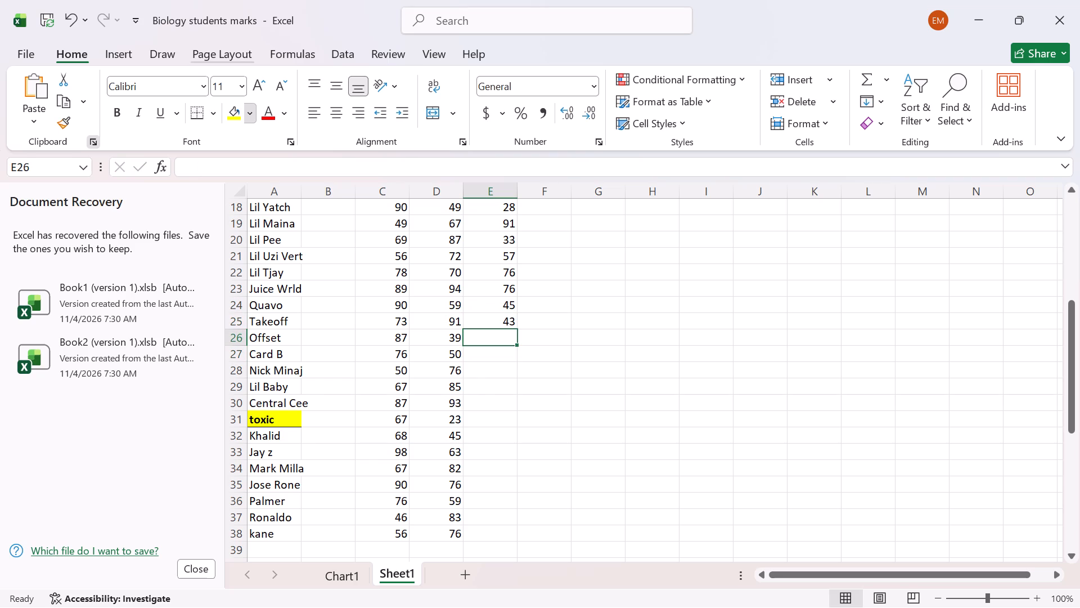
{"action": "type", "text": "67"}
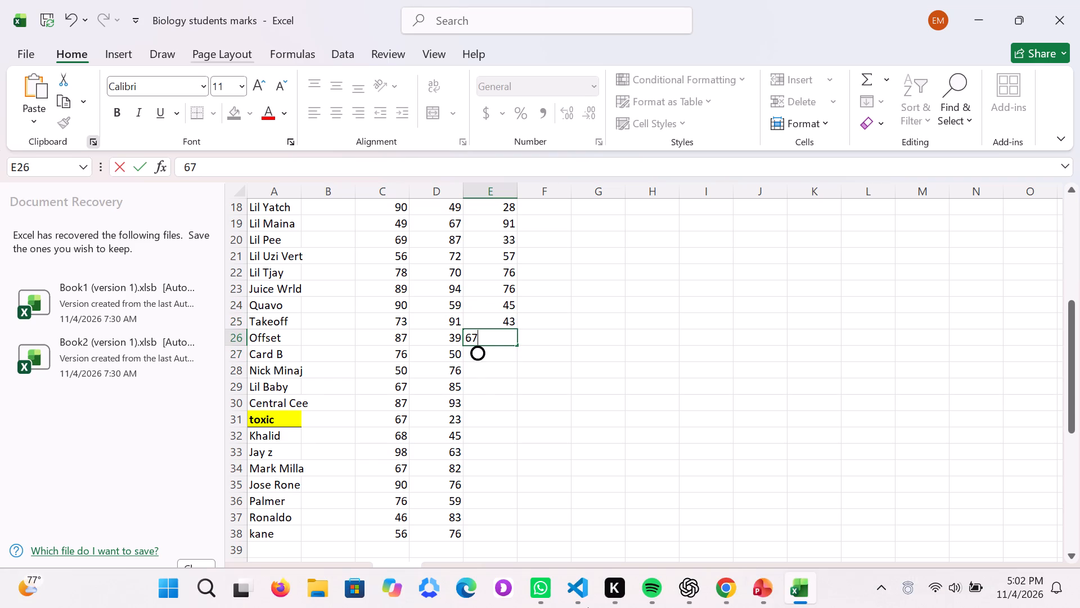
{"action": "key", "text": "Down"}
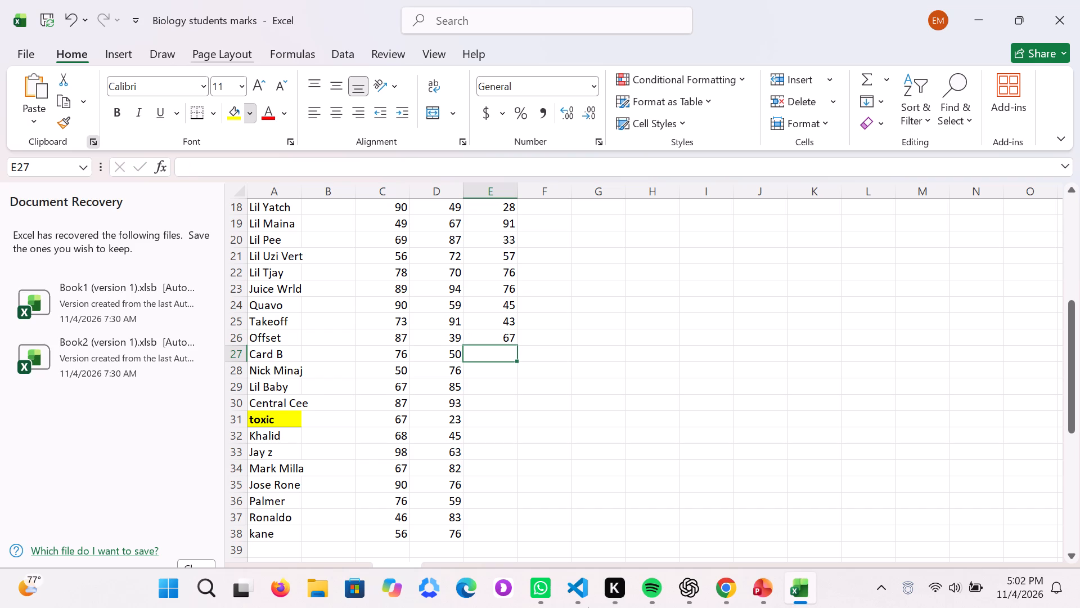
{"action": "type", "text": "55"}
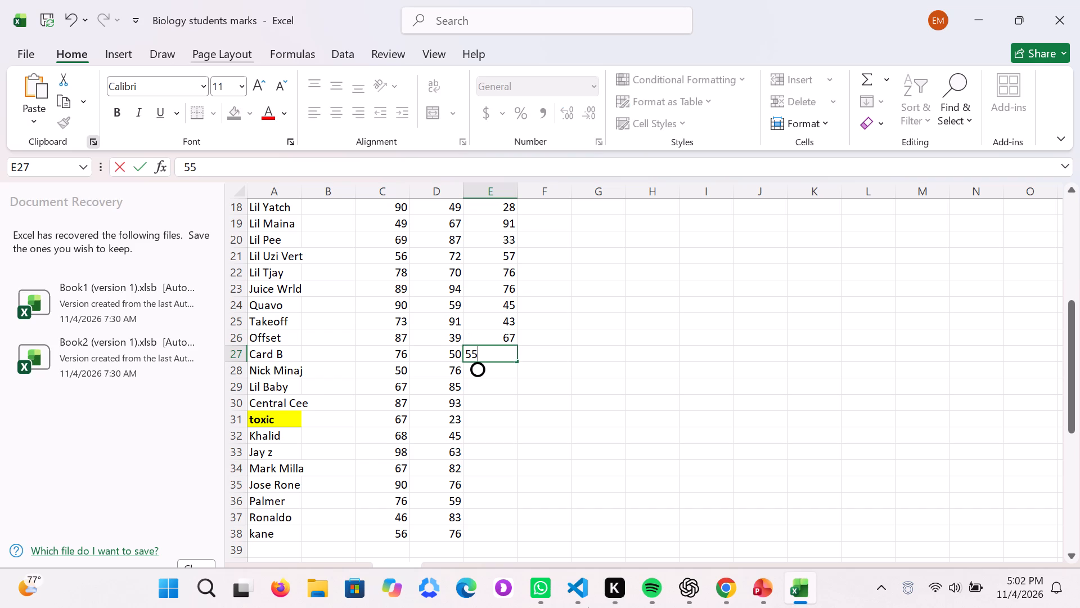
{"action": "key", "text": "Down"}
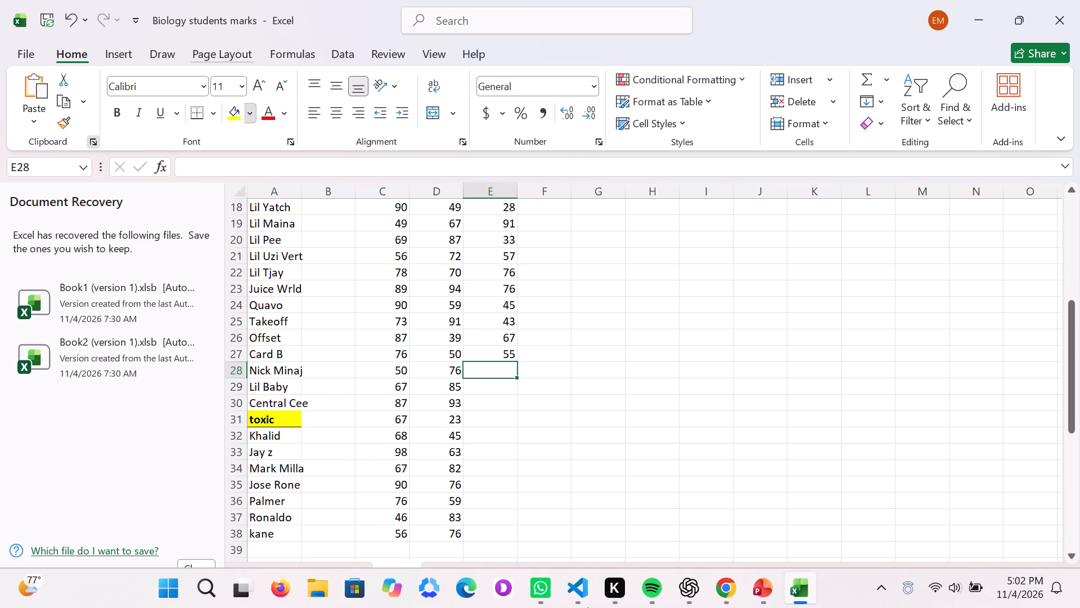
Enter the marks 94, 54 and 67 in cells E28 to E30.
{"action": "type", "text": "99"}
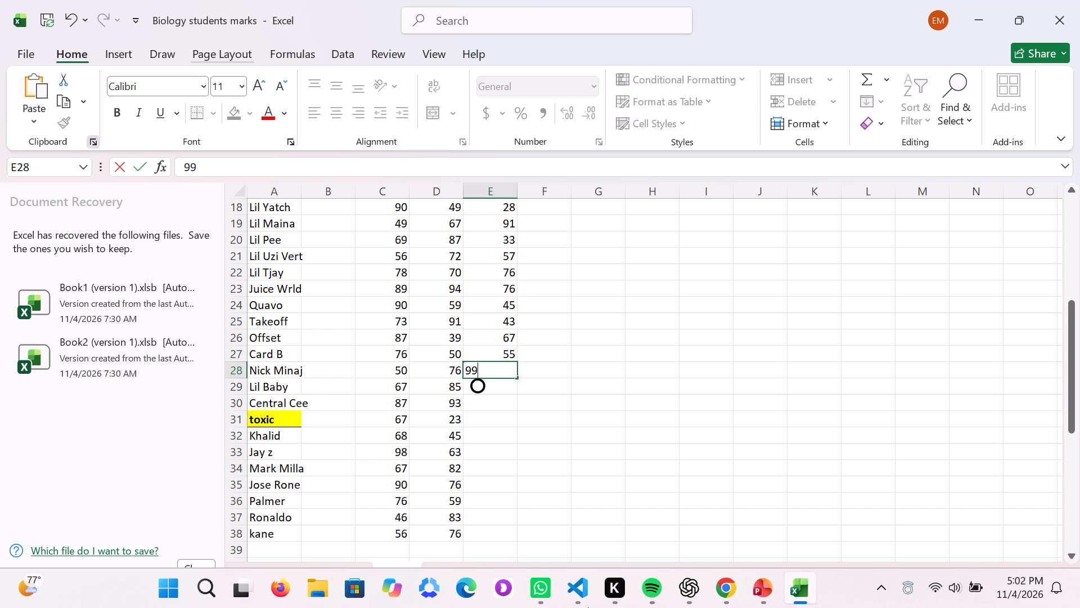
{"action": "key", "text": "BackSpace"}
{"action": "key", "text": "4"}
{"action": "key", "text": "Down"}
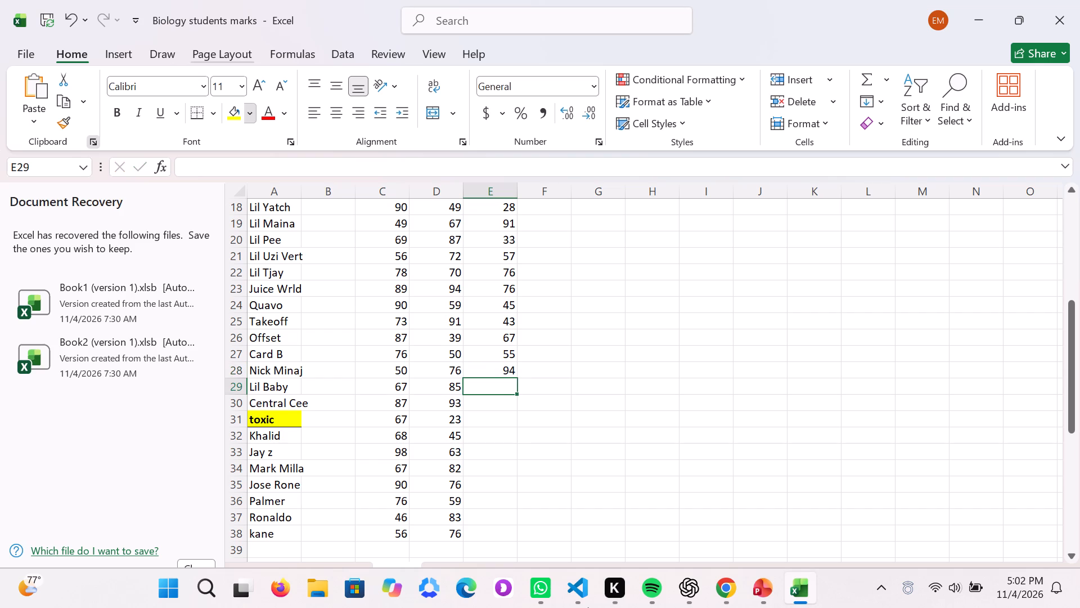
{"action": "type", "text": "54"}
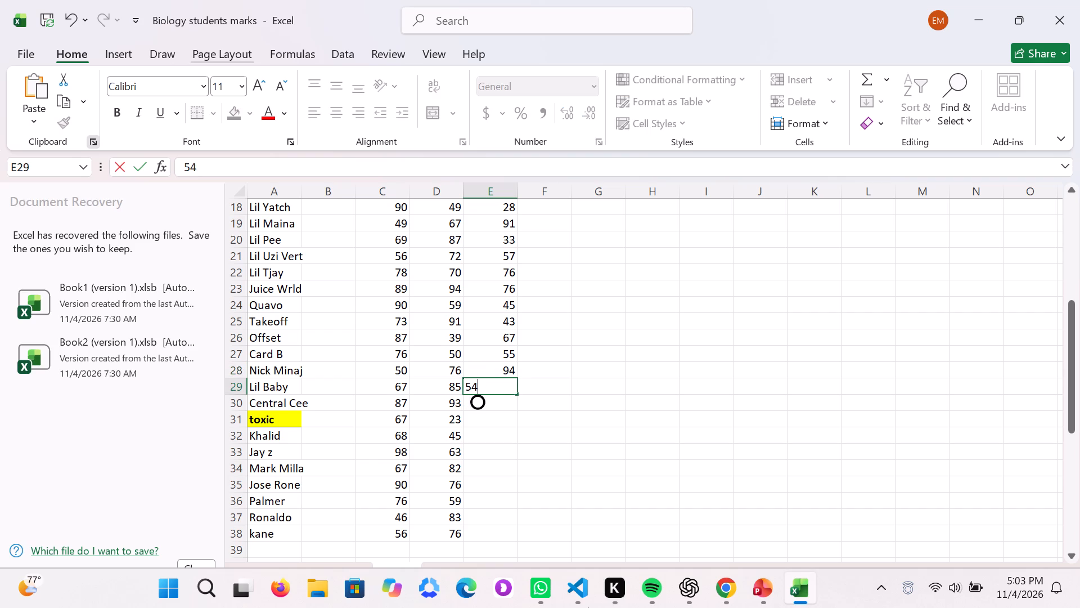
{"action": "key", "text": "Down"}
{"action": "type", "text": "67"}
{"action": "key", "text": "Down"}
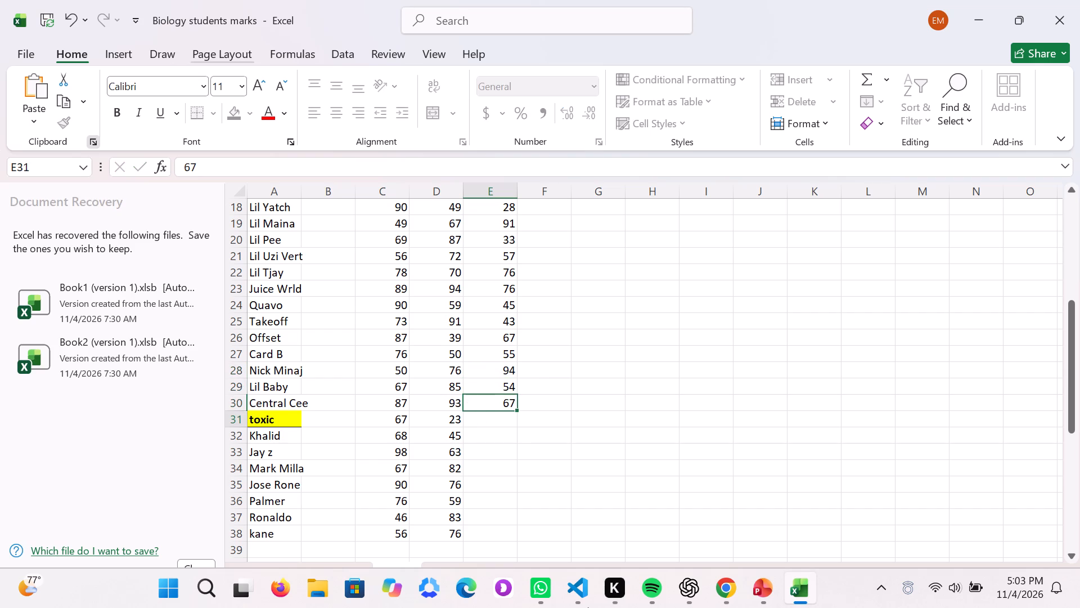
Enter the marks 98 and 39 in cells E31 and E32.
{"action": "type", "text": "989"}
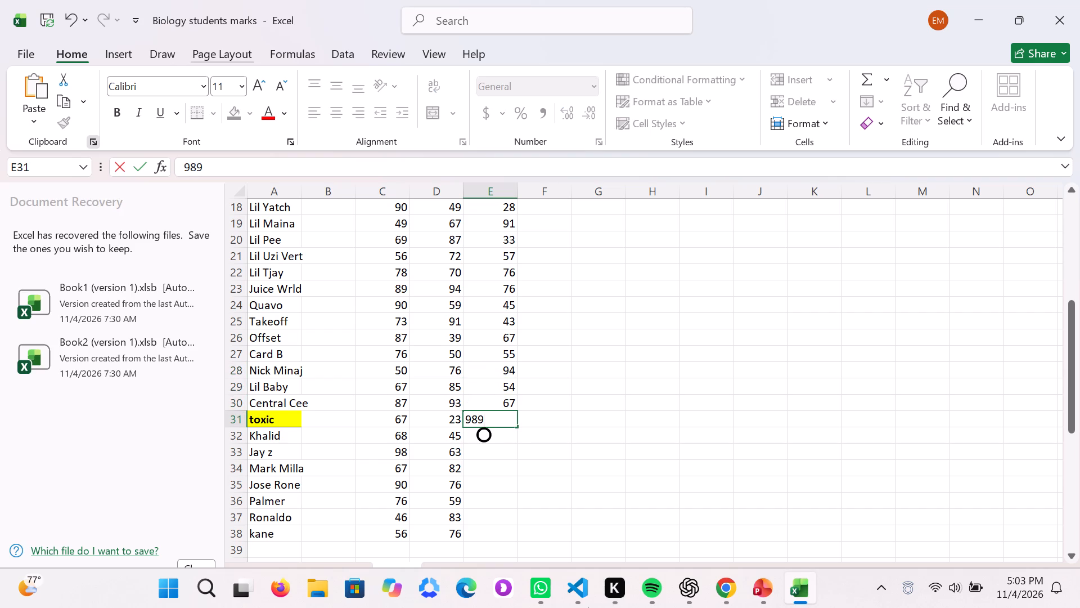
{"action": "key", "text": "BackSpace"}
{"action": "key", "text": "Down"}
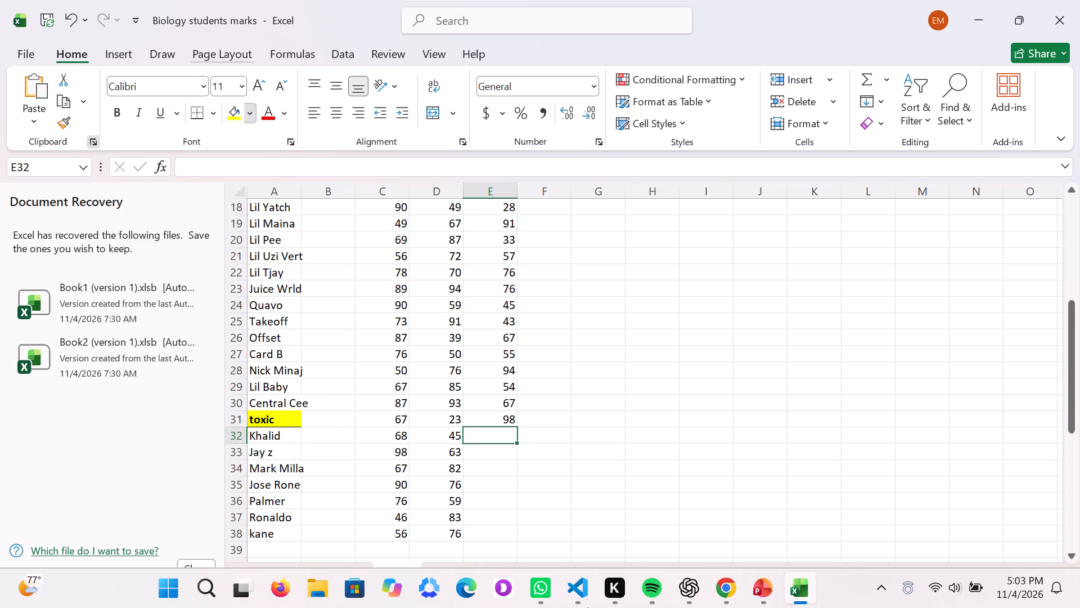
{"action": "key", "text": "0"}
{"action": "key", "text": "3"}
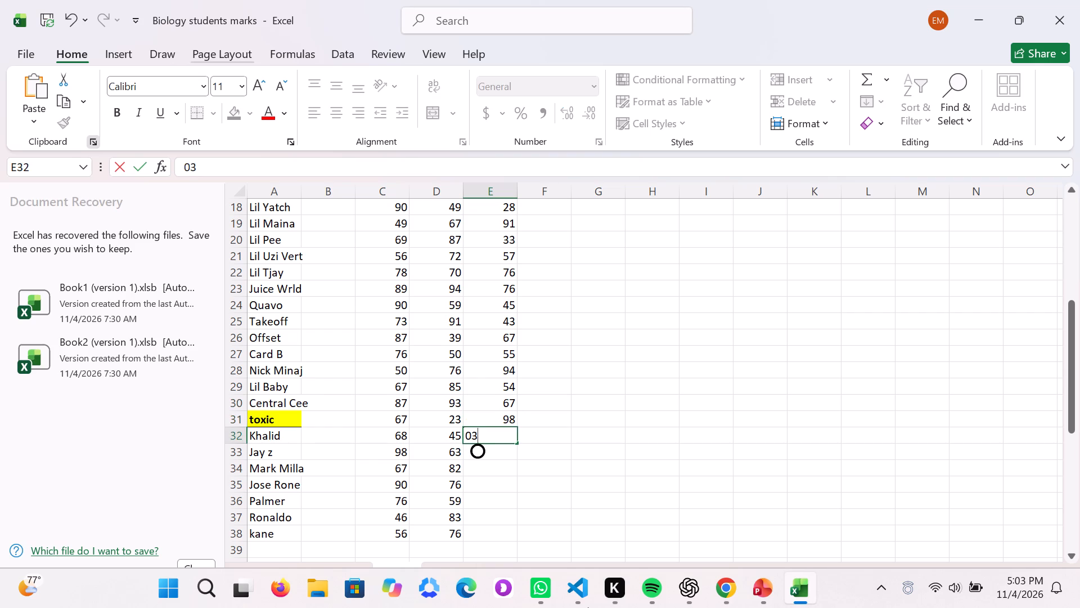
{"action": "key", "text": "9"}
{"action": "key", "text": "Down"}
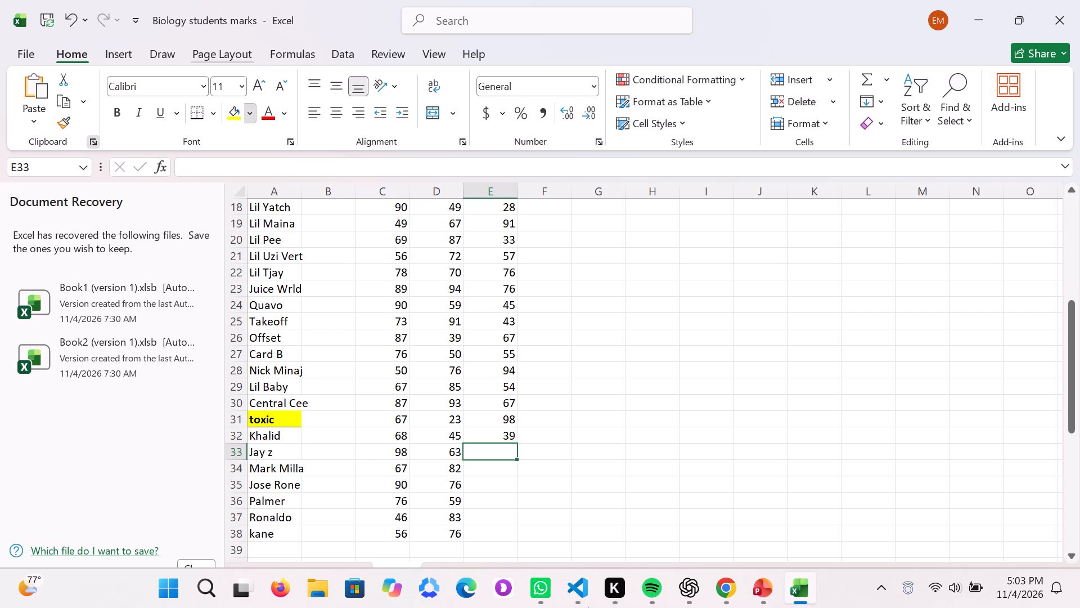
Enter the marks 35 and 94 in cells E33 and E34.
{"action": "key", "text": "3"}
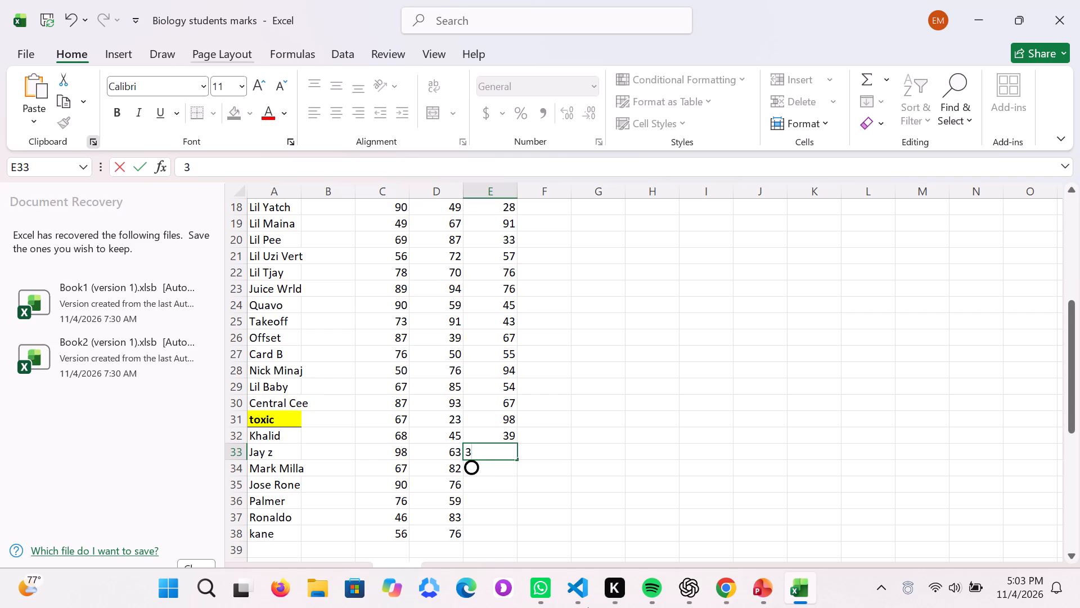
{"action": "key", "text": "5"}
{"action": "key", "text": "Down"}
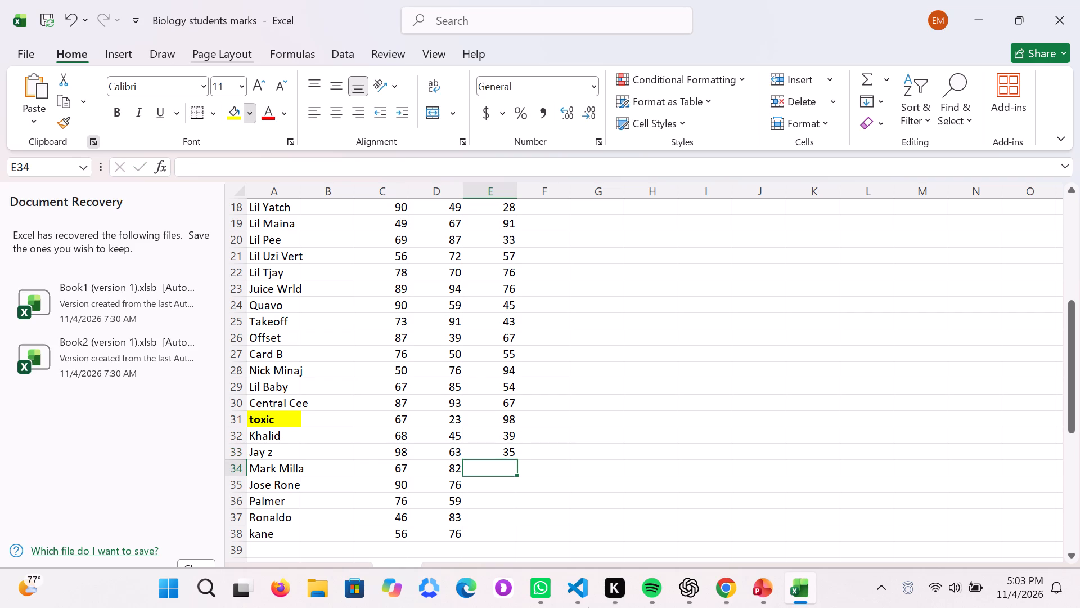
{"action": "key", "text": "9"}
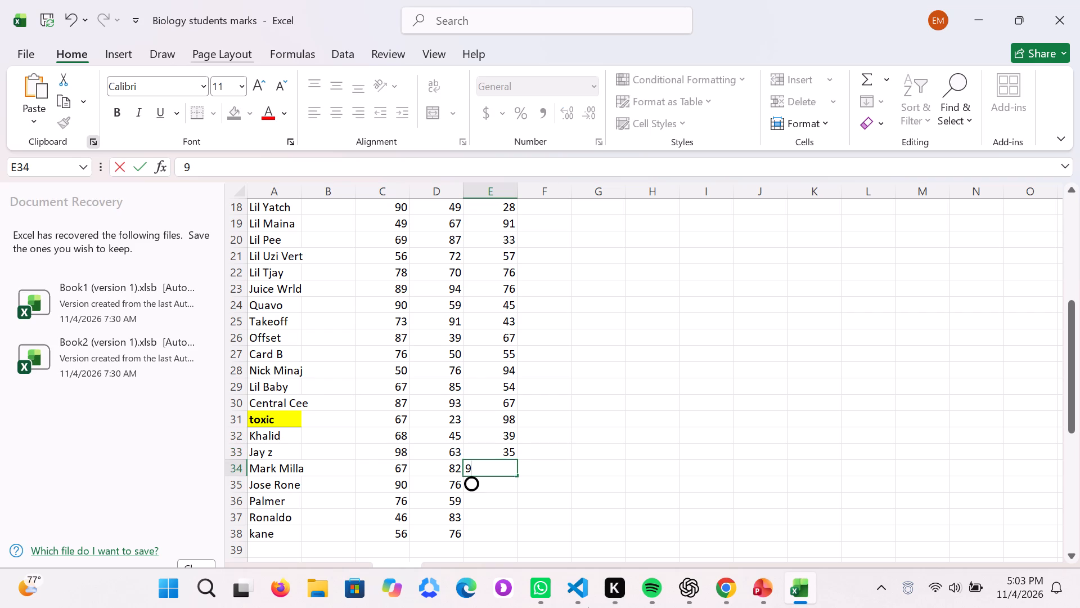
{"action": "key", "text": "Down"}
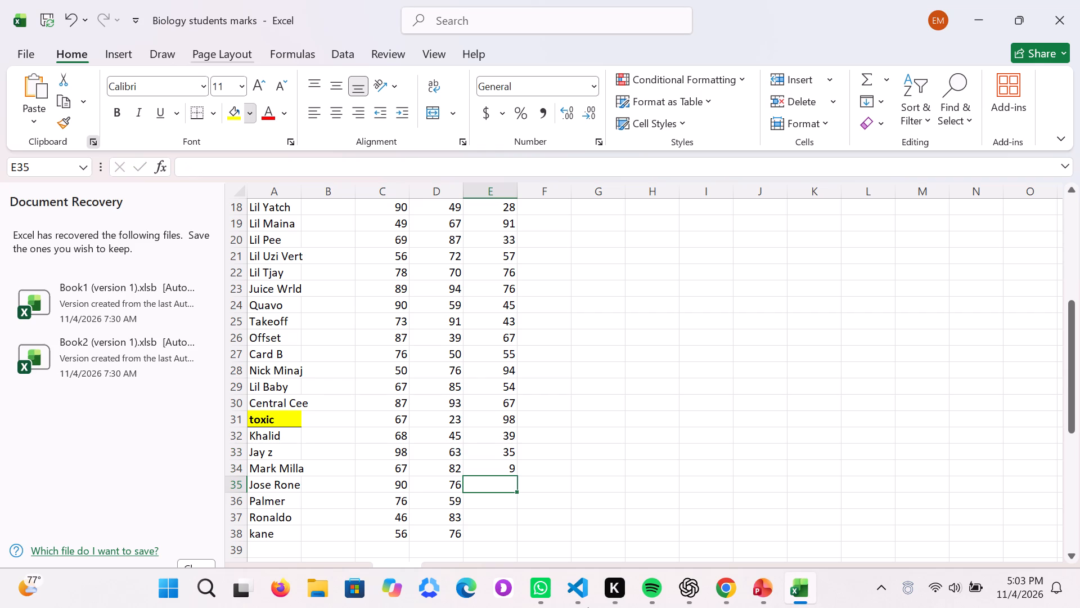
{"action": "key", "text": "Up"}
{"action": "key", "text": "0"}
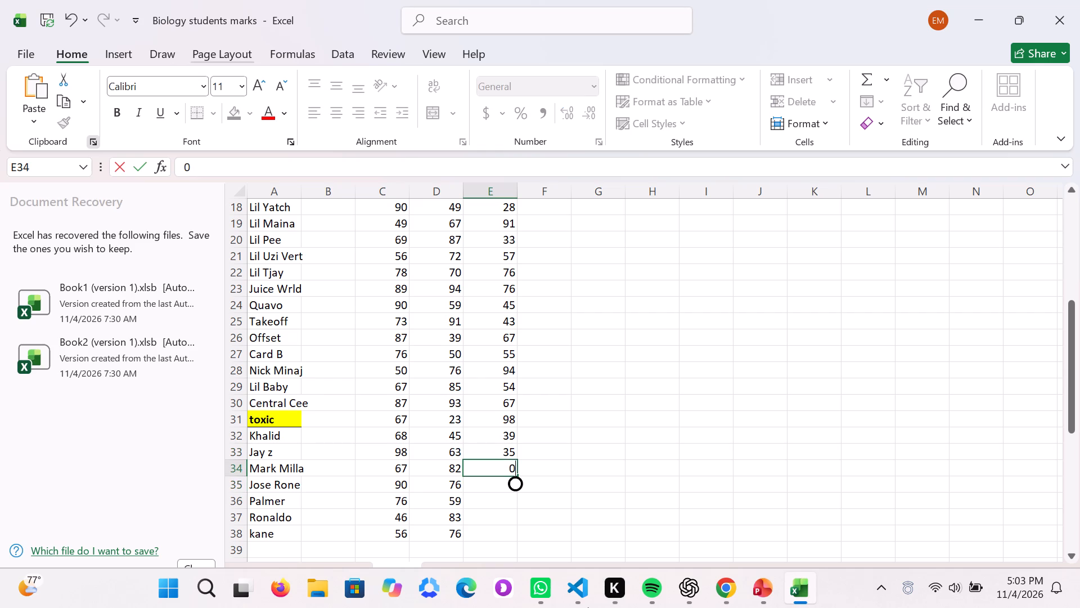
{"action": "type", "text": "98"}
{"action": "key", "text": "F9"}
{"action": "key", "text": "8"}
{"action": "key", "text": "BackSpace"}
{"action": "key", "text": "BackSpace"}
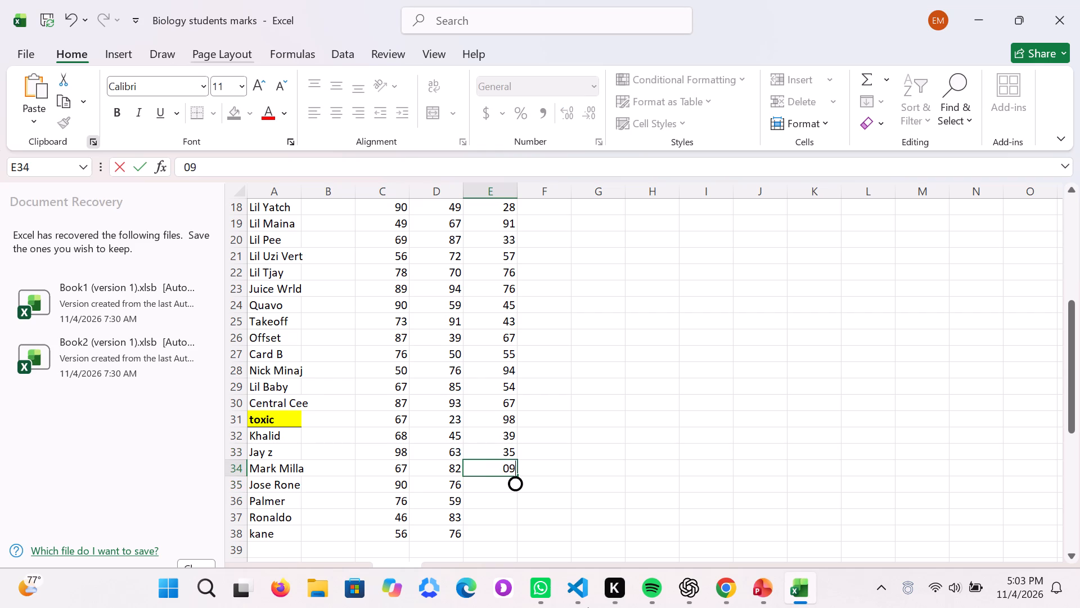
{"action": "key", "text": "4"}
{"action": "key", "text": "Down"}
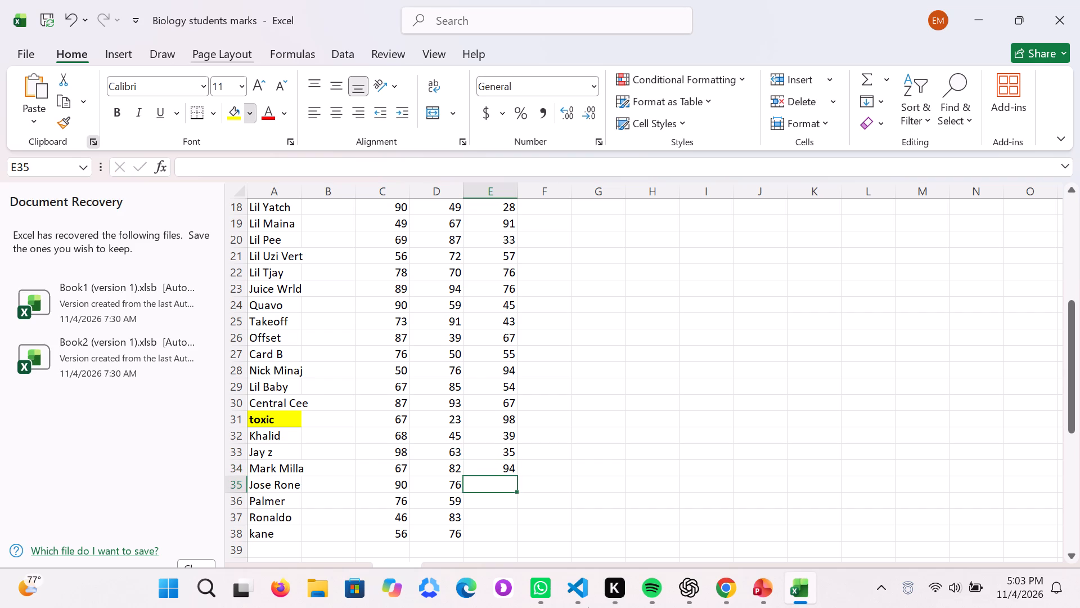
Enter the marks 49 and 55 in cells E35 and E36.
{"action": "type", "text": "49"}
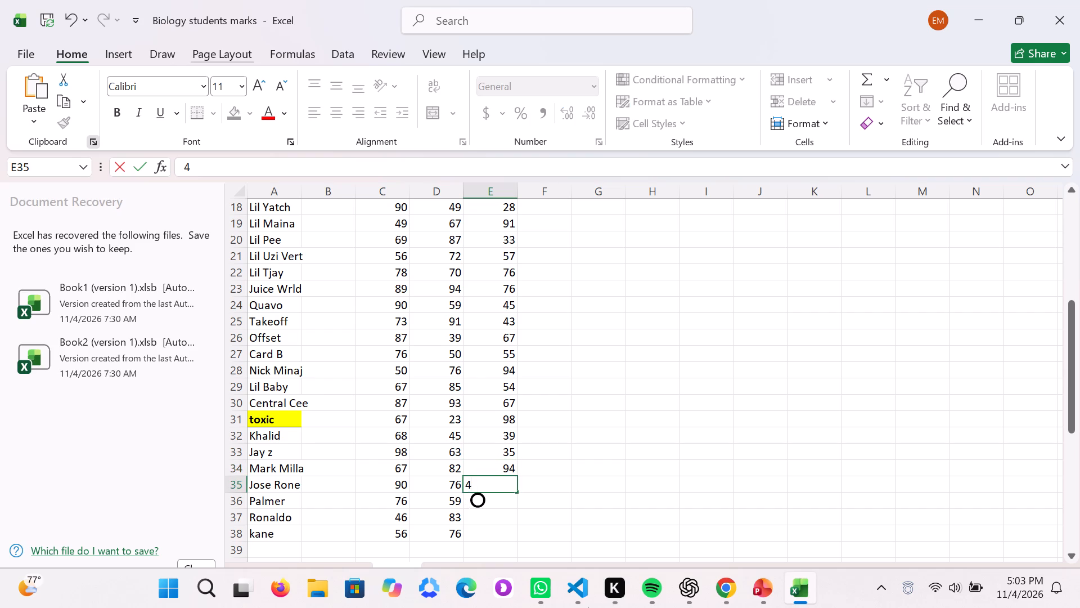
{"action": "key", "text": "Down"}
{"action": "type", "text": "55"}
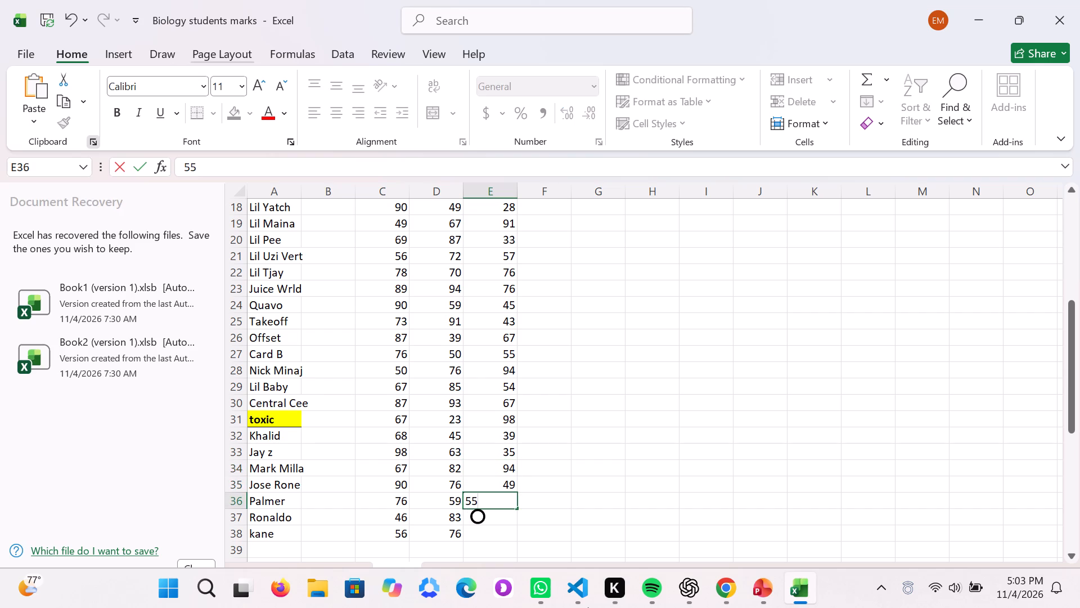
{"action": "key", "text": "Left"}
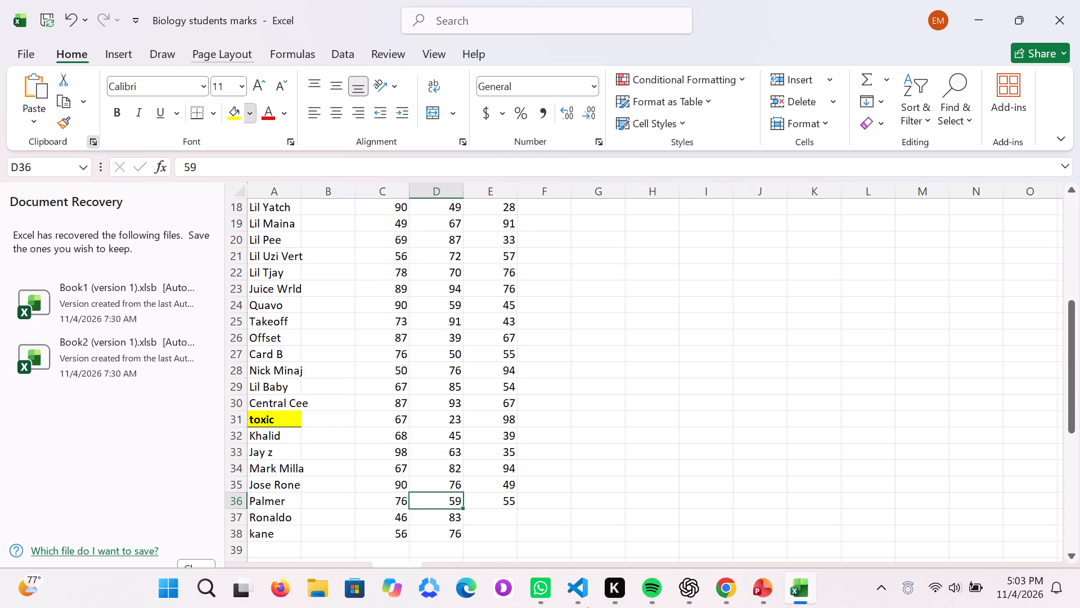
Enter the mark 98 for Ronaldo in cell E37.
{"action": "key", "text": "Page_Down"}
{"action": "key", "text": "Right"}
{"action": "key", "text": "Up"}
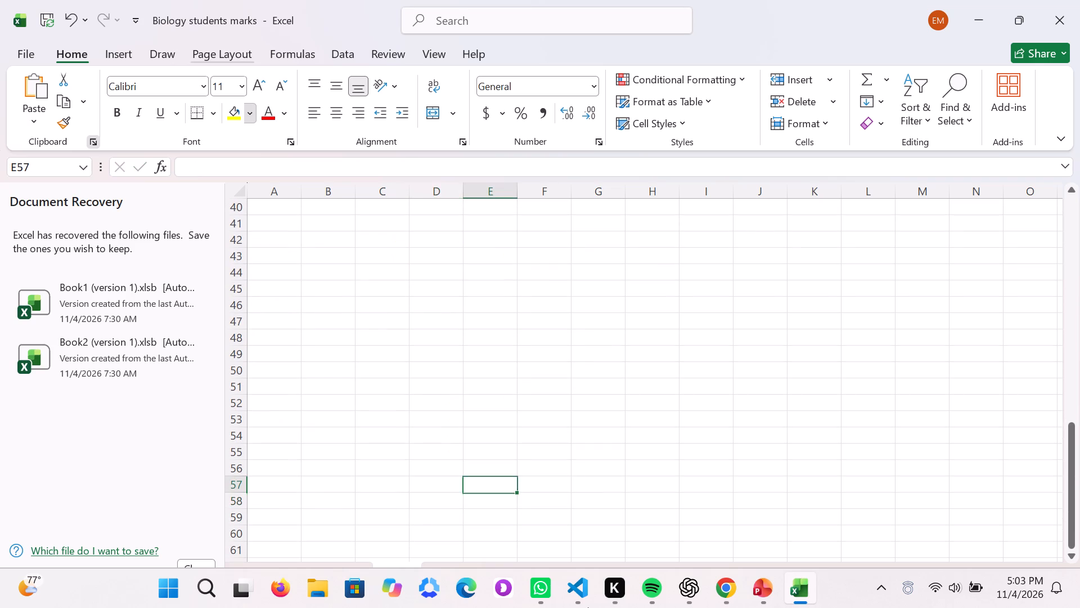
{"action": "key", "text": "Up"}
{"action": "key", "text": "Page_Up"}
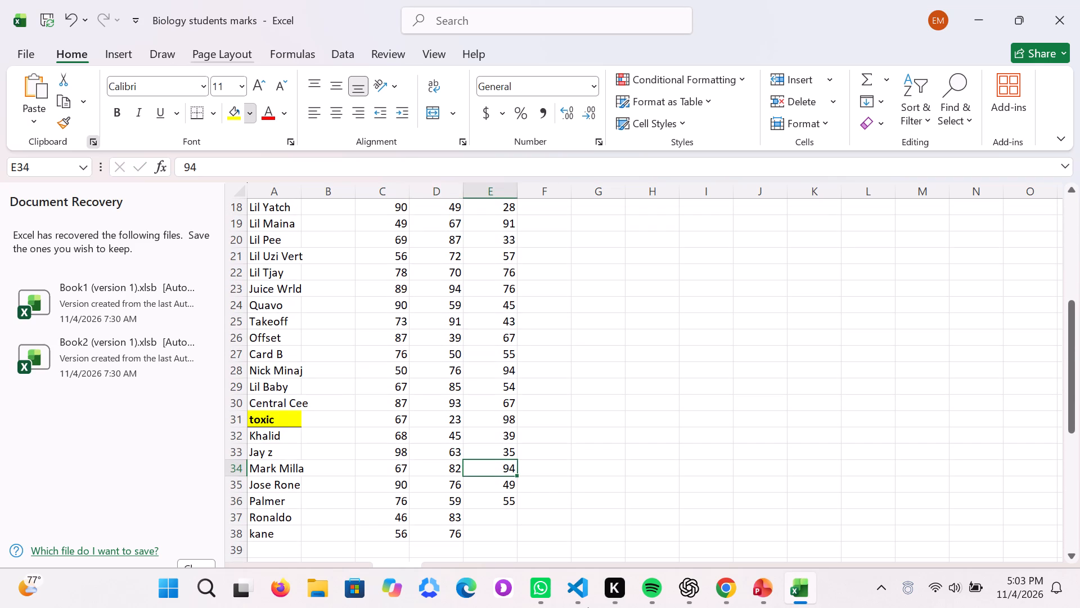
{"action": "key", "text": "Down"}
{"action": "key", "text": "Down"}
{"action": "key", "text": "Down"}
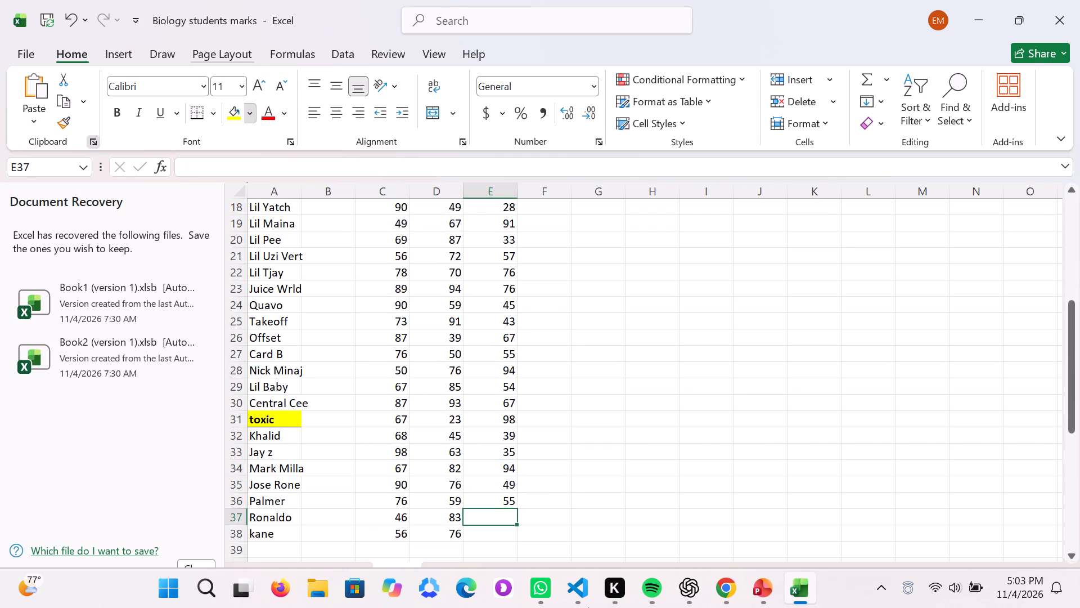
{"action": "type", "text": "98"}
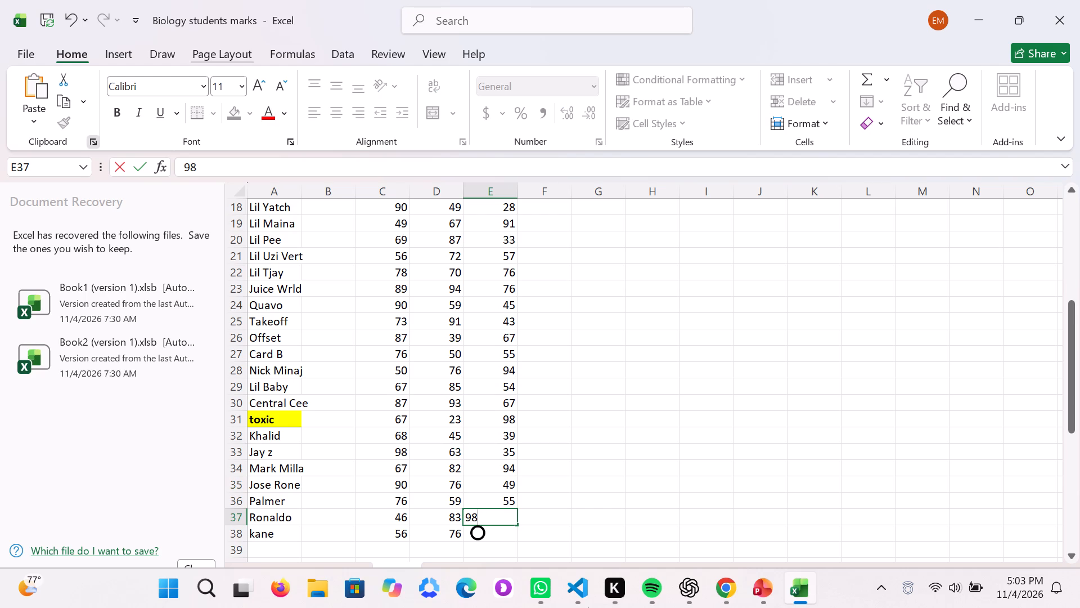
{"action": "key", "text": "Down"}
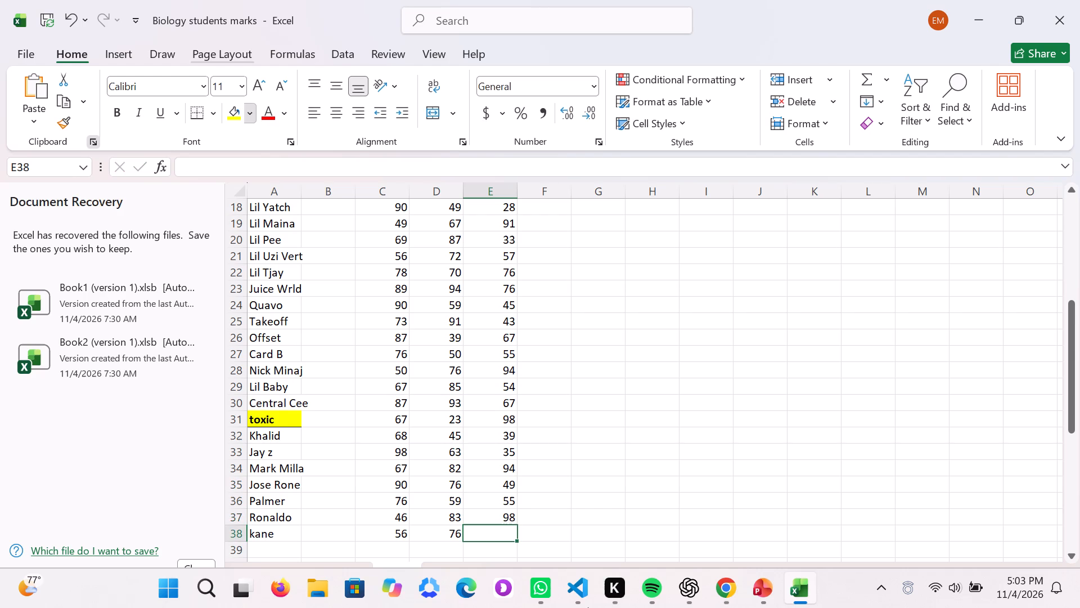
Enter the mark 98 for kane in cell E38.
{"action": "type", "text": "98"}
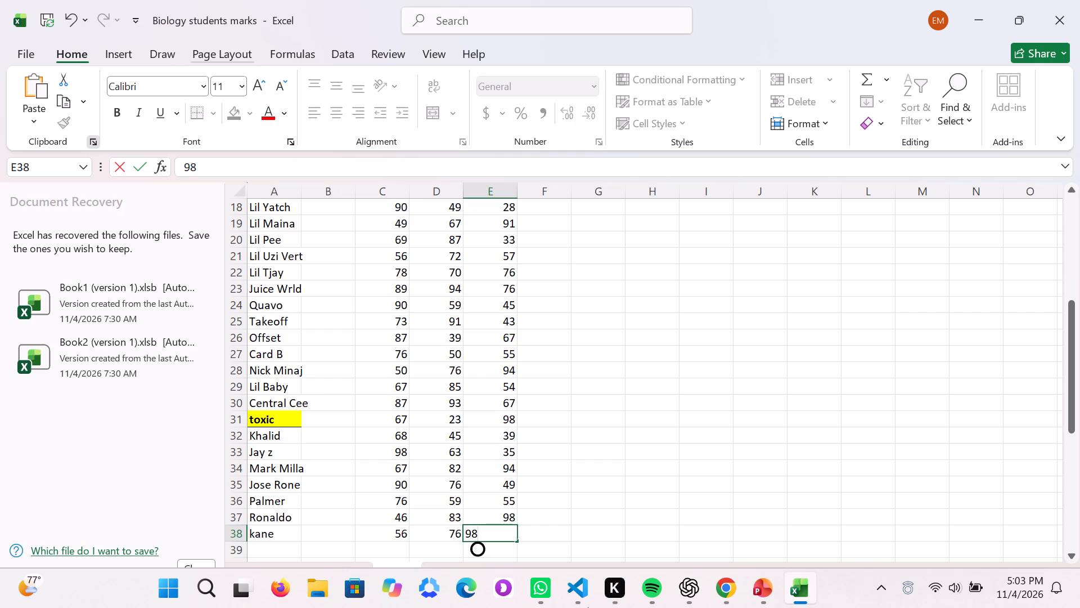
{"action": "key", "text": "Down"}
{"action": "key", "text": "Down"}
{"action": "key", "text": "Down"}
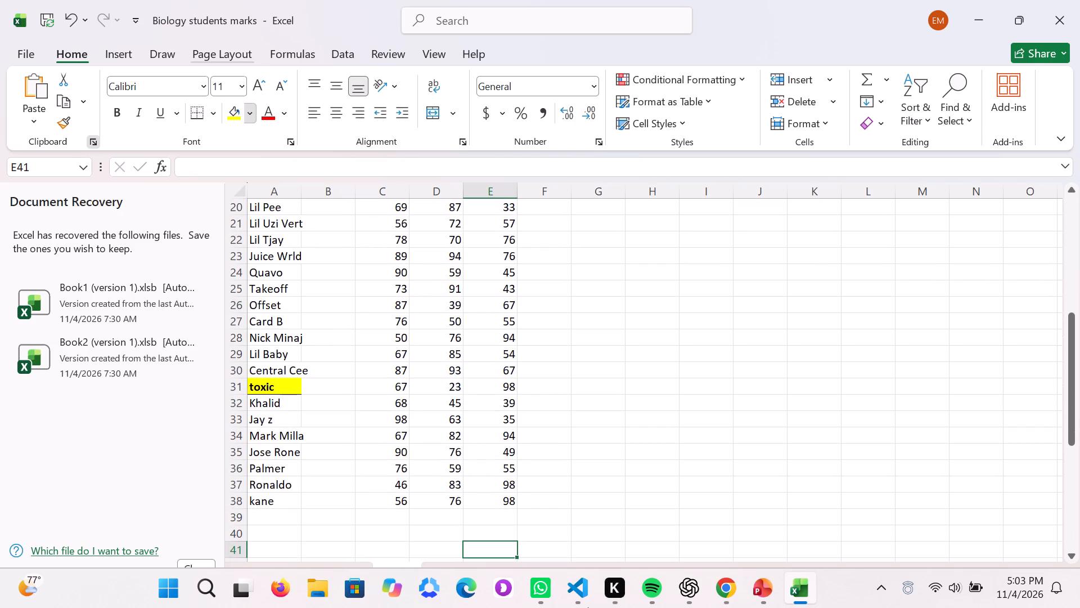
Change the mark for kane in cell E38 to 77.
{"action": "key", "text": "Up"}
{"action": "key", "text": "Up"}
{"action": "key", "text": "Up"}
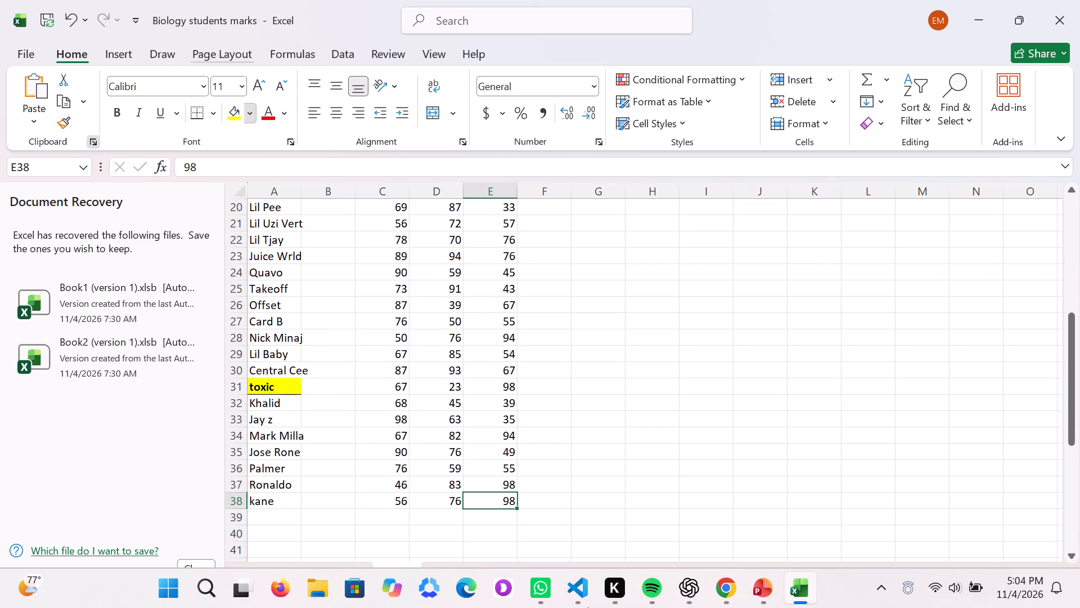
{"action": "type", "text": "77"}
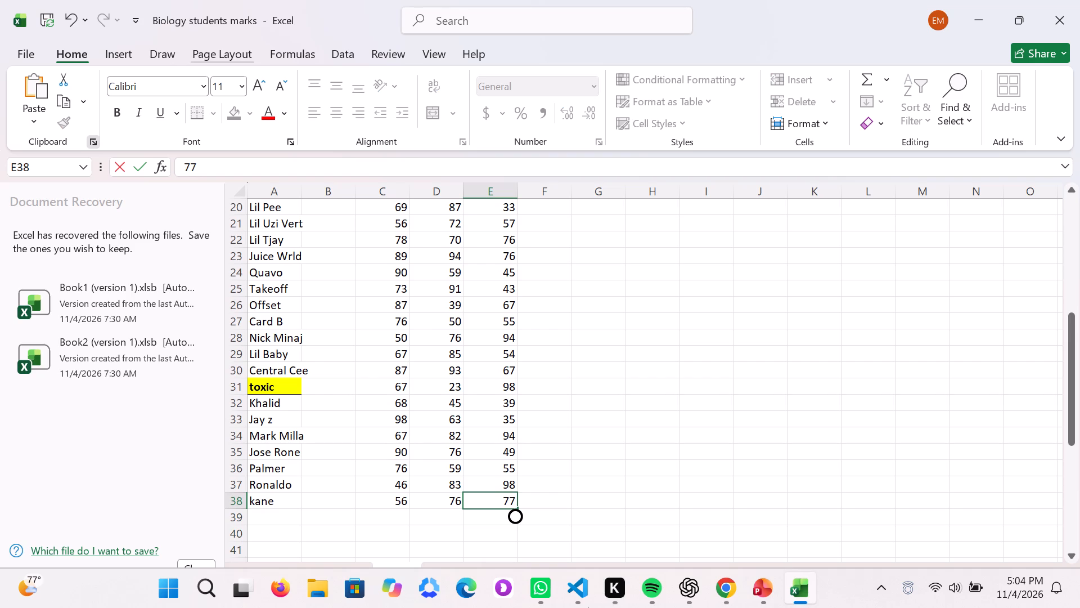
{"action": "left_click_drag", "start_coordinate": [122, 225], "coordinate": [90, 226]}
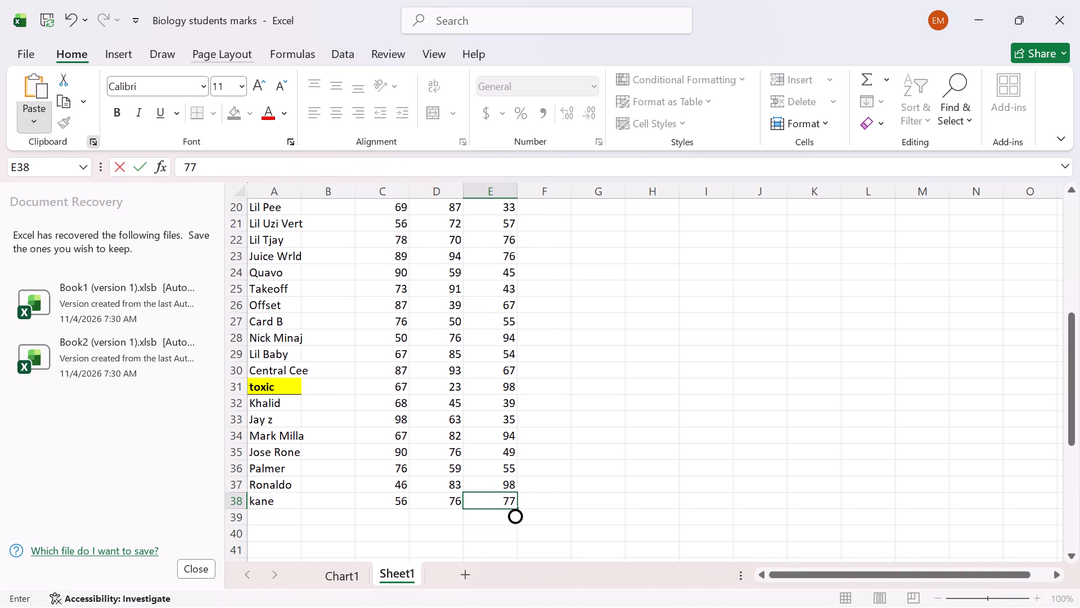
{"action": "key", "text": "Up"}
Start a formula with the MAX function in cell F1, beside the first student's marks.
{"action": "key", "text": "Up"}
{"action": "key", "text": "Up"}
{"action": "key", "text": "Up"}
{"action": "key", "text": "Up"}
{"action": "key", "text": "Up"}
{"action": "key", "text": "Up"}
{"action": "key", "text": "Up"}
{"action": "key", "text": "Up"}
{"action": "key", "text": "Up"}
{"action": "key", "text": "Up"}
{"action": "key", "text": "Up"}
{"action": "key", "text": "Up"}
{"action": "key", "text": "Up"}
{"action": "key", "text": "Up"}
{"action": "key", "text": "Up"}
{"action": "key", "text": "Up"}
{"action": "key", "text": "Up"}
{"action": "key", "text": "Up"}
{"action": "key", "text": "Up"}
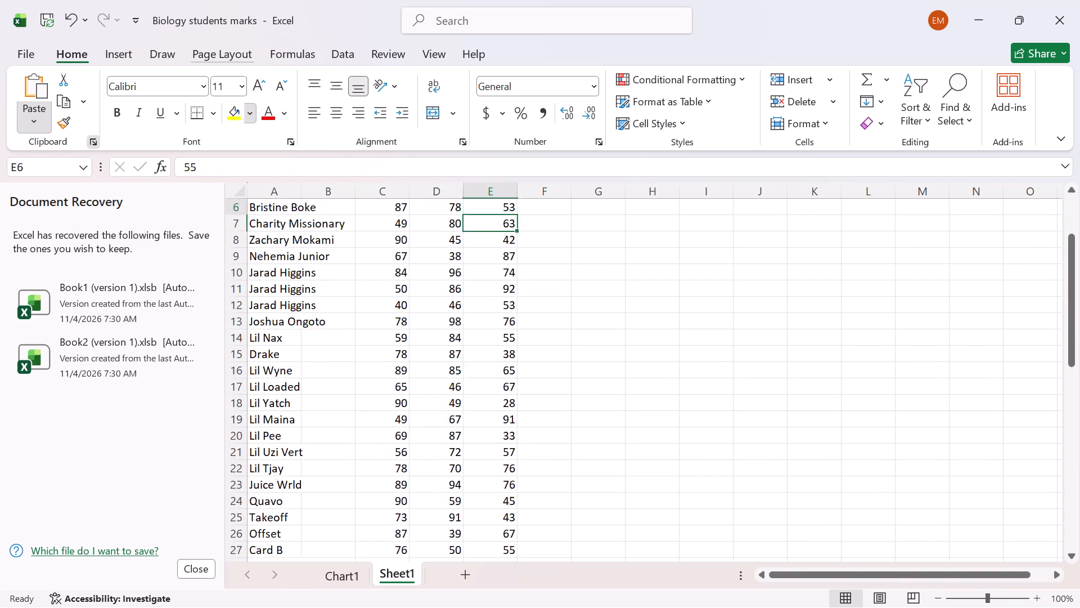
{"action": "key", "text": "Up"}
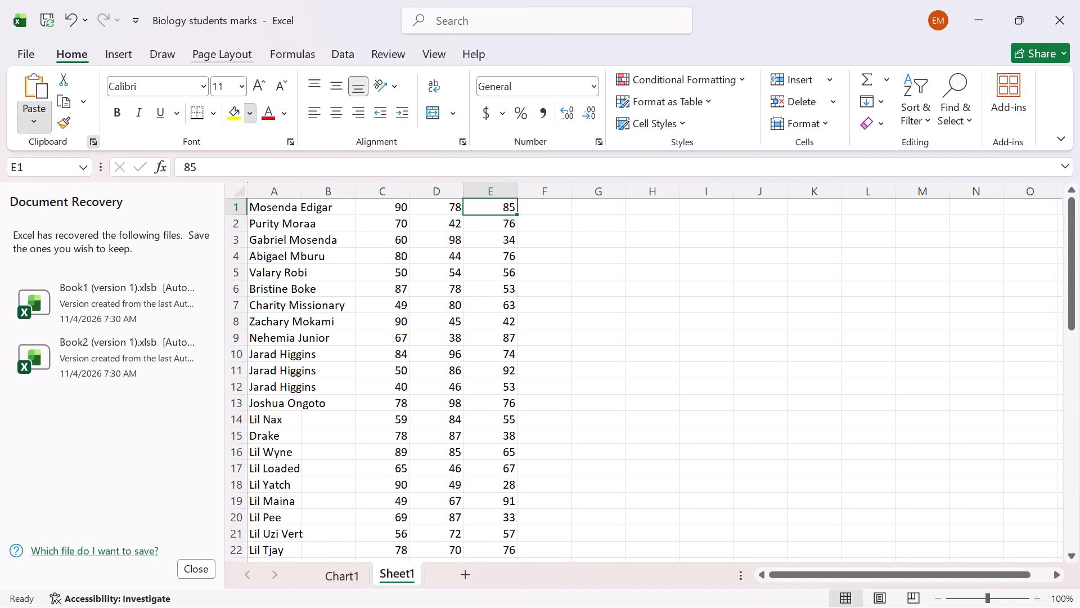
{"action": "key", "text": "Right"}
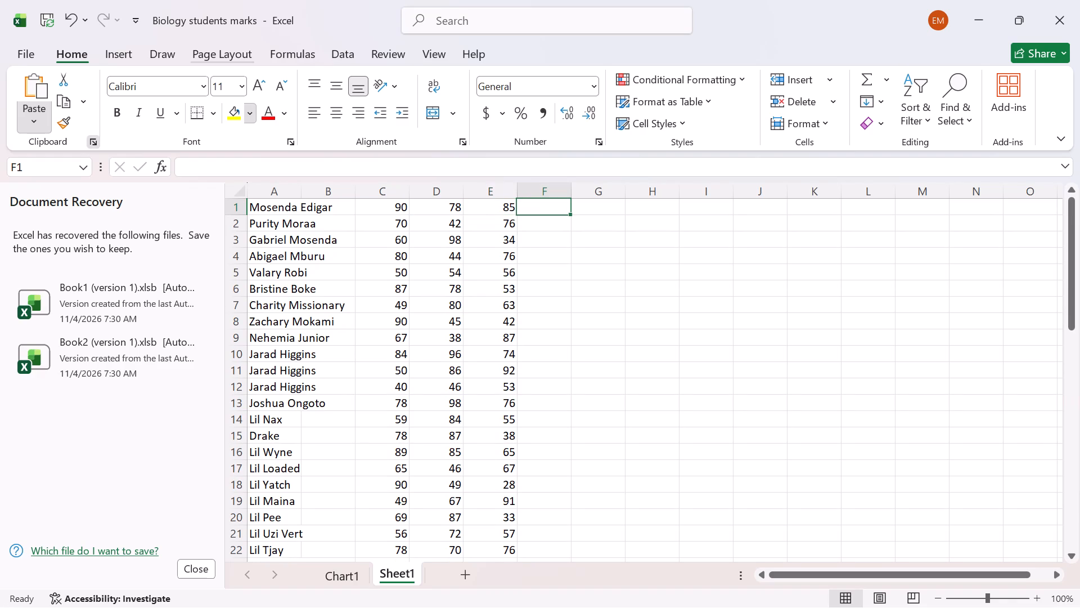
{"action": "key", "text": "equal"}
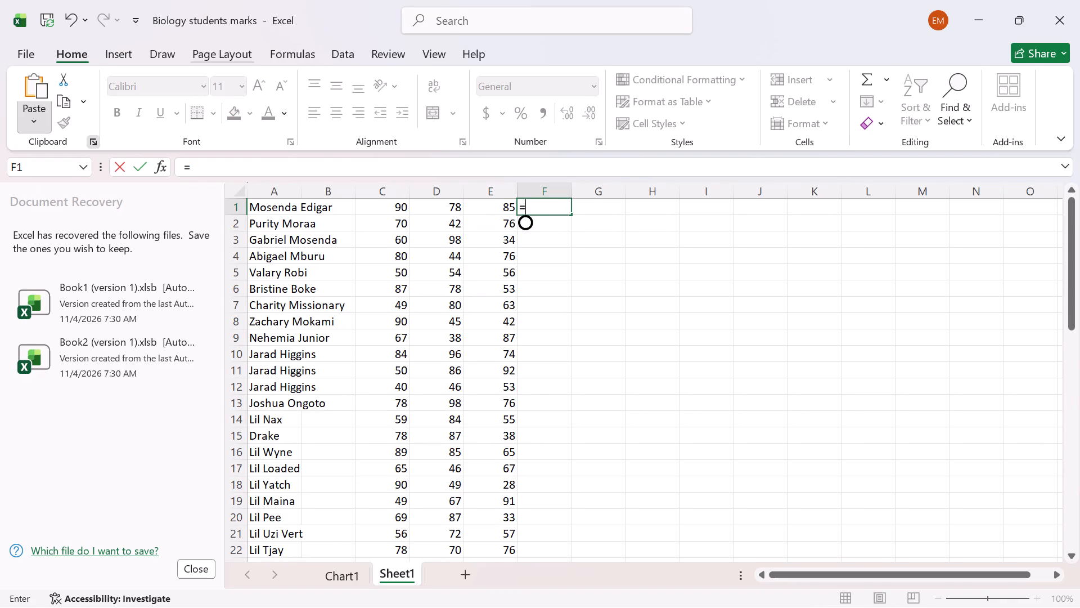
{"action": "key", "text": "m"}
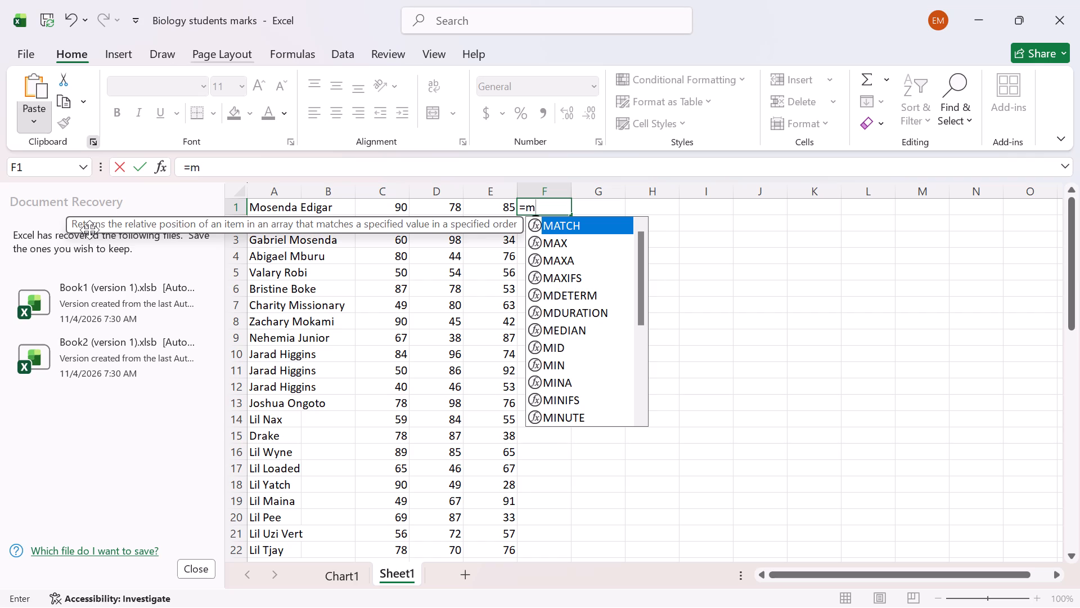
{"action": "left_click", "coordinate": [564, 240]}
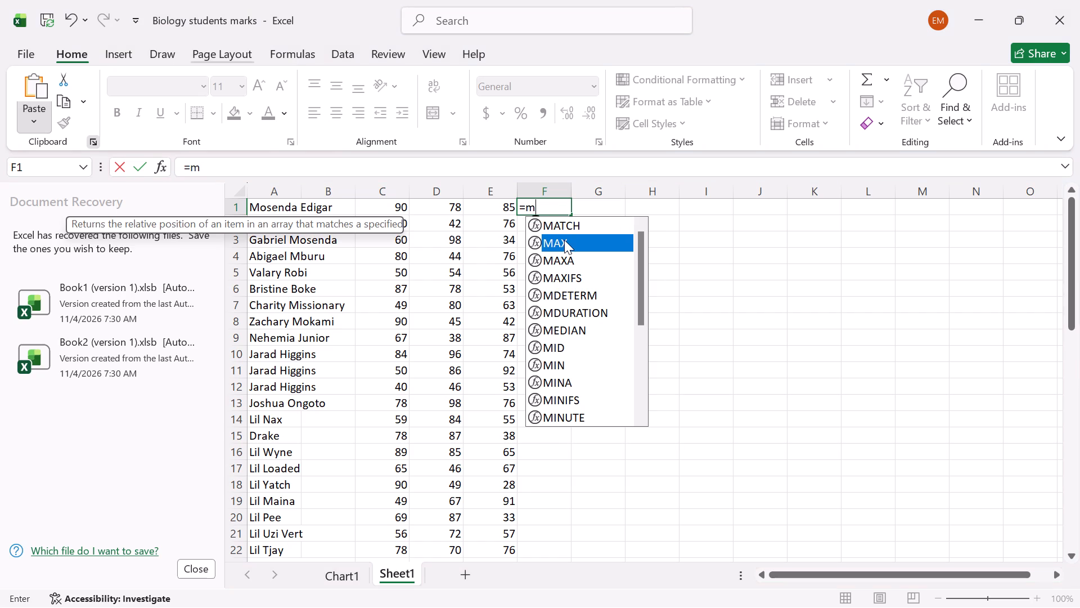
{"action": "left_click", "coordinate": [564, 240]}
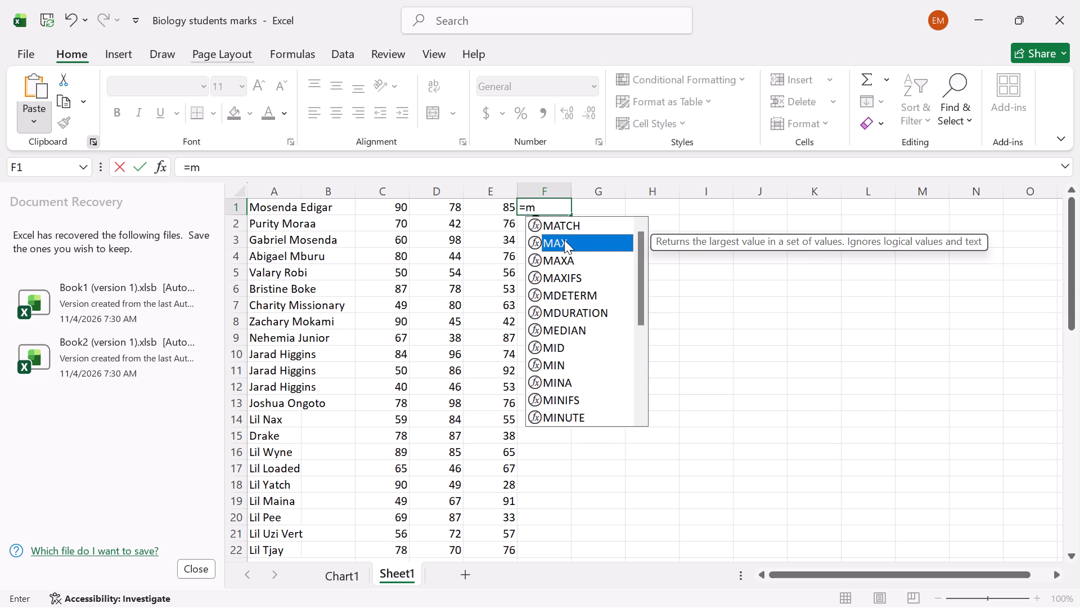
{"action": "left_click_drag", "start_coordinate": [564, 240], "coordinate": [608, 232]}
{"action": "left_click", "coordinate": [605, 228]}
{"action": "key", "text": "a"}
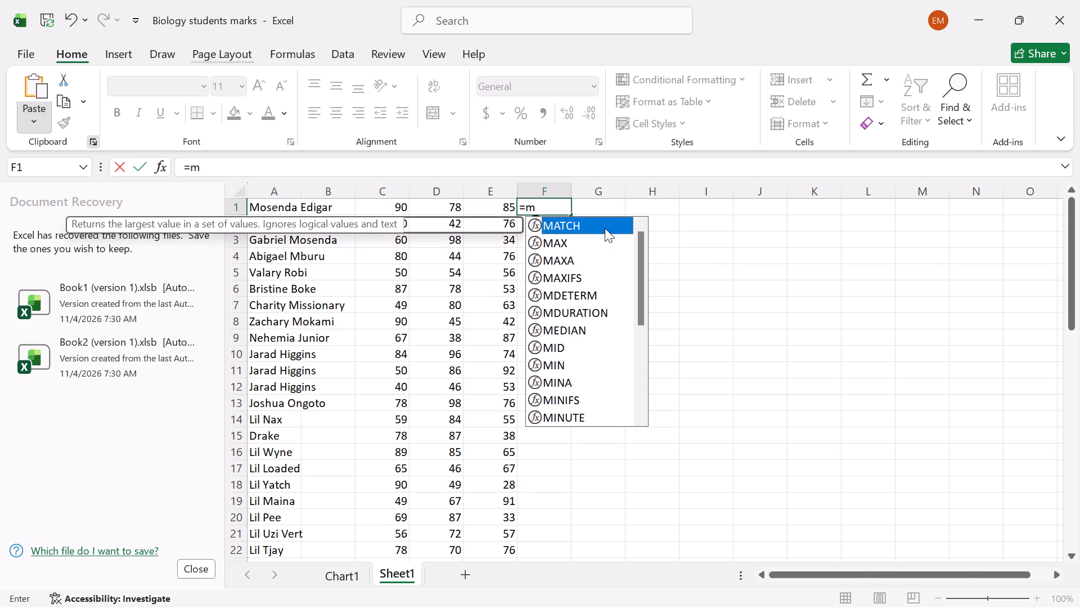
{"action": "left_click", "coordinate": [555, 213]}
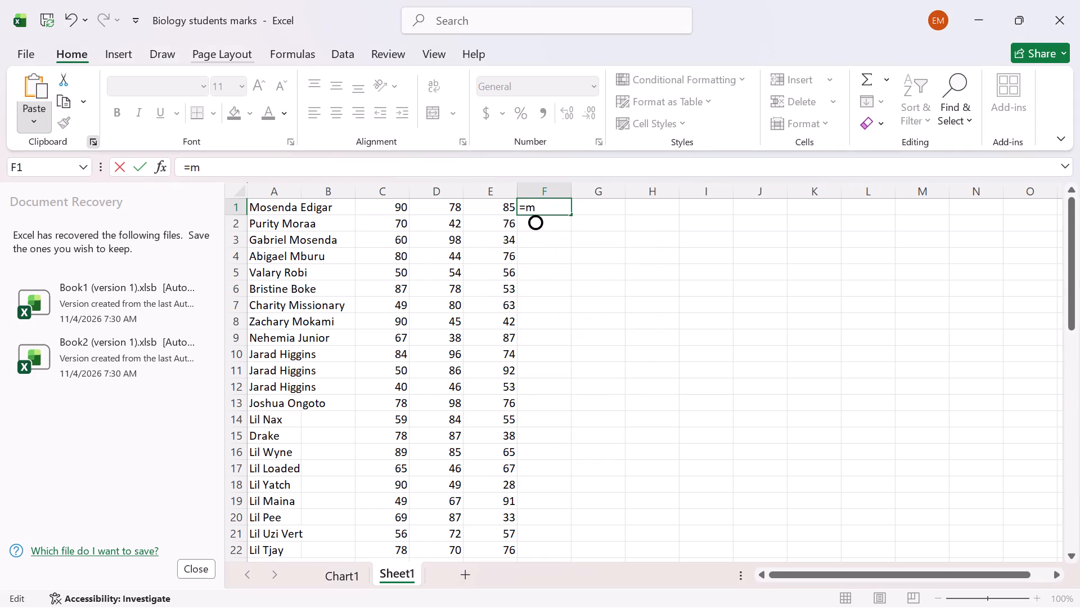
{"action": "key", "text": "a"}
{"action": "key", "text": "x"}
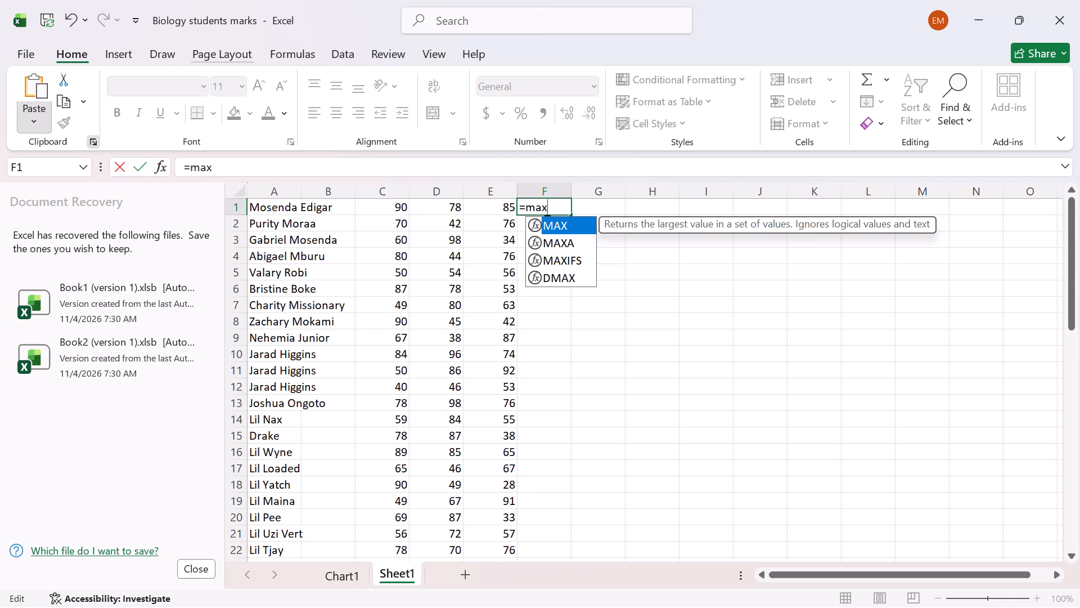
{"action": "left_click_drag", "start_coordinate": [555, 213], "coordinate": [488, 359]}
{"action": "left_click", "coordinate": [488, 359]}
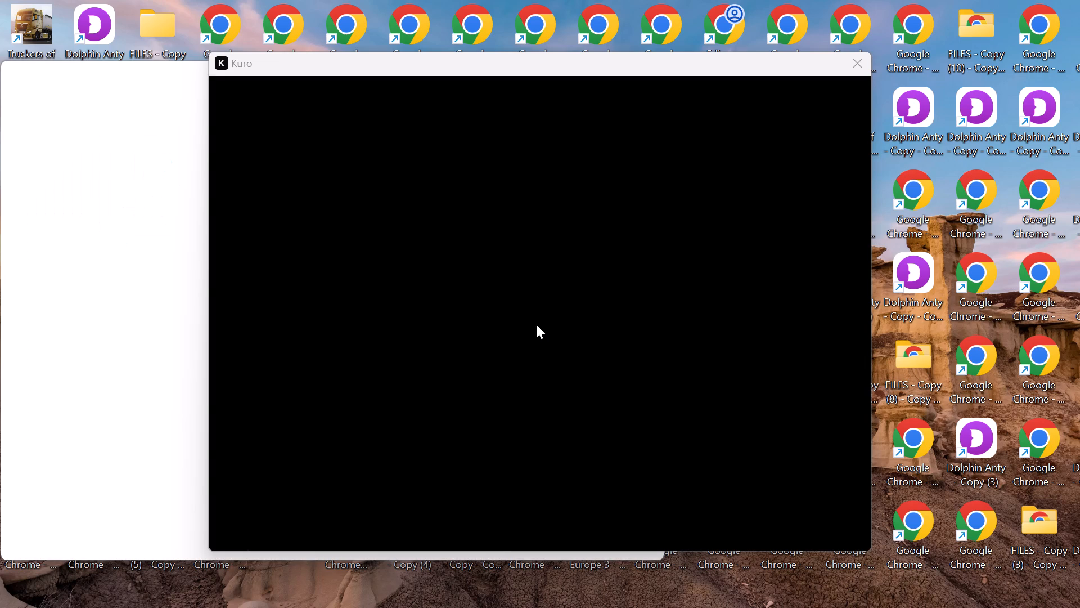
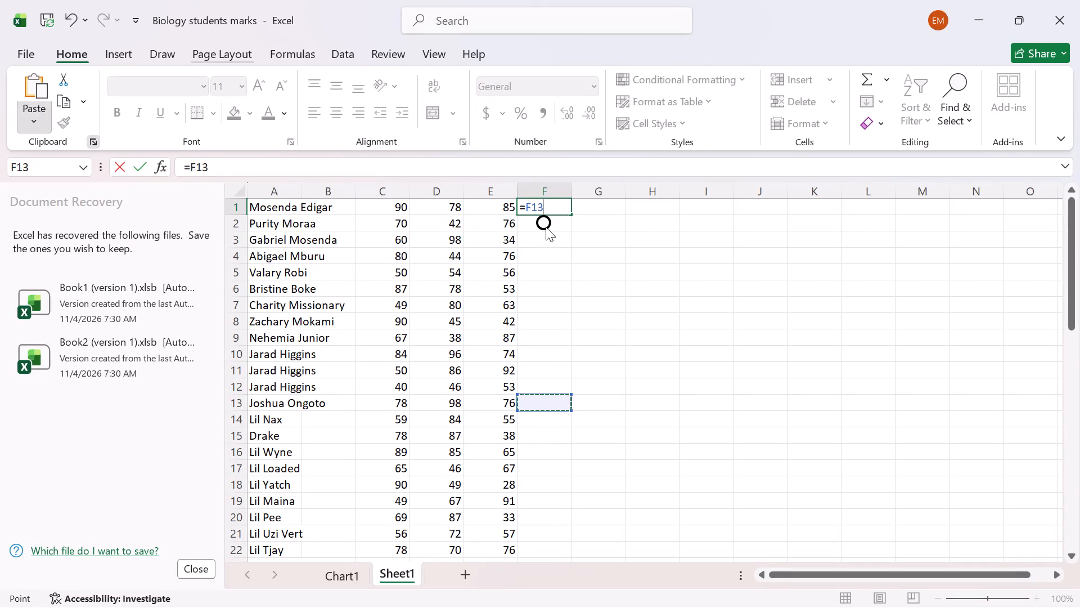
Replace the stray F13 reference in cell F1 with a MAX function that takes C1 as its first argument.
{"action": "left_click", "coordinate": [553, 202]}
{"action": "double_click", "coordinate": [553, 202]}
{"action": "scroll", "coordinate": [553, 202], "scroll_direction": "up", "scroll_amount": 1}
{"action": "key", "text": "BackSpace"}
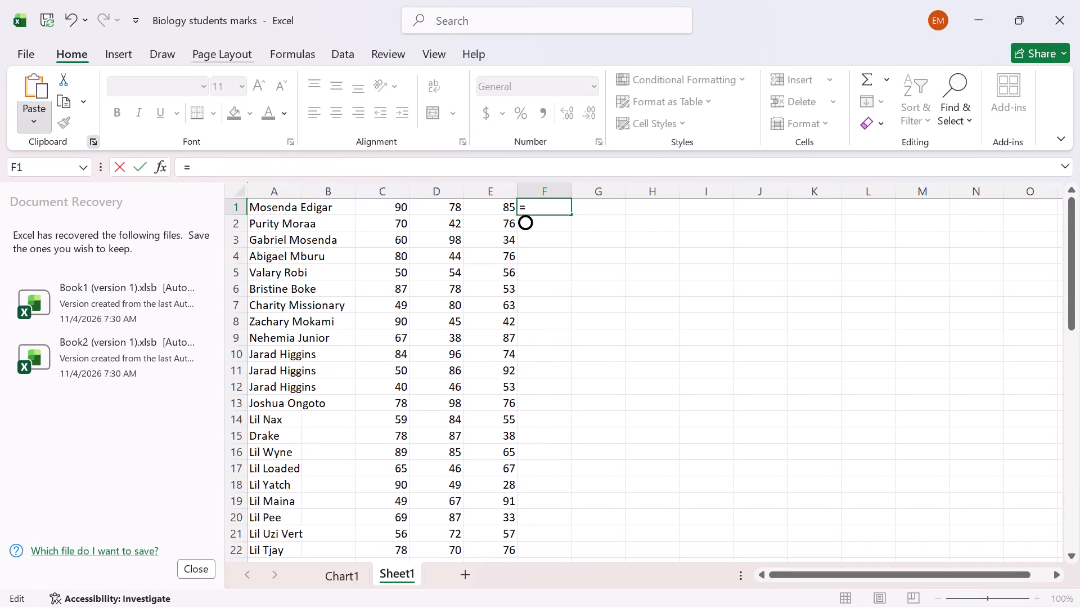
{"action": "key", "text": "m"}
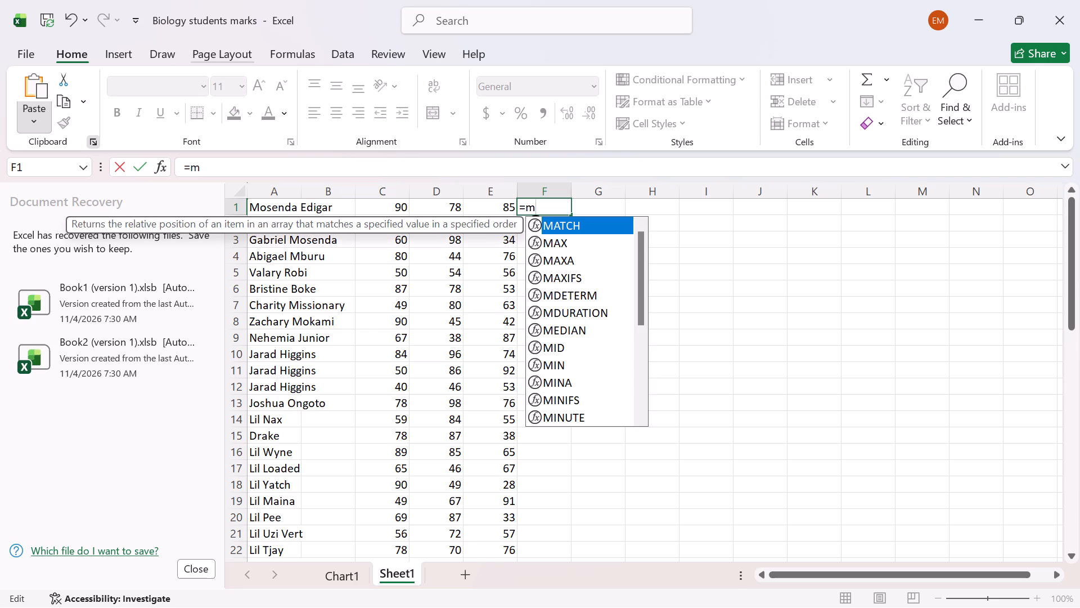
{"action": "key", "text": "a"}
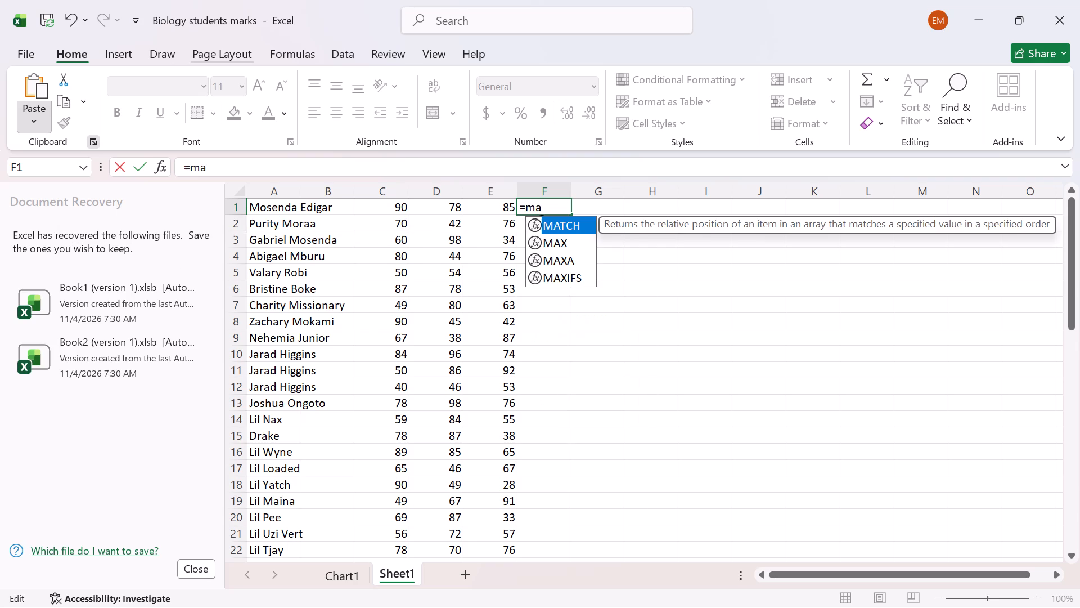
{"action": "key", "text": "x"}
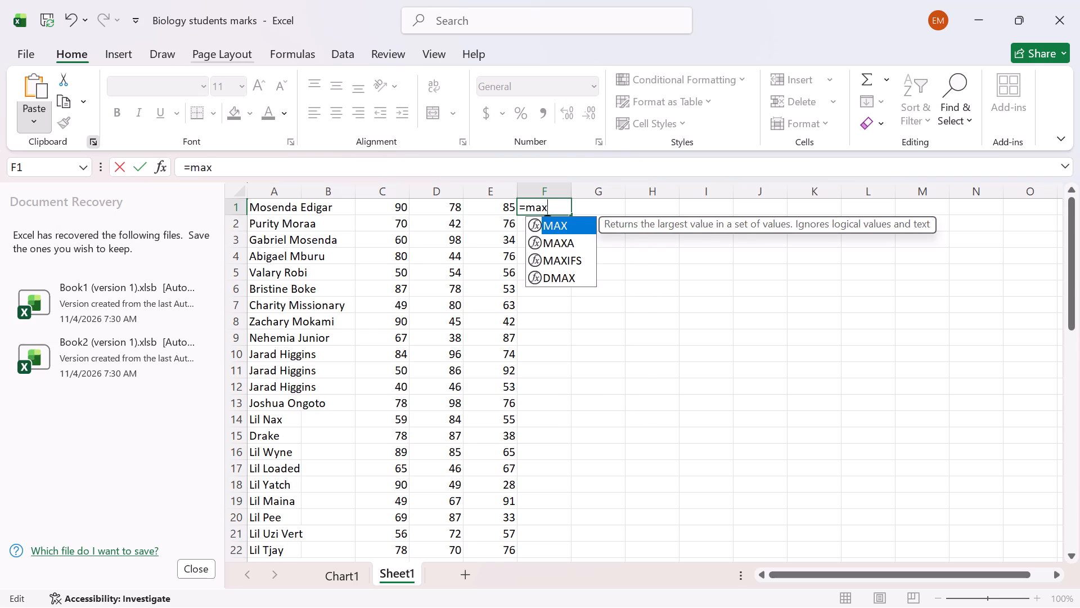
{"action": "key", "text": "shift+parenleft"}
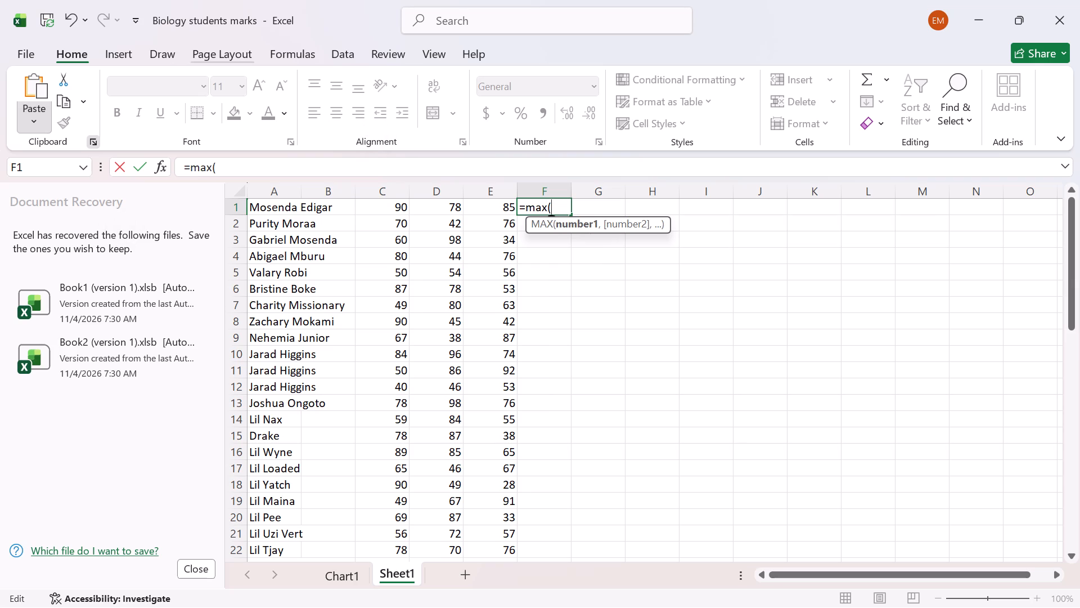
{"action": "type", "text": "c1"}
{"action": "key", "text": "BackSpace"}
{"action": "key", "text": "BackSpace"}
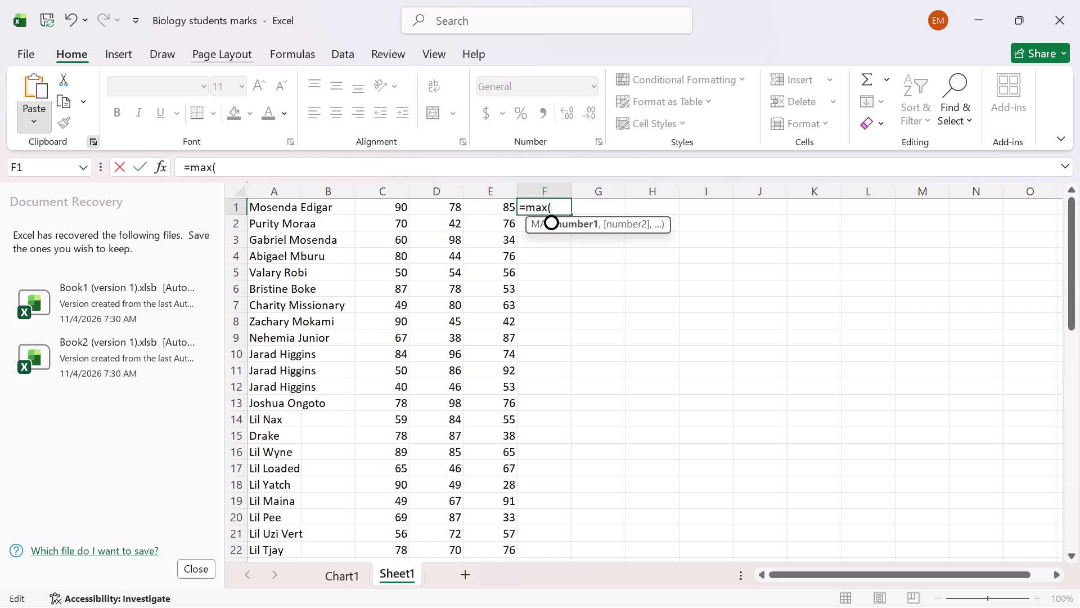
{"action": "type", "text": "C1"}
{"action": "key", "text": "comma"}
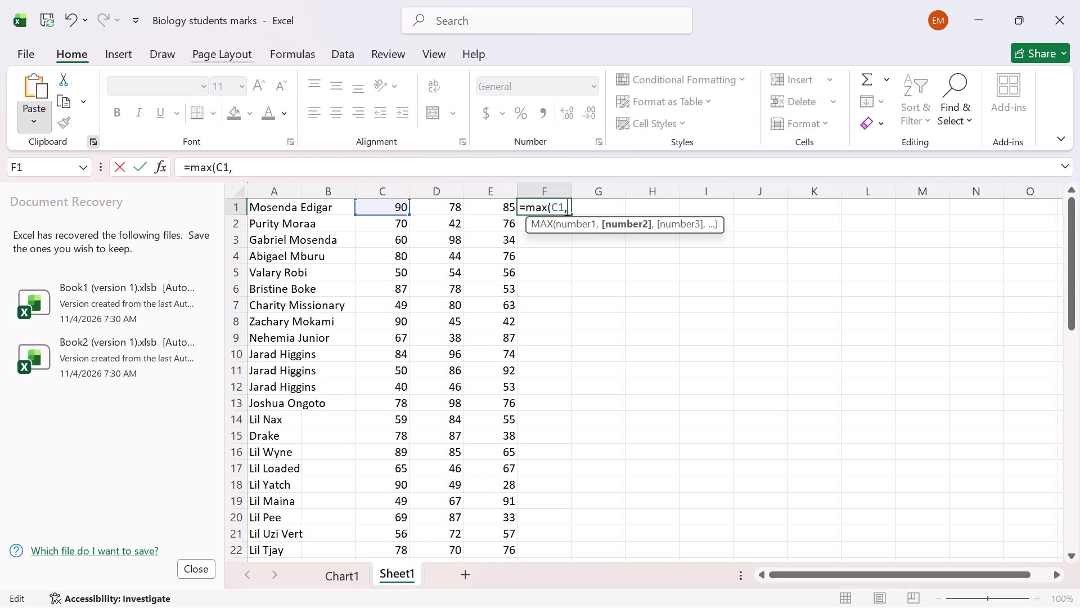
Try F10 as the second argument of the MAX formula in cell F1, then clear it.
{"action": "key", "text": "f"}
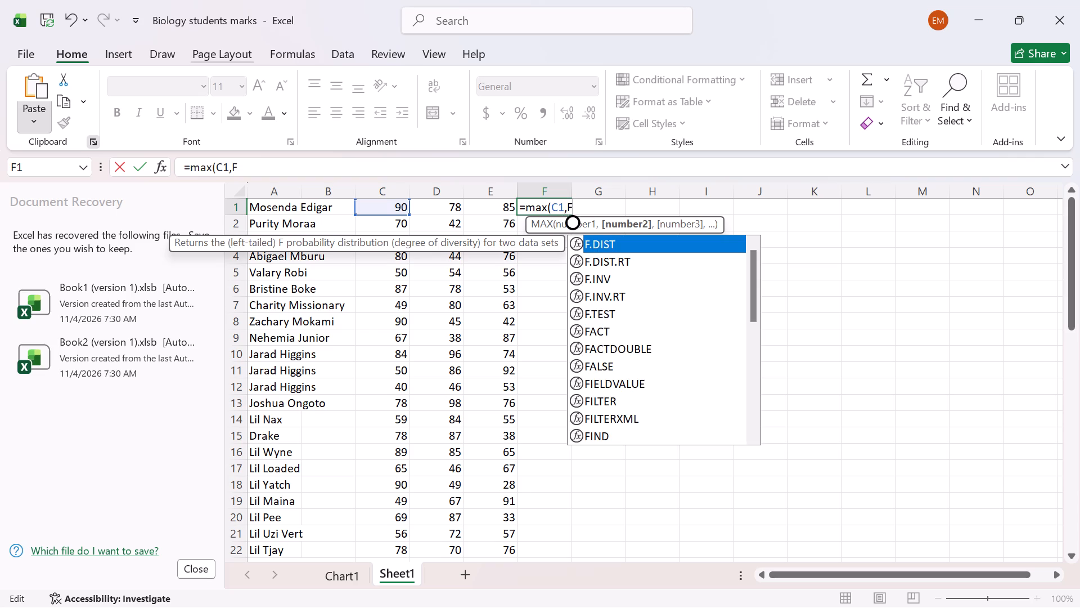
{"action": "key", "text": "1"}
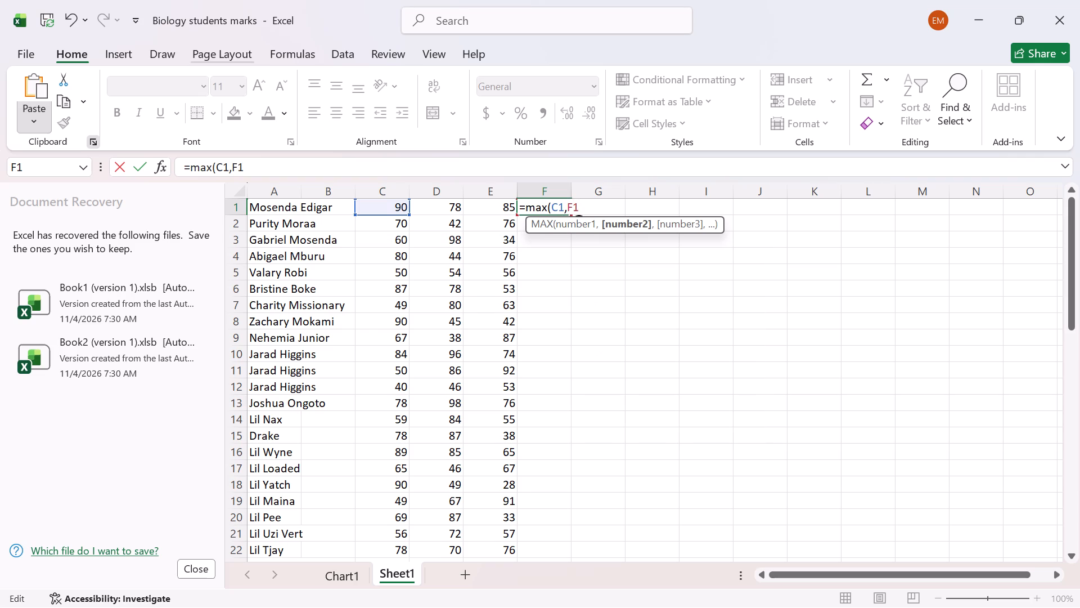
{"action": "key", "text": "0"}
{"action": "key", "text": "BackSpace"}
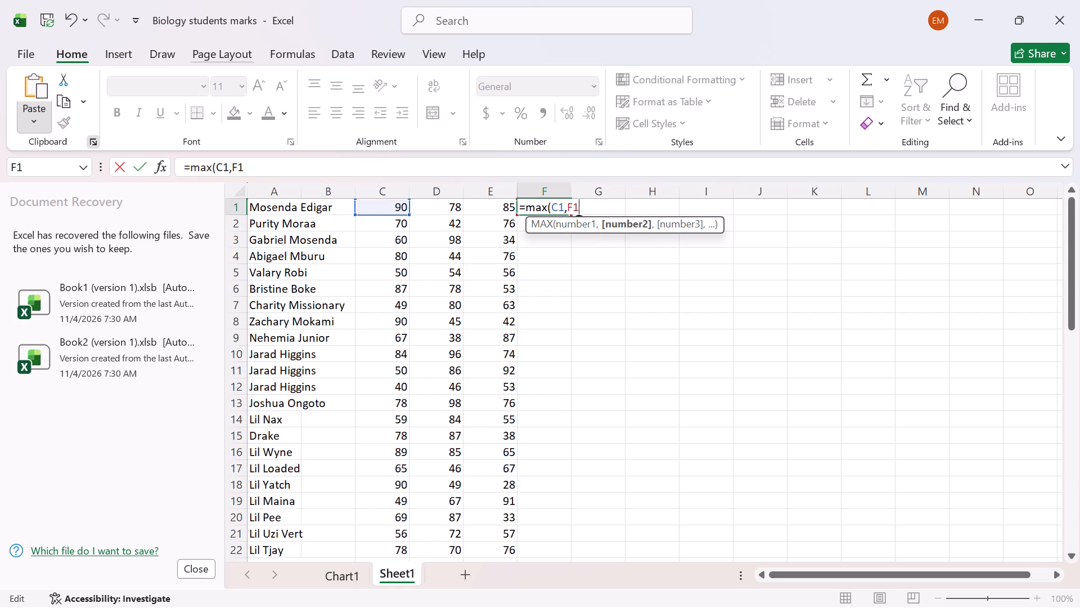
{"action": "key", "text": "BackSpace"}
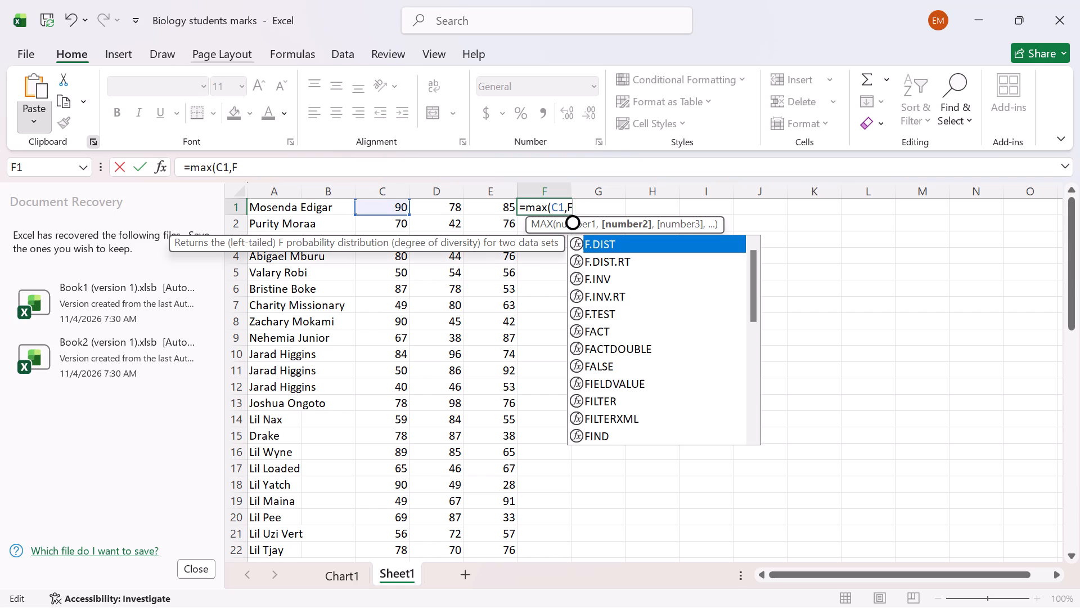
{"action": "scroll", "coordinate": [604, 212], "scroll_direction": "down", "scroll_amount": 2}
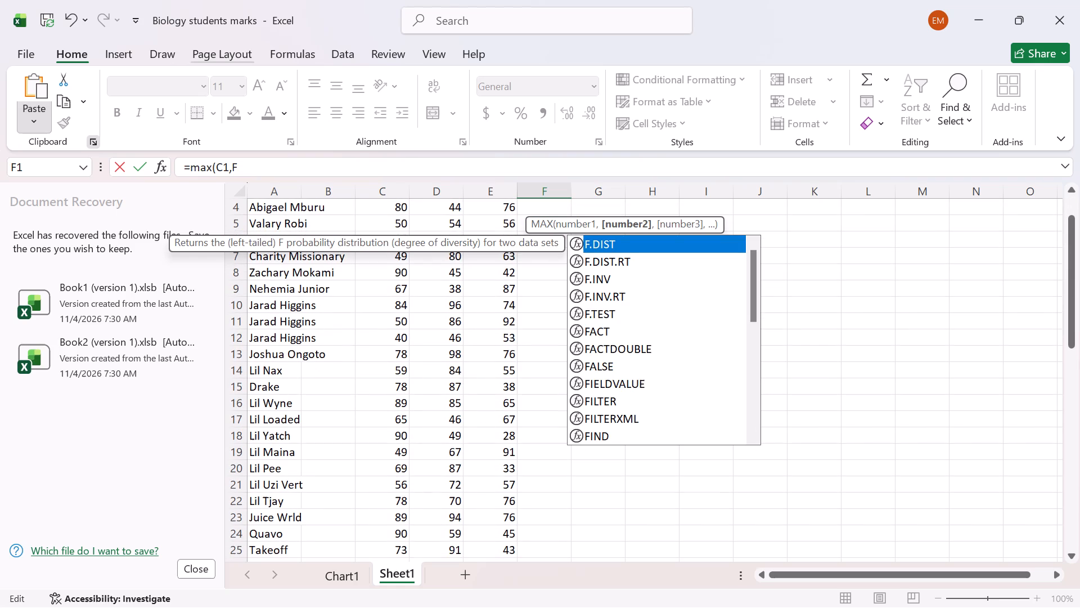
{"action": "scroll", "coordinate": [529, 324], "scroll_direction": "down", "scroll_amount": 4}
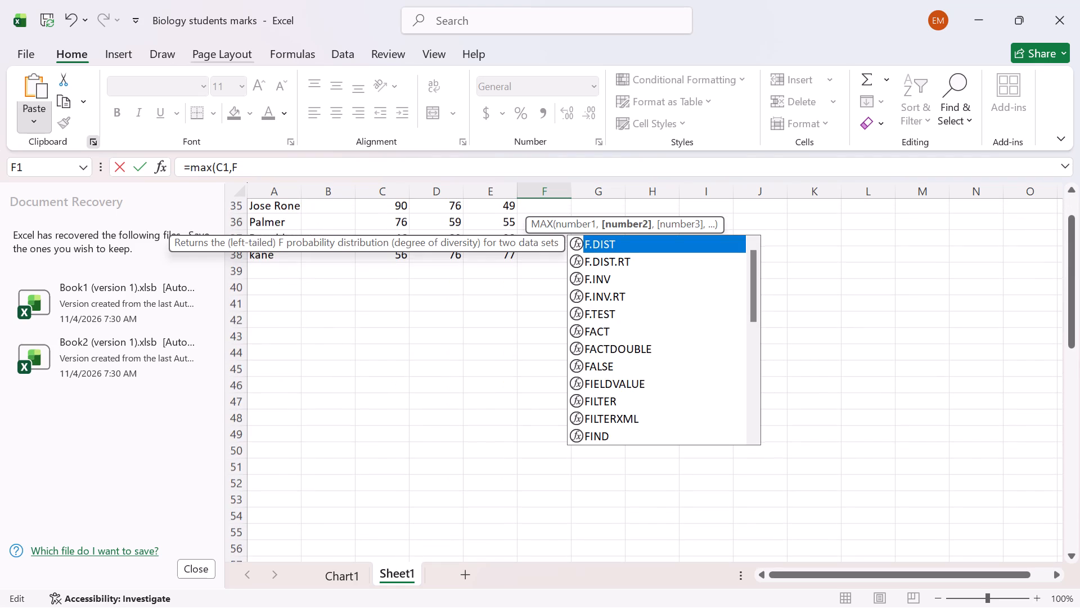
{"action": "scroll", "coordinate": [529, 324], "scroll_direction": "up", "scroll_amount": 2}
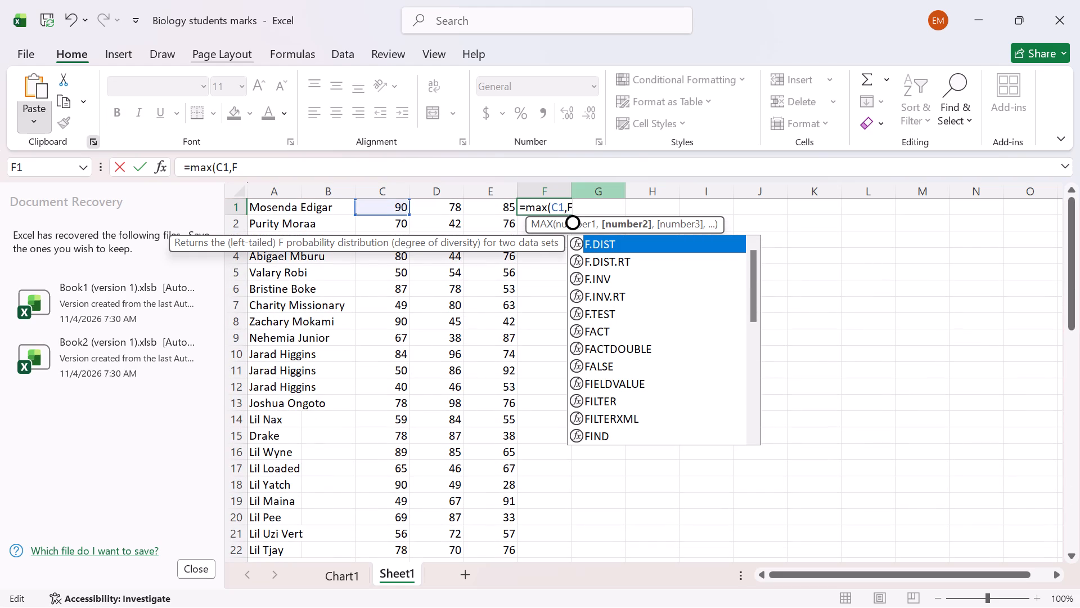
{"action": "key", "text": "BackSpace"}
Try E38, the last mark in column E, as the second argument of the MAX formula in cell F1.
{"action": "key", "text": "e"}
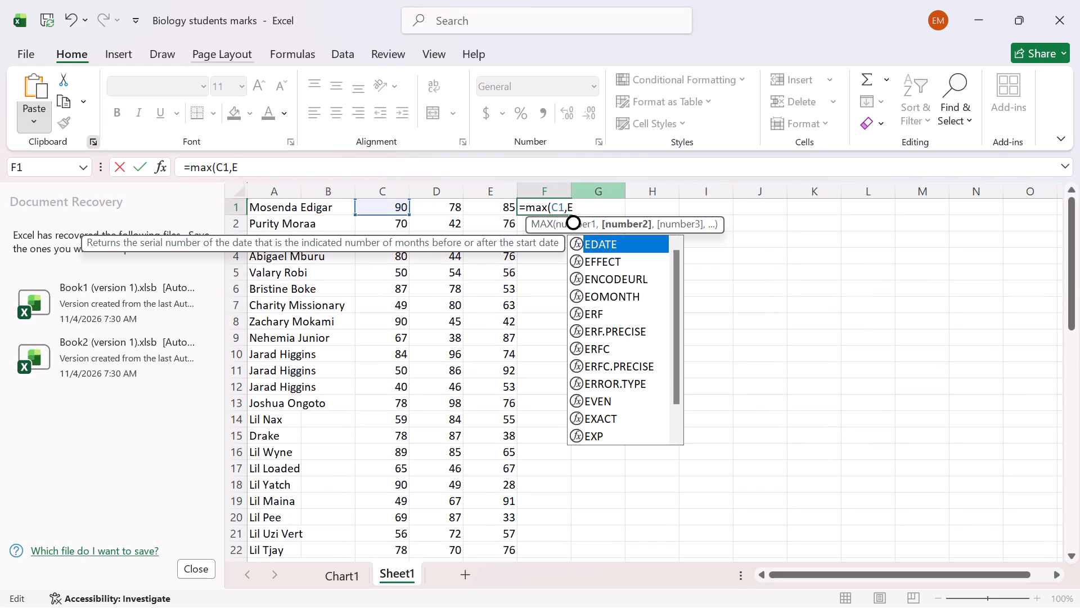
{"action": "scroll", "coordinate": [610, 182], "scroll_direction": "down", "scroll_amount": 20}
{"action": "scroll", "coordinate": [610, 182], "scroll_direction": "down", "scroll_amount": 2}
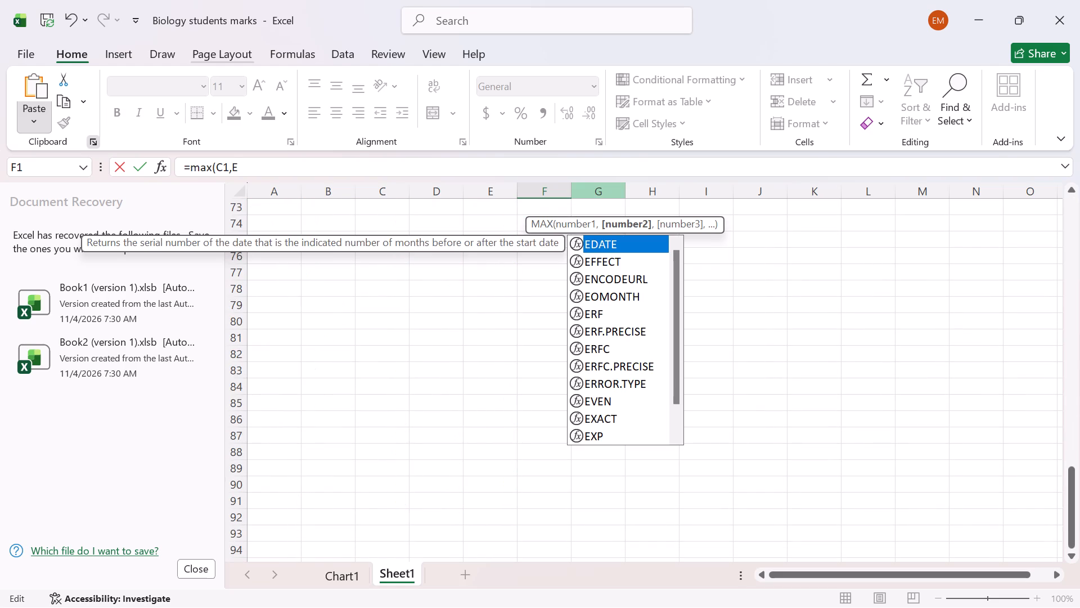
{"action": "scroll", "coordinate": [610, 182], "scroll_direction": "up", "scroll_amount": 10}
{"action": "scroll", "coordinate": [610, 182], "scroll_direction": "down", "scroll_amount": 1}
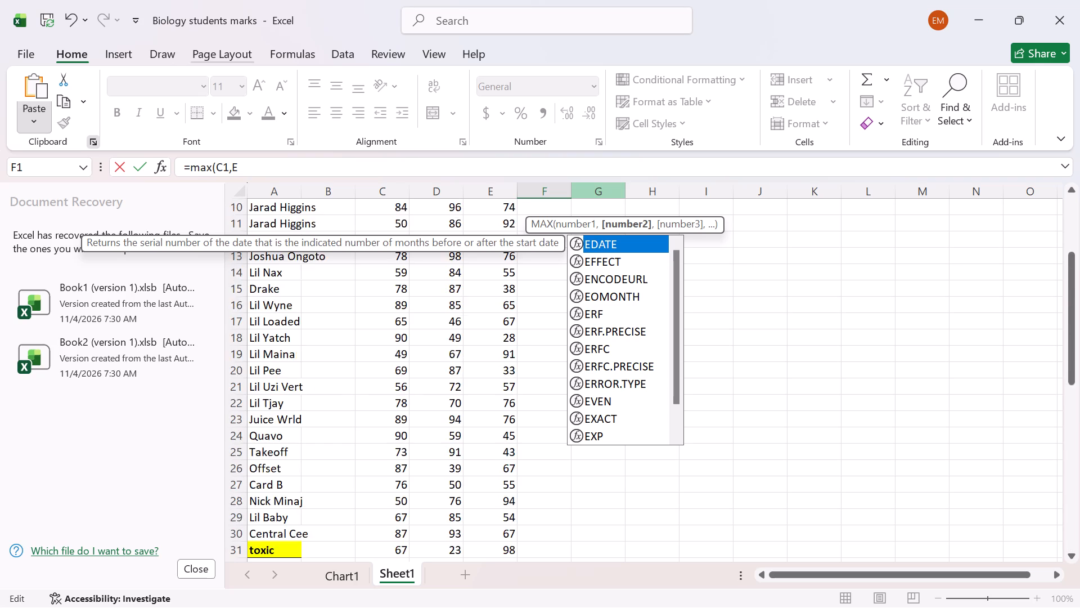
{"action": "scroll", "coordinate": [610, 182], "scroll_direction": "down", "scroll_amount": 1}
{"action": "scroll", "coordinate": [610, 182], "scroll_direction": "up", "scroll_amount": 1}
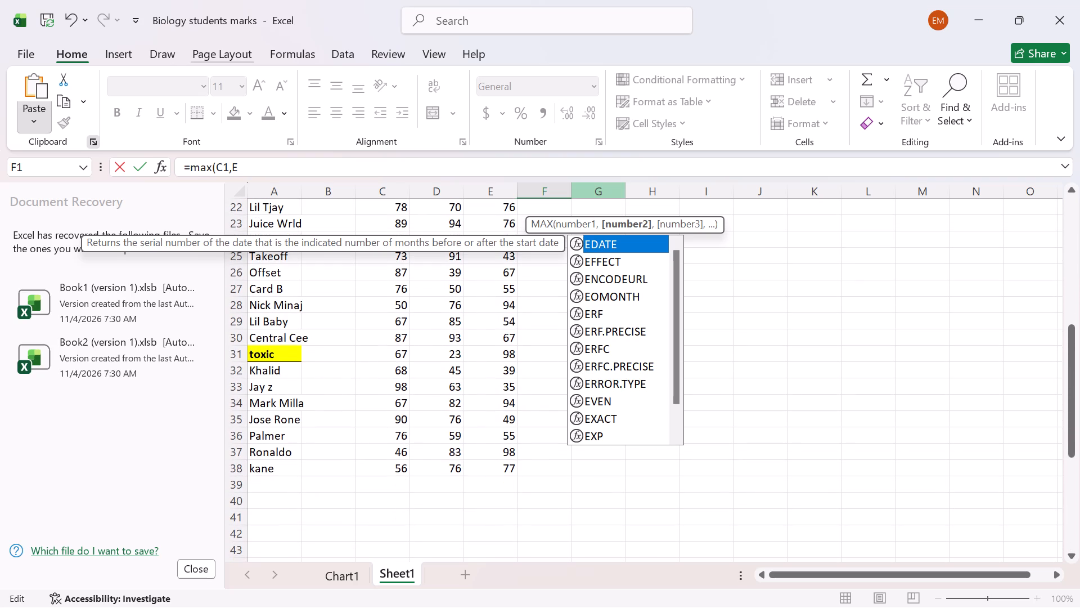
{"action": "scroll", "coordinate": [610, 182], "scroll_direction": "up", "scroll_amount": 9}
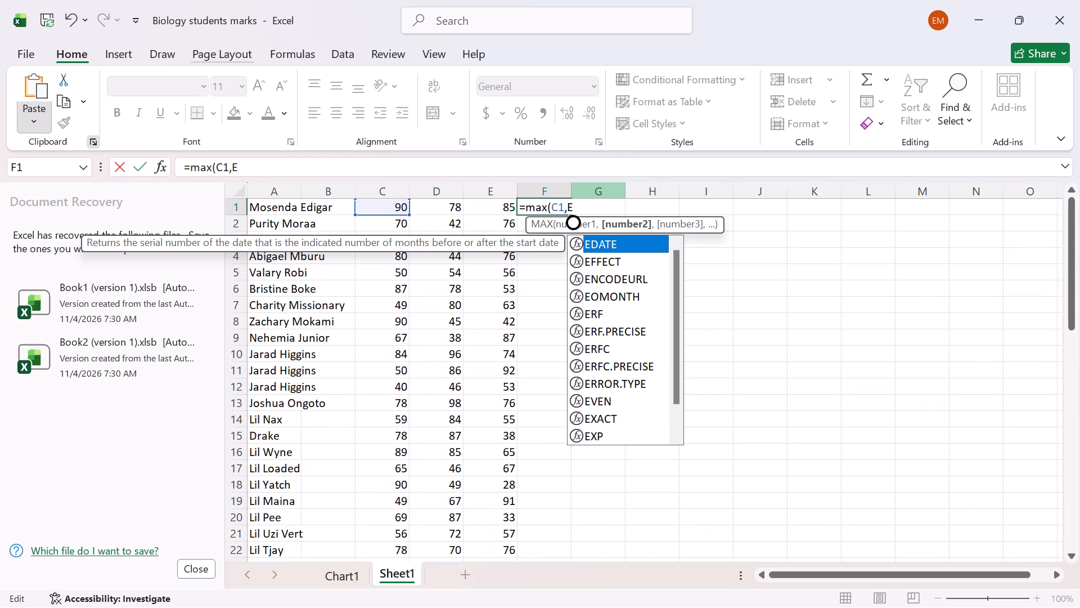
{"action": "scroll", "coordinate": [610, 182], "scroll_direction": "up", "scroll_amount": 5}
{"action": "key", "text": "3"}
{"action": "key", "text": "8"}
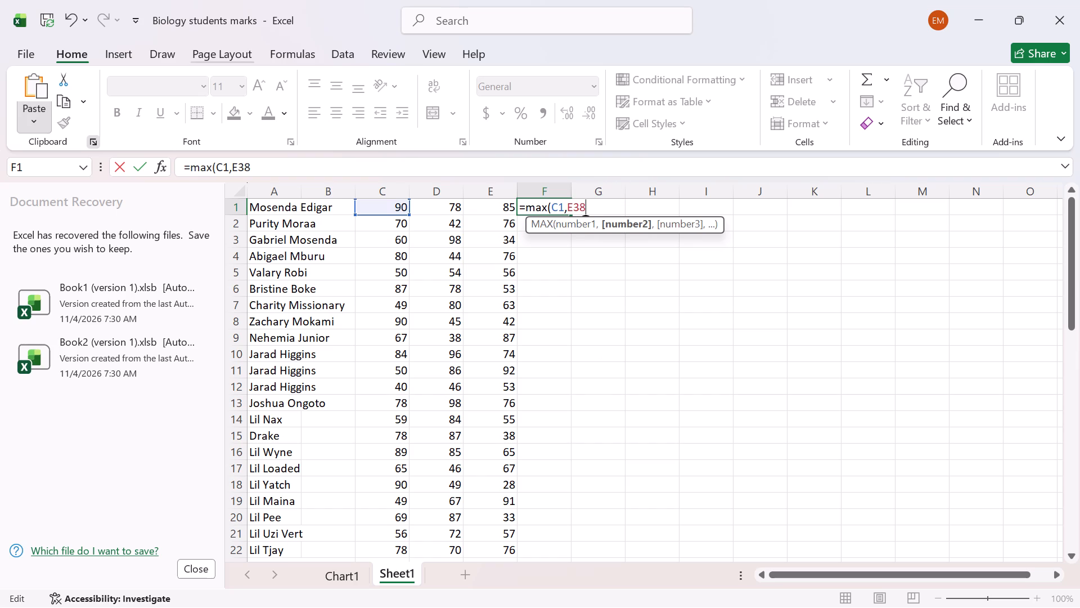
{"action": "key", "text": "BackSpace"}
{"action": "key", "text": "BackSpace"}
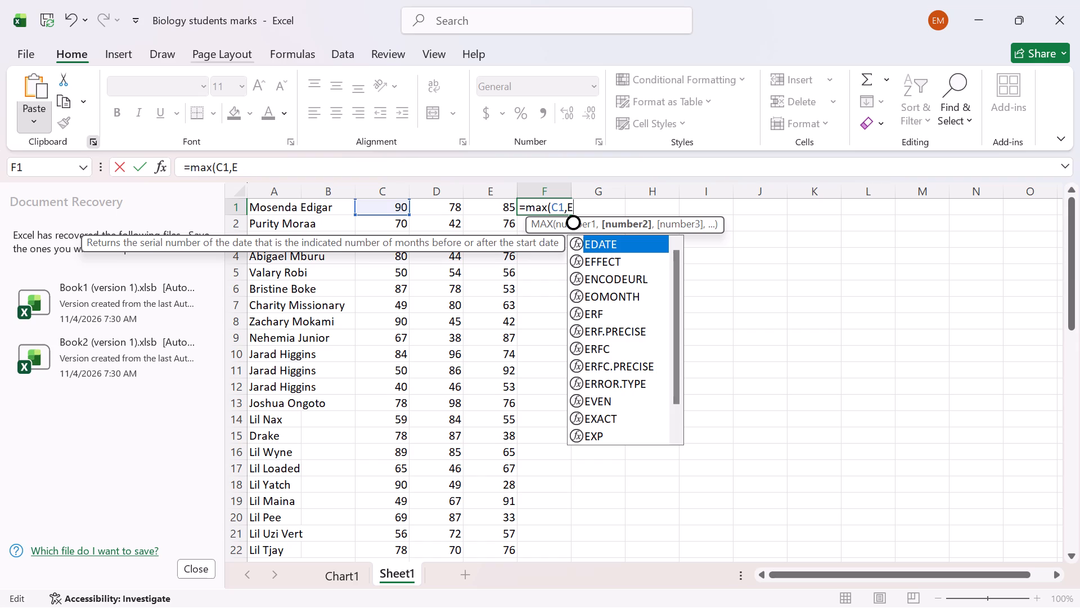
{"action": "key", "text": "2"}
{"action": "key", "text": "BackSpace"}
Finish the formula in cell F1 as =MAX(C1,E1), using E1 as the second argument.
{"action": "key", "text": "1"}
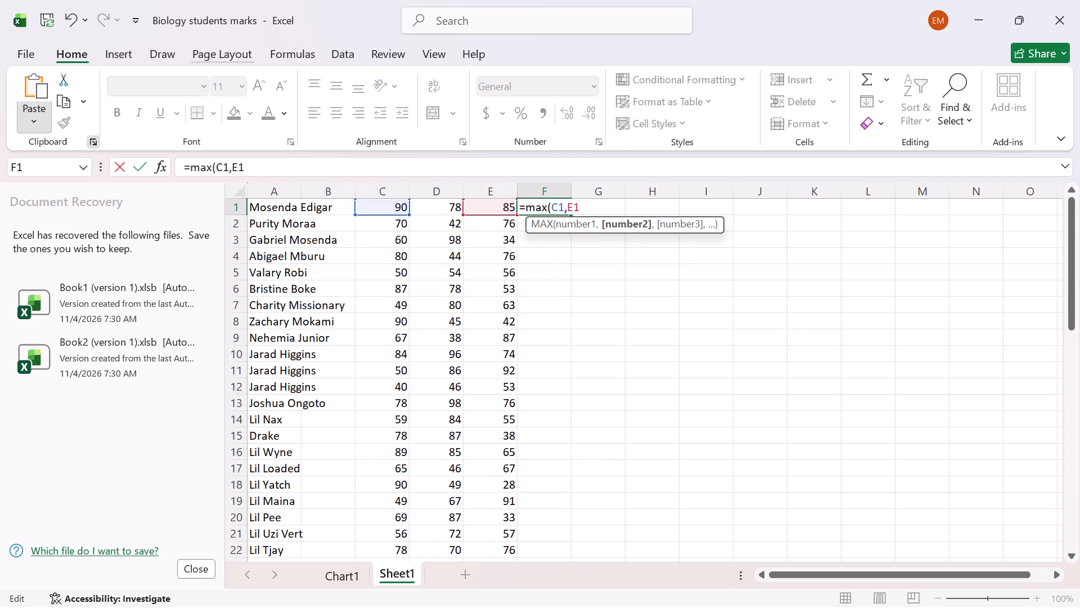
{"action": "key", "text": "shift+parenright"}
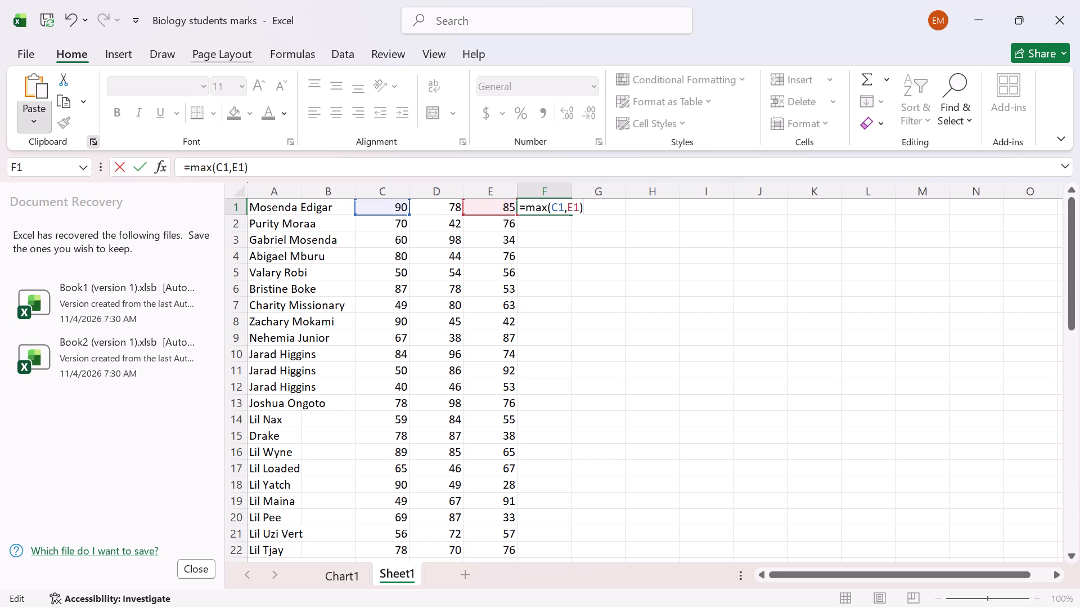
{"action": "key", "text": "Return"}
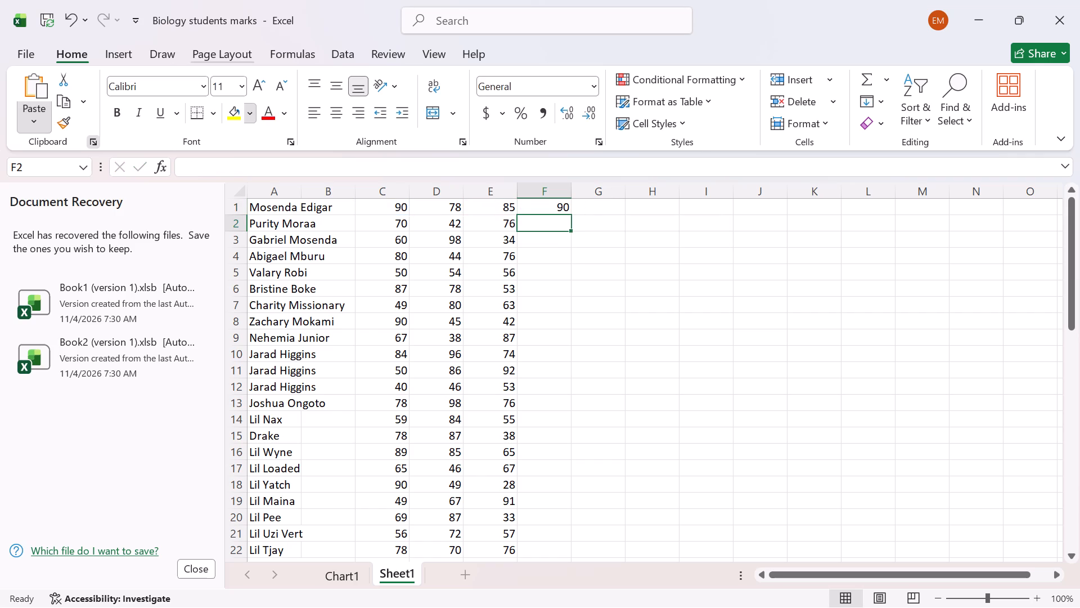
Fill the MAX formula from cell F1 down column F to kene's row, cell F38.
{"action": "left_click", "coordinate": [564, 210]}
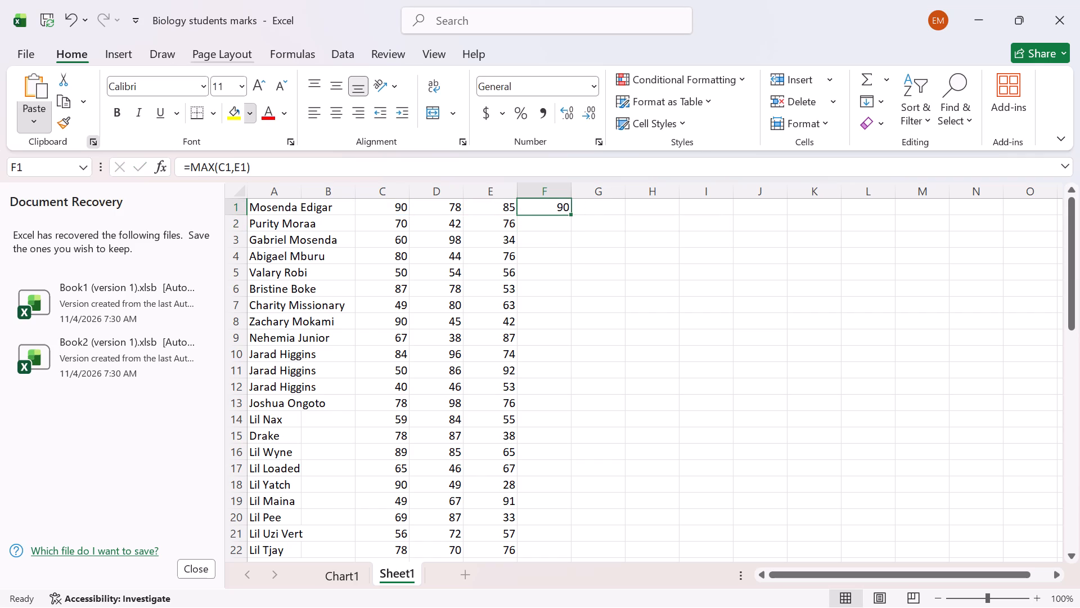
{"action": "left_click_drag", "start_coordinate": [570, 212], "coordinate": [558, 326]}
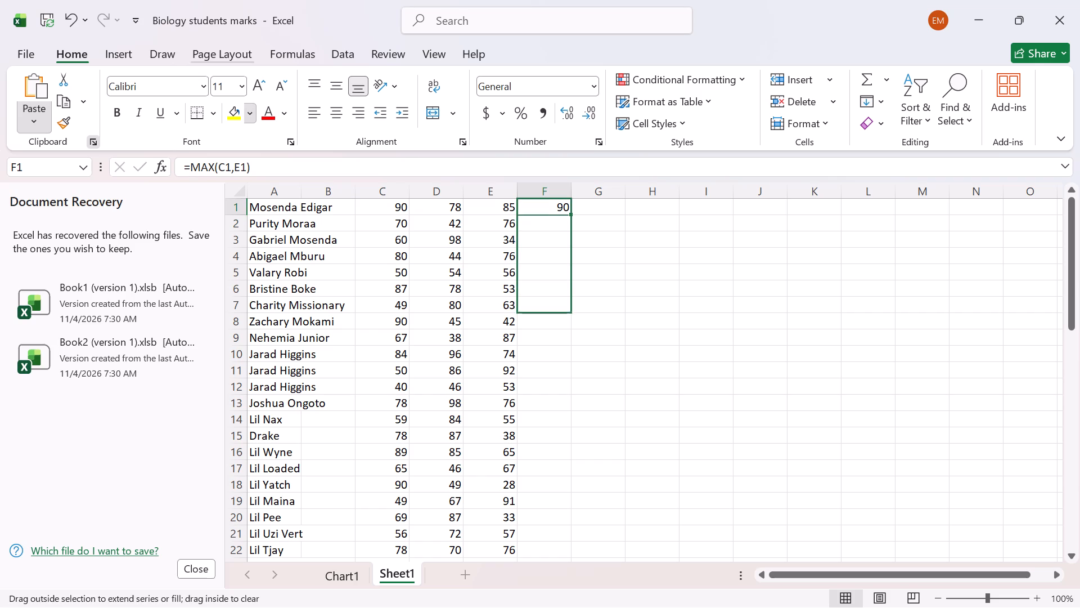
{"action": "left_click_drag", "start_coordinate": [558, 326], "coordinate": [598, 566]}
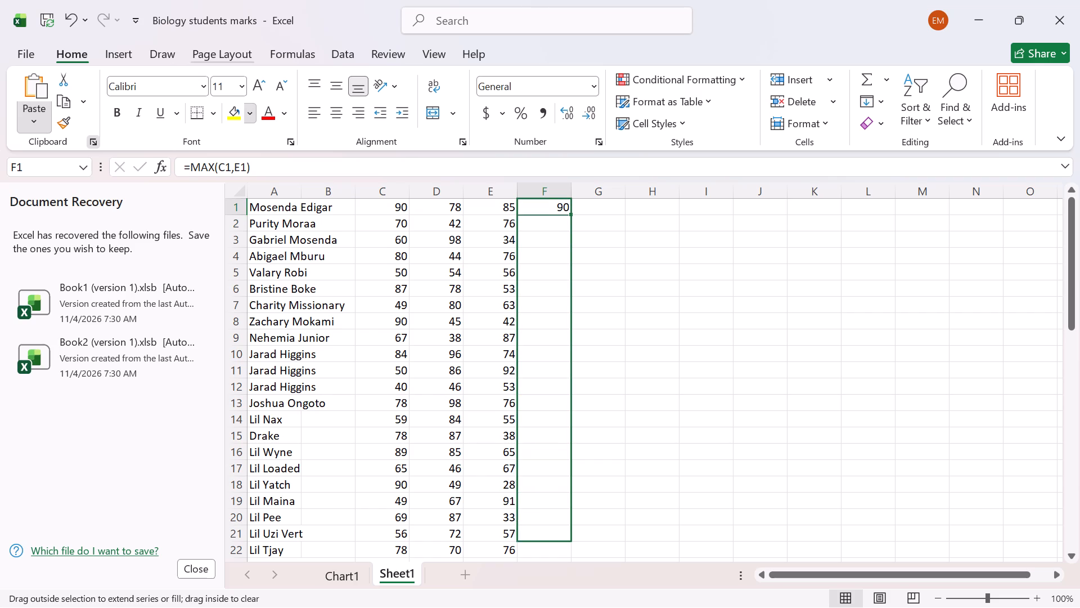
{"action": "left_click_drag", "start_coordinate": [598, 566], "coordinate": [600, 605]}
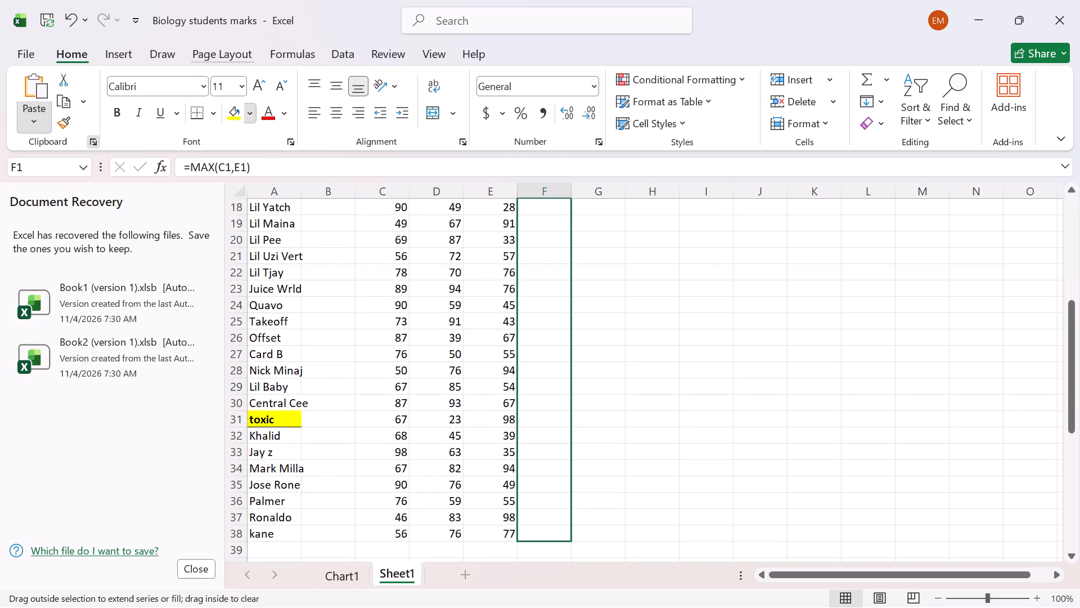
{"action": "left_click_drag", "start_coordinate": [600, 605], "coordinate": [608, 511]}
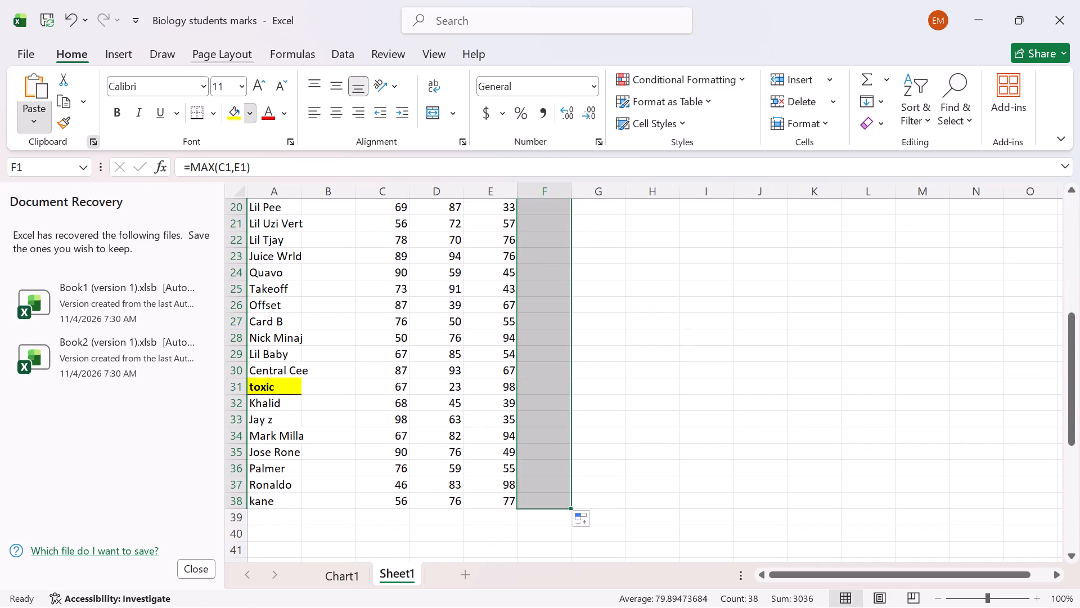
{"action": "left_click", "coordinate": [608, 511]}
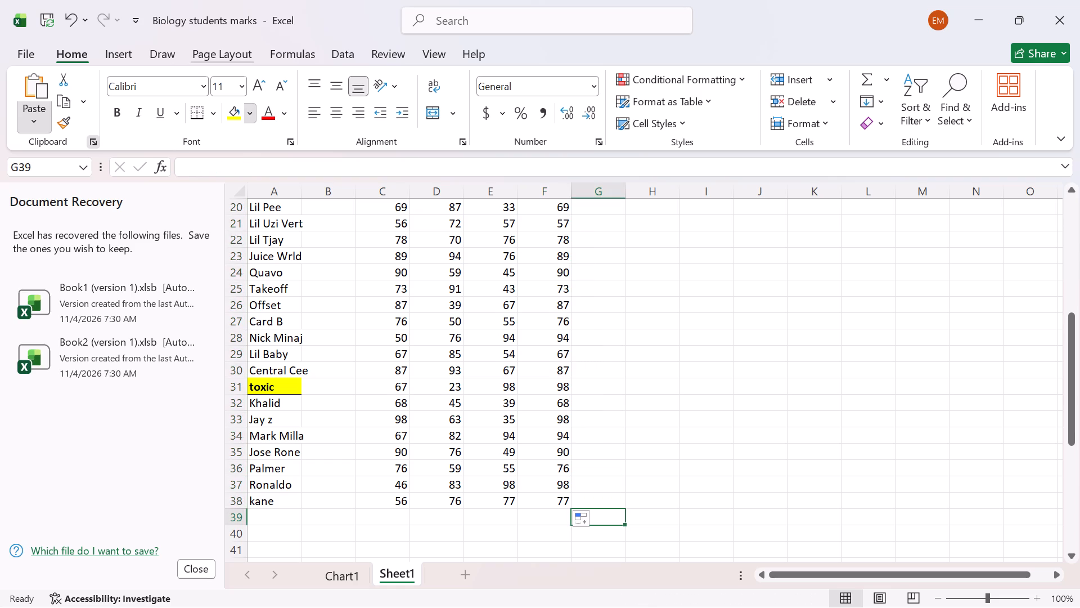
Start a MIN formula in cell G1, beside the first student's highest mark, with C1 as the first argument.
{"action": "left_click", "coordinate": [645, 444]}
{"action": "scroll", "coordinate": [645, 444], "scroll_direction": "up", "scroll_amount": 3}
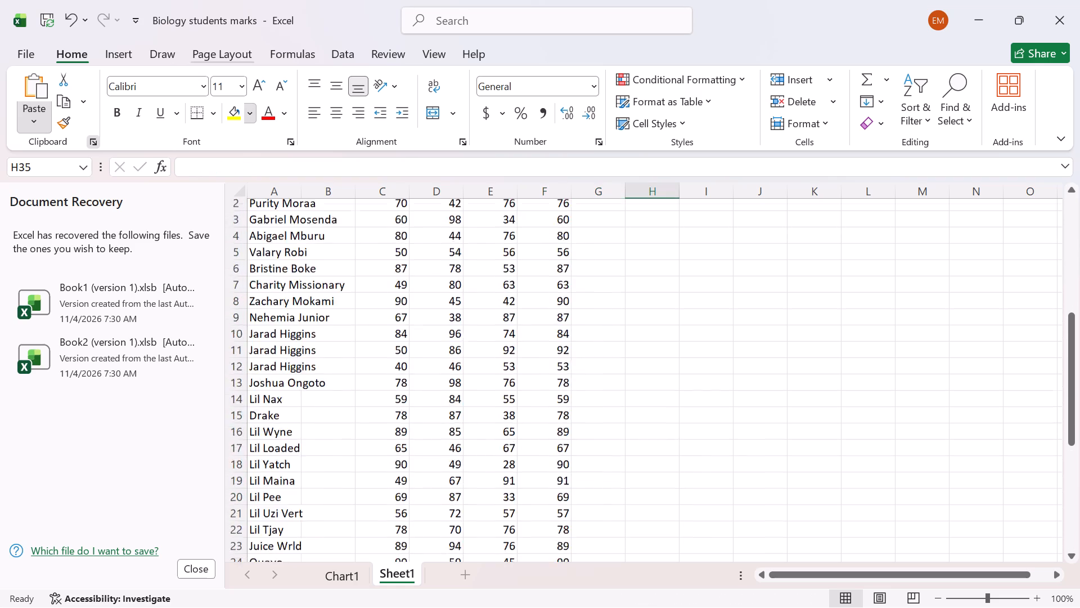
{"action": "scroll", "coordinate": [645, 444], "scroll_direction": "up", "scroll_amount": 2}
{"action": "scroll", "coordinate": [645, 444], "scroll_direction": "down", "scroll_amount": 2}
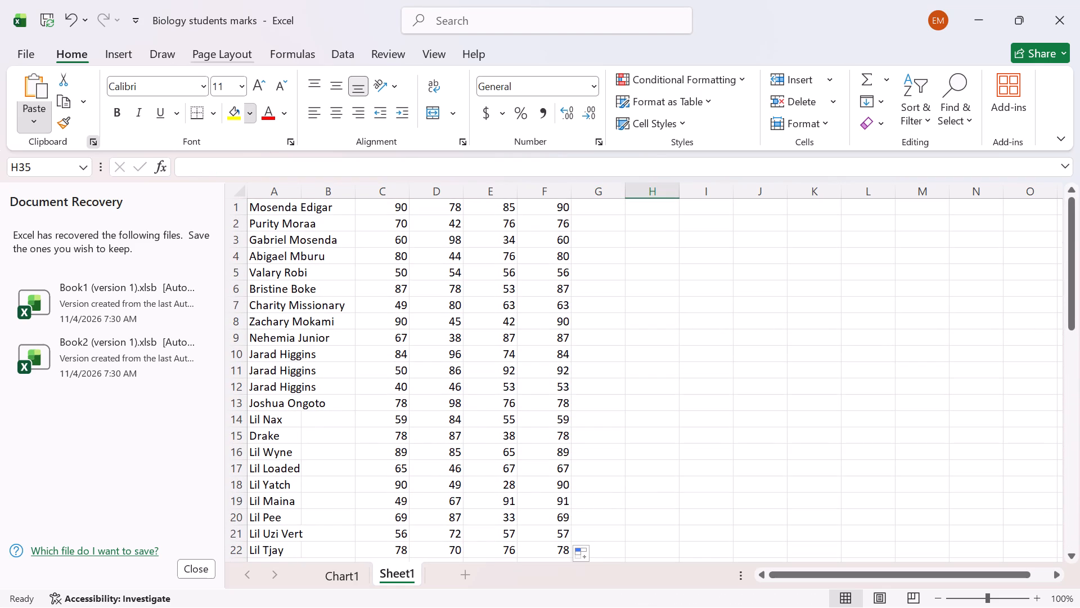
{"action": "left_click", "coordinate": [592, 209]}
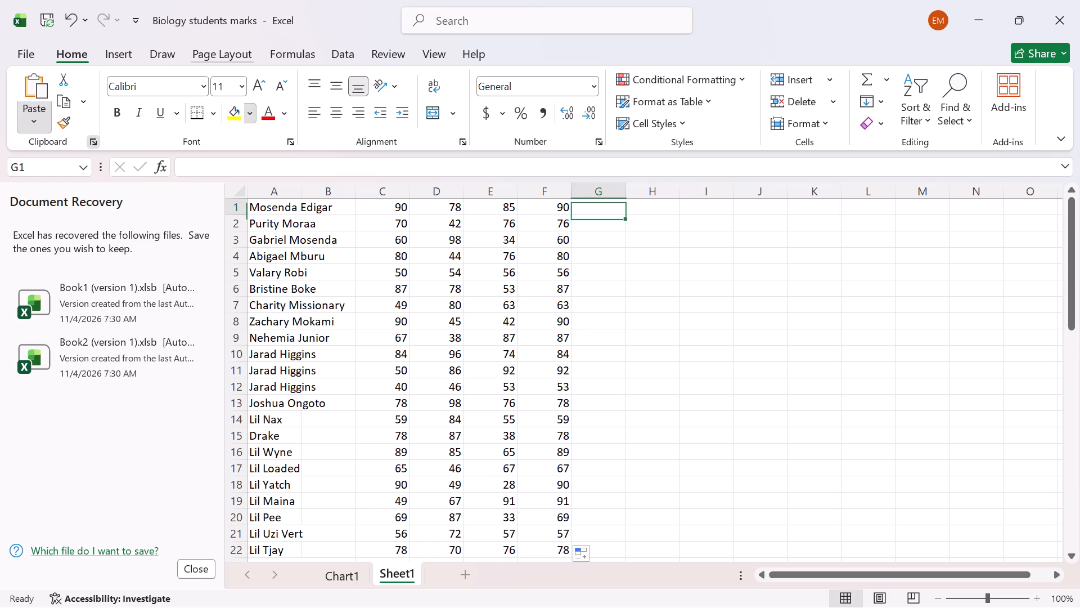
{"action": "left_click", "coordinate": [592, 209]}
{"action": "key", "text": "equal"}
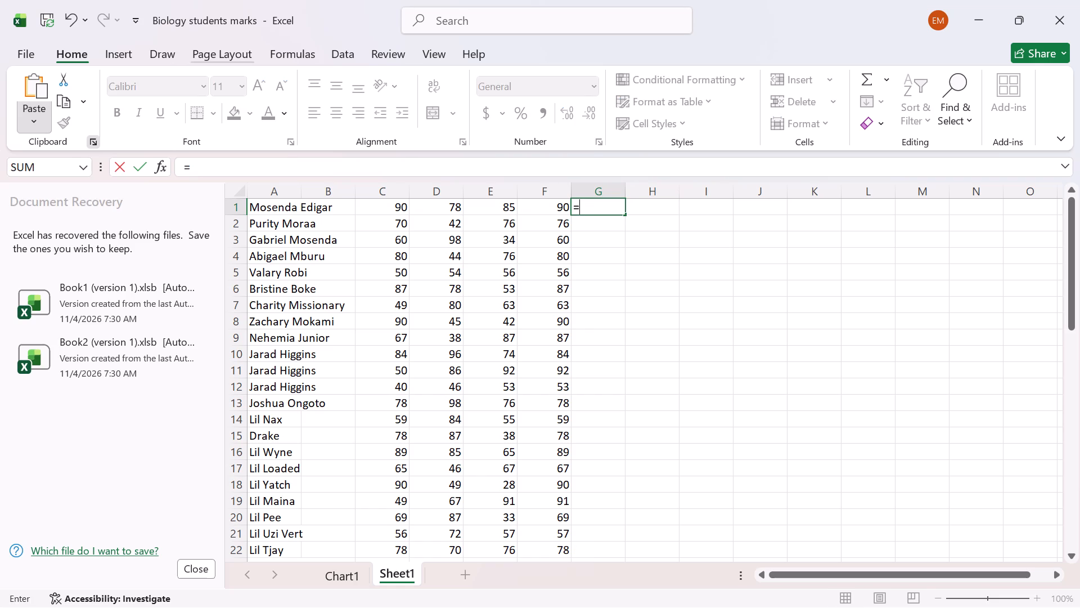
{"action": "type", "text": "mi"}
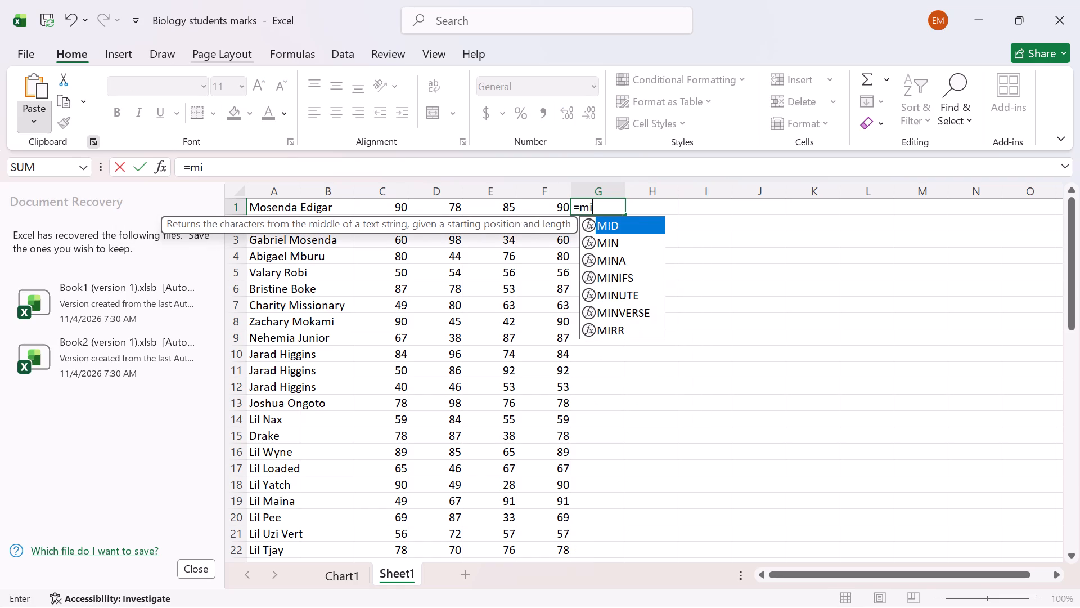
{"action": "key", "text": "n"}
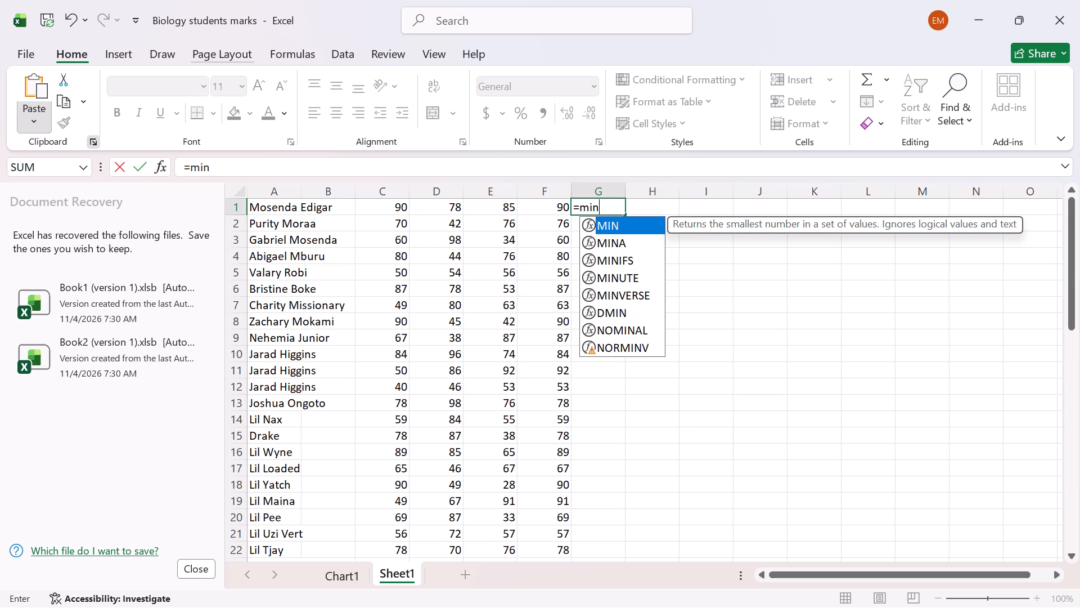
{"action": "key", "text": "shift+parenleft"}
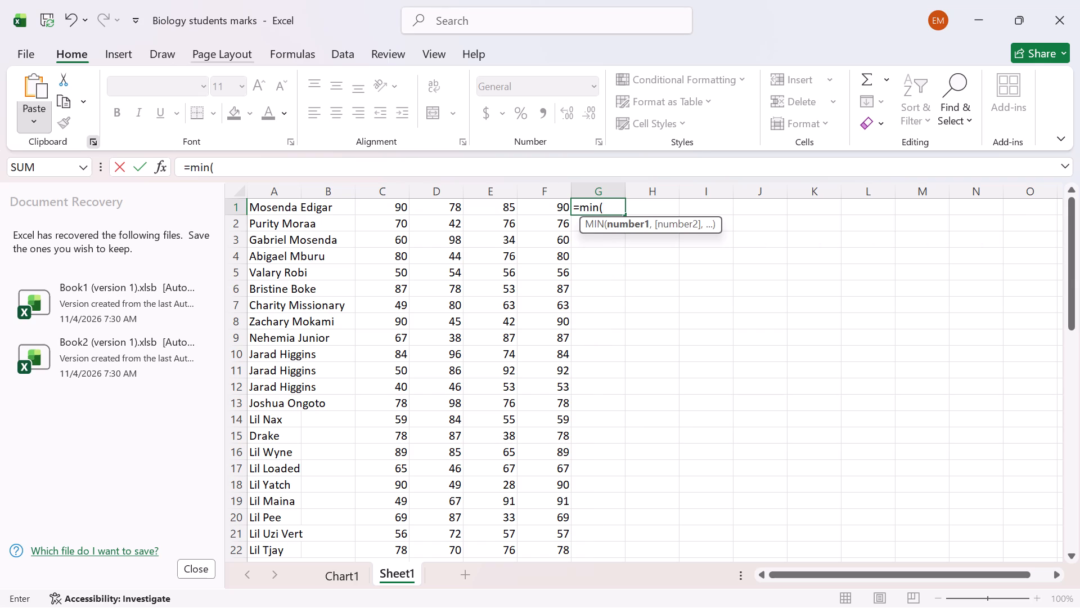
{"action": "key", "text": "c"}
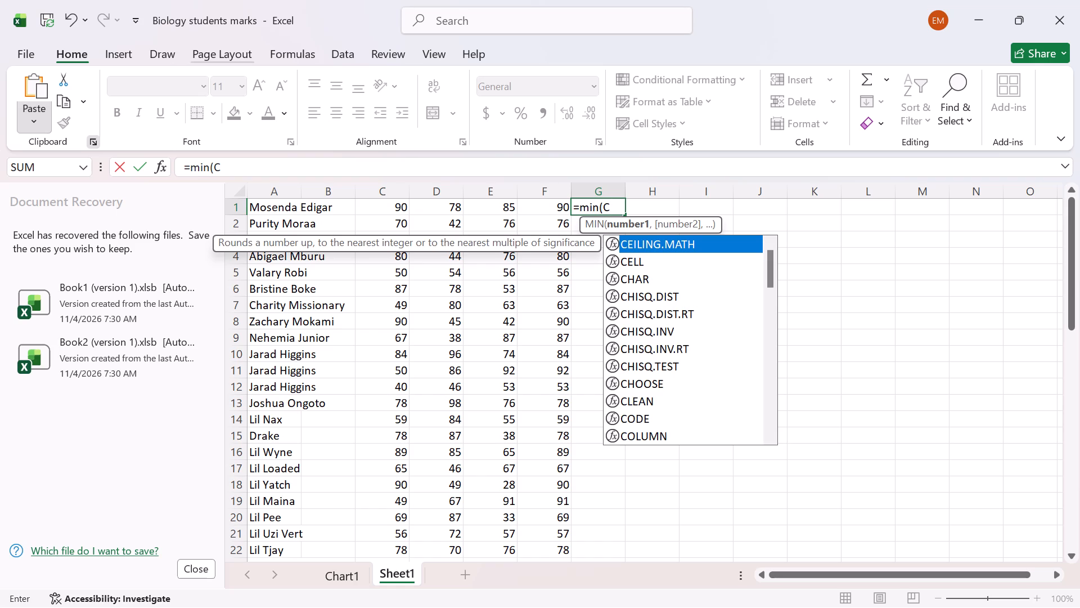
{"action": "key", "text": "1"}
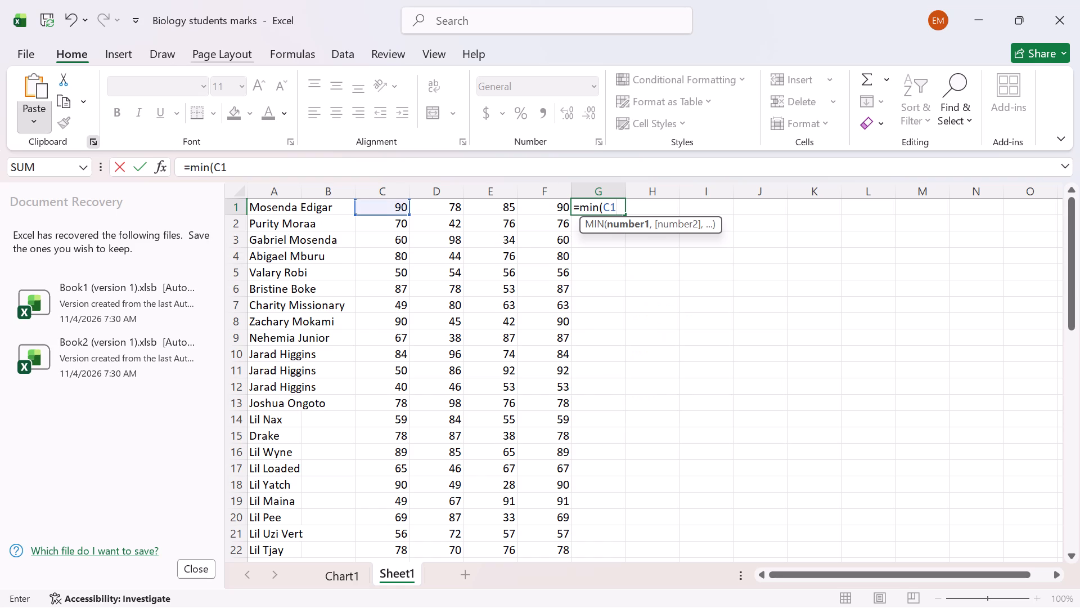
{"action": "key", "text": "comma"}
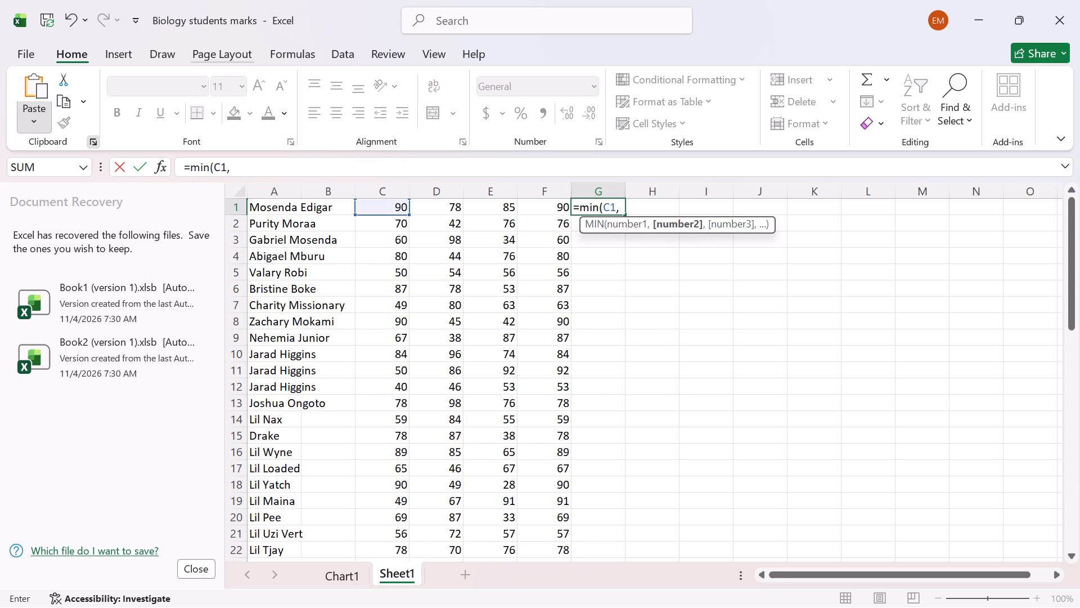
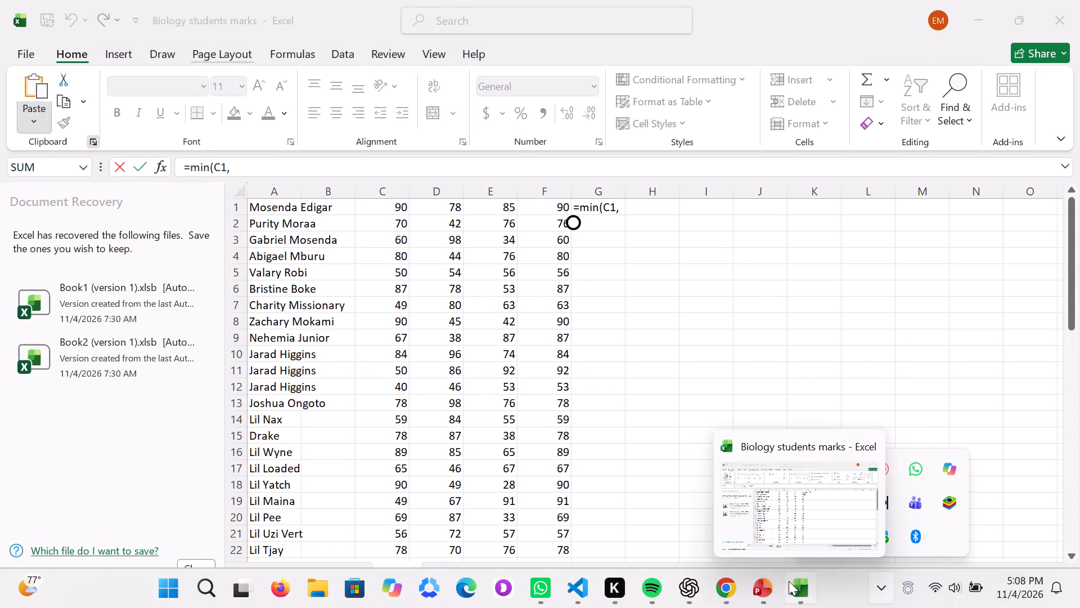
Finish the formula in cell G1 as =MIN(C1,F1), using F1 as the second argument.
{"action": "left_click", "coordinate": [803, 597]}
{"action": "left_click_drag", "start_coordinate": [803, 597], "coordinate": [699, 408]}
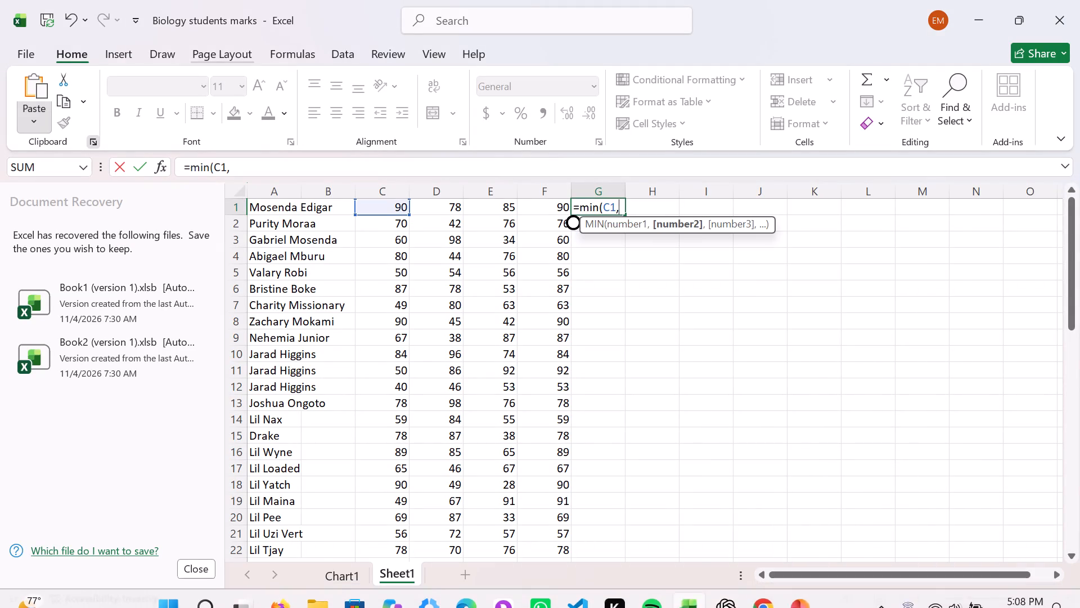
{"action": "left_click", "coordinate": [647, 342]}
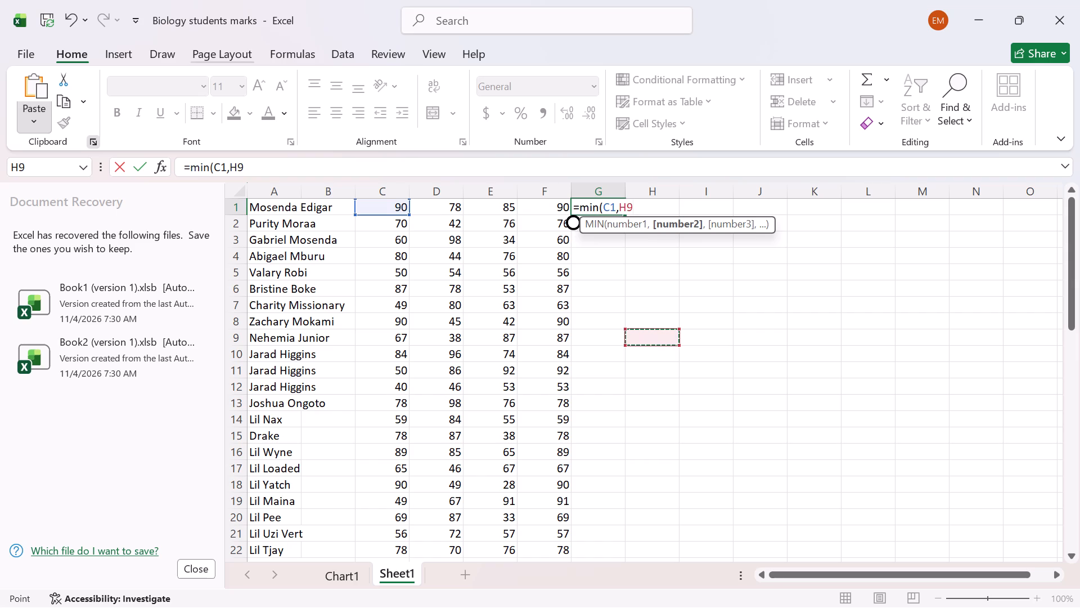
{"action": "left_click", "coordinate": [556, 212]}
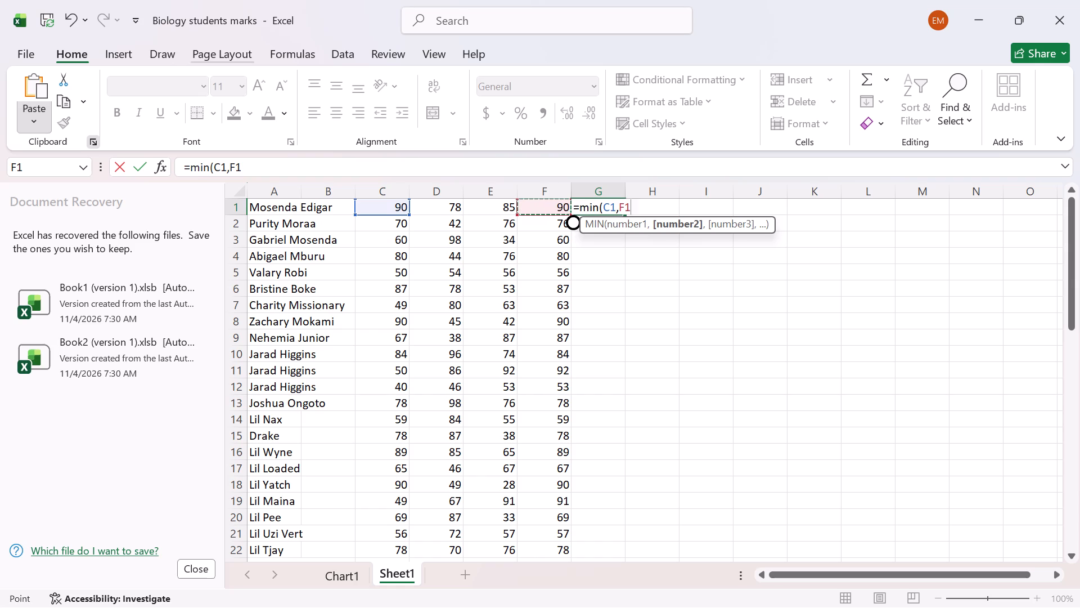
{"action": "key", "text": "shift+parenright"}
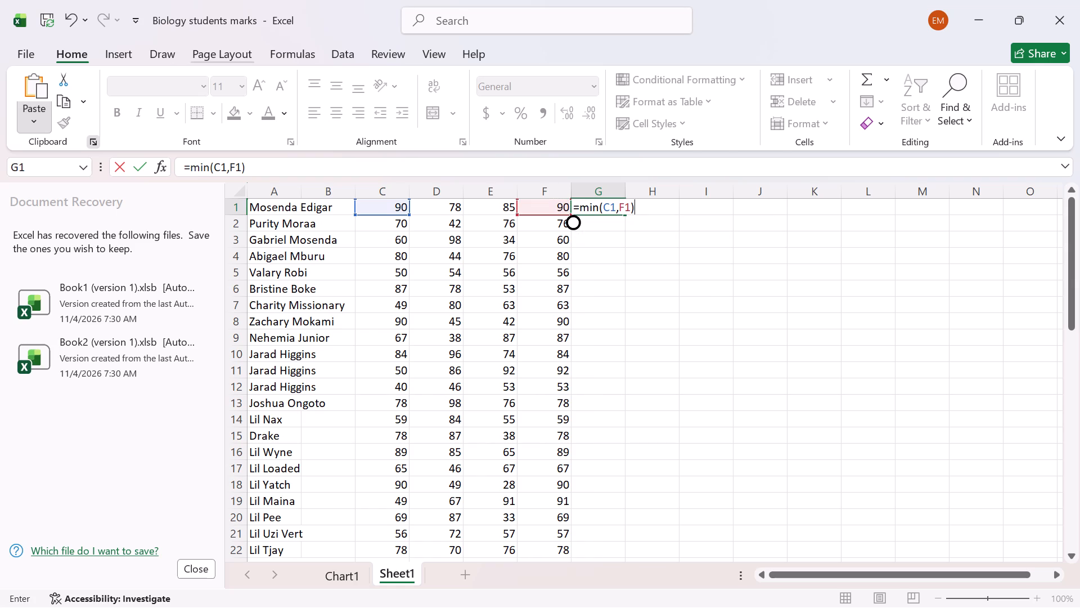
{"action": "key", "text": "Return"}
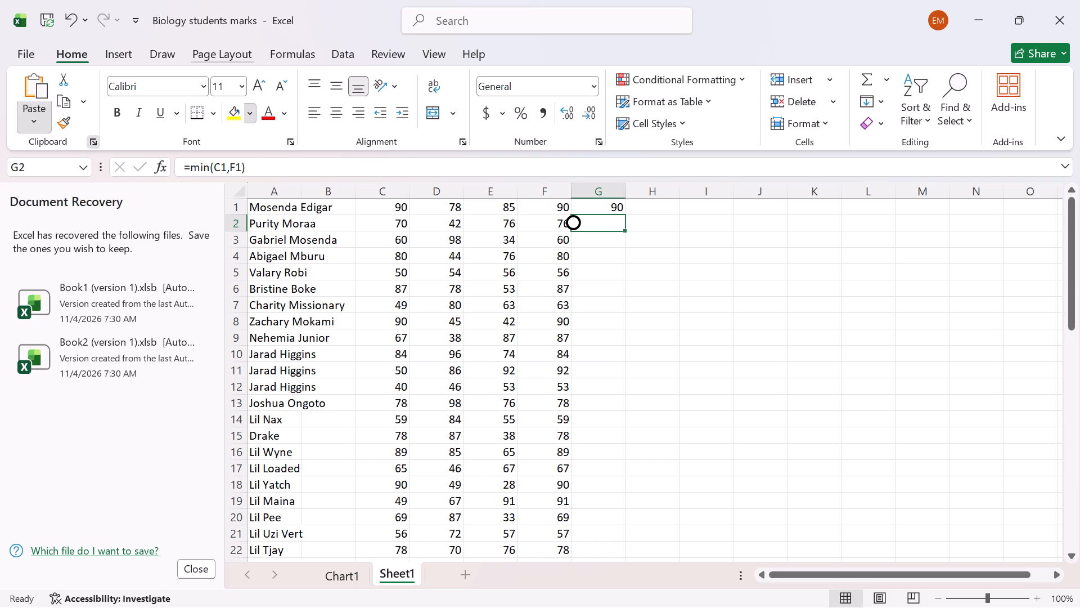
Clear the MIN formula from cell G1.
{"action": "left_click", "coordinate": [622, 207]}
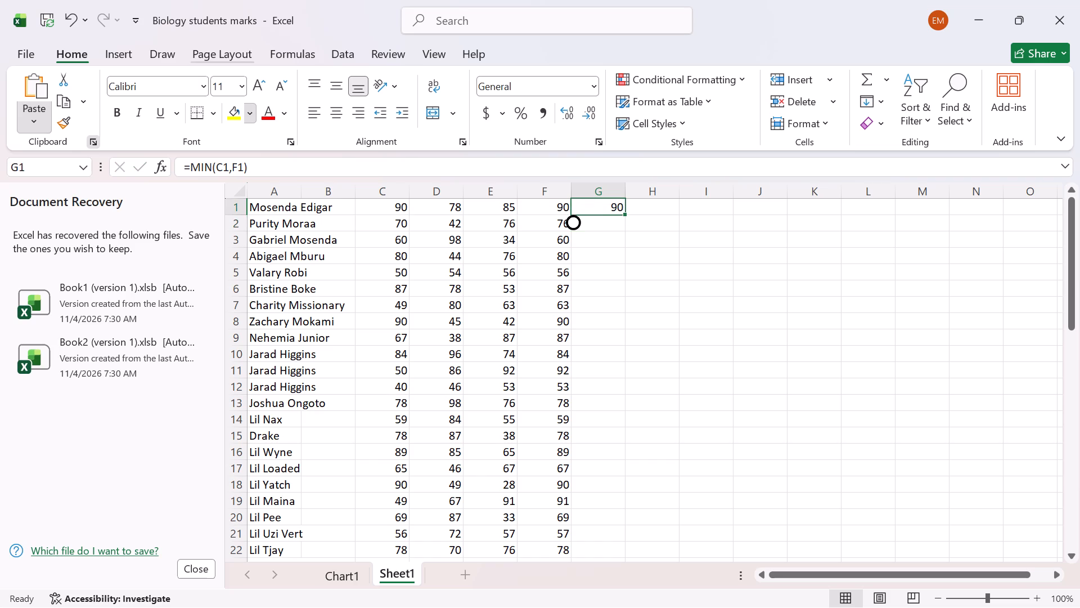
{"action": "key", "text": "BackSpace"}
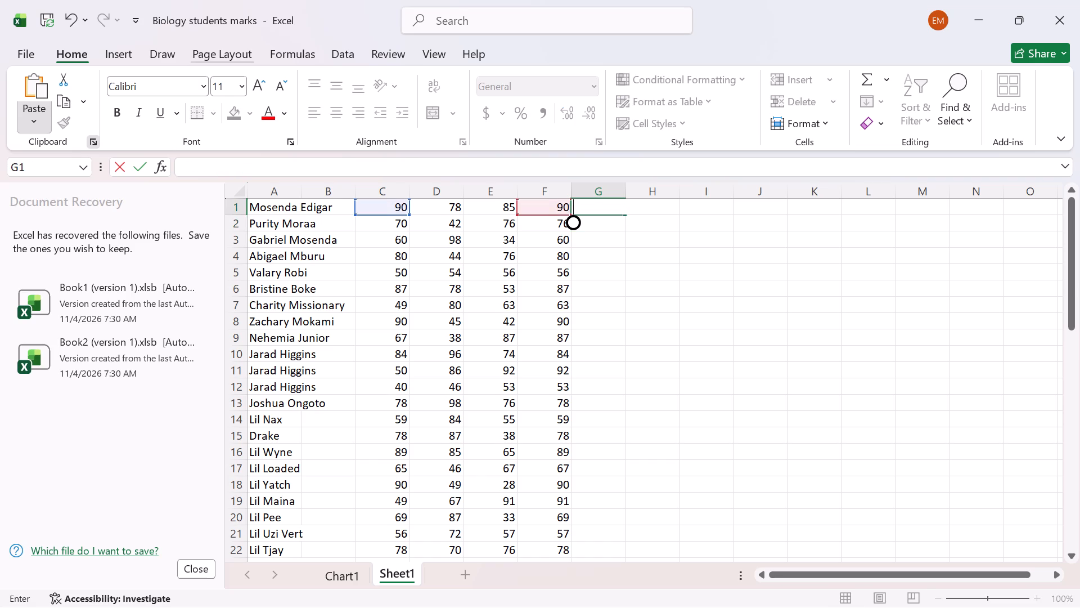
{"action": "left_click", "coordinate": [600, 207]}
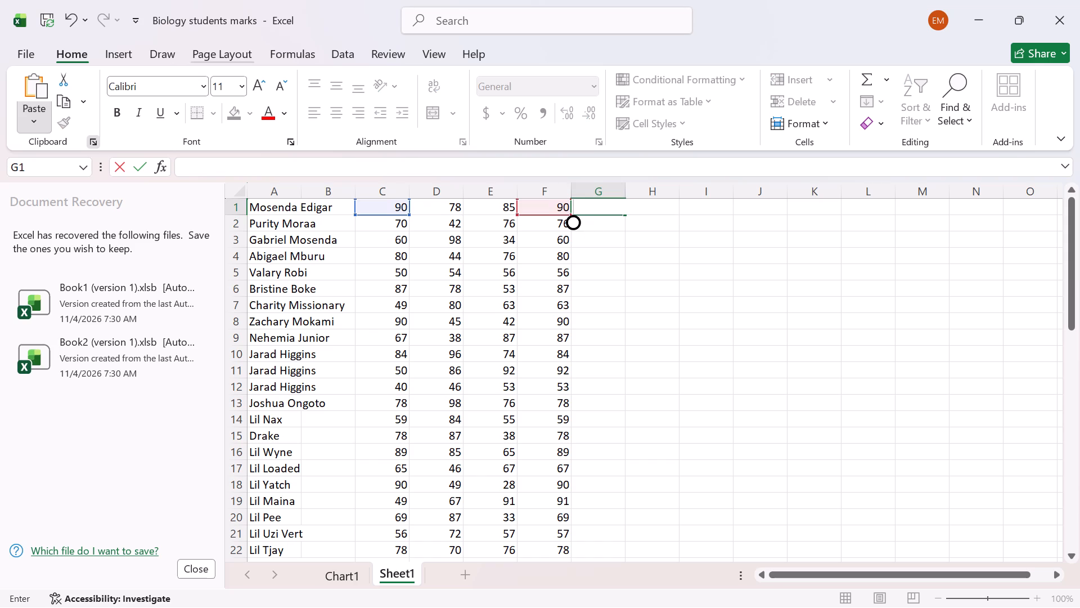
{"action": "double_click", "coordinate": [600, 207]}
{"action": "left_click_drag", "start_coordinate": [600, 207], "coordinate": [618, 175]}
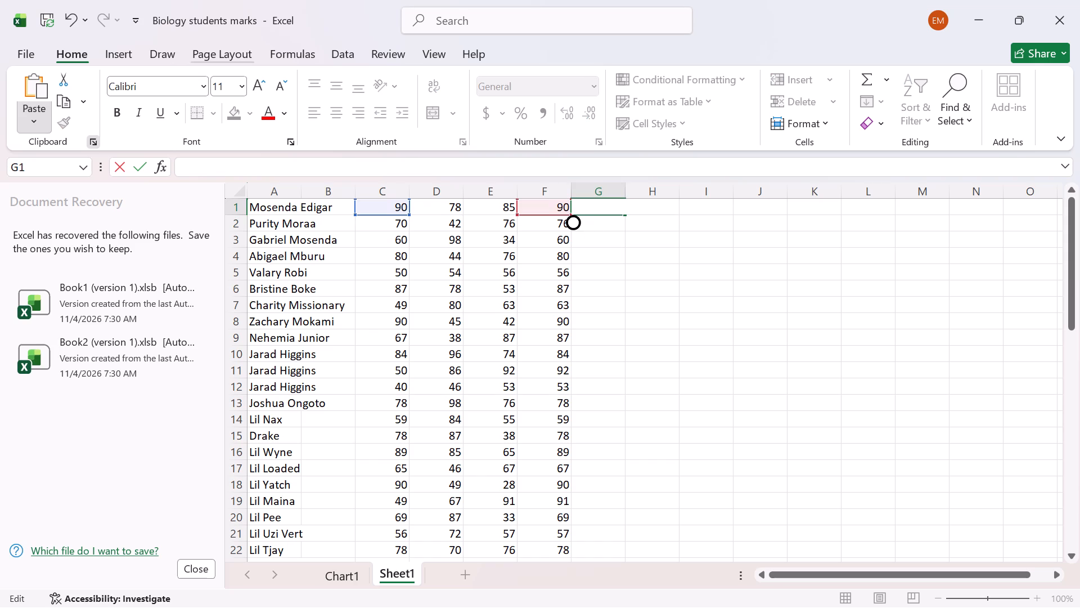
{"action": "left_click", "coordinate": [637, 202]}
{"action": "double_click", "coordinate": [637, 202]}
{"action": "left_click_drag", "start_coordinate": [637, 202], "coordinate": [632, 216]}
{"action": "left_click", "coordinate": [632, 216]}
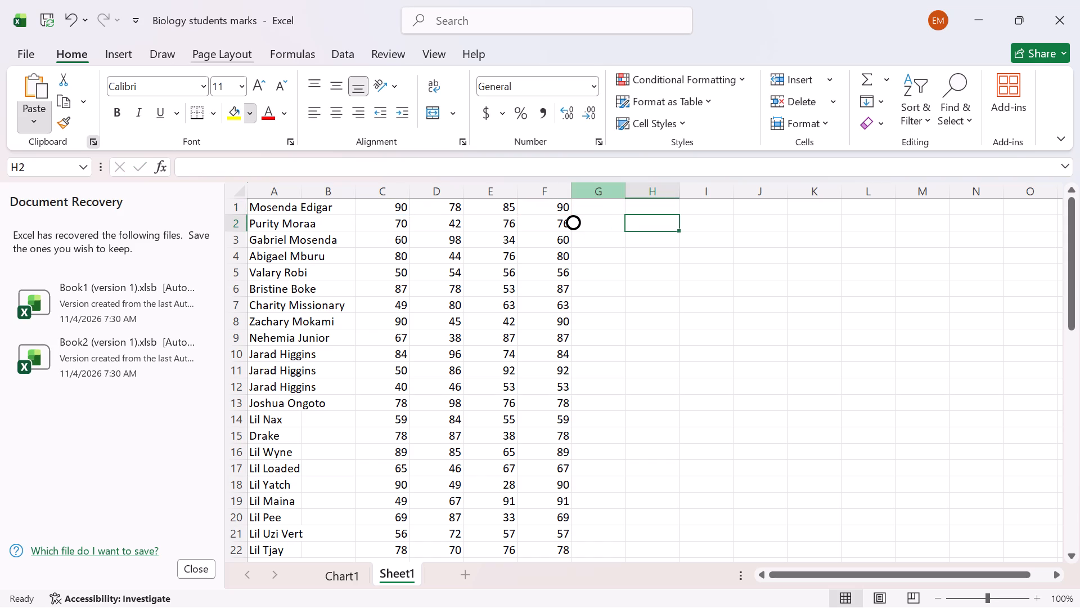
Enter the formula =MIN(C1,E1) in cell G1 to compare the first student's marks in columns C and E.
{"action": "left_click", "coordinate": [613, 208]}
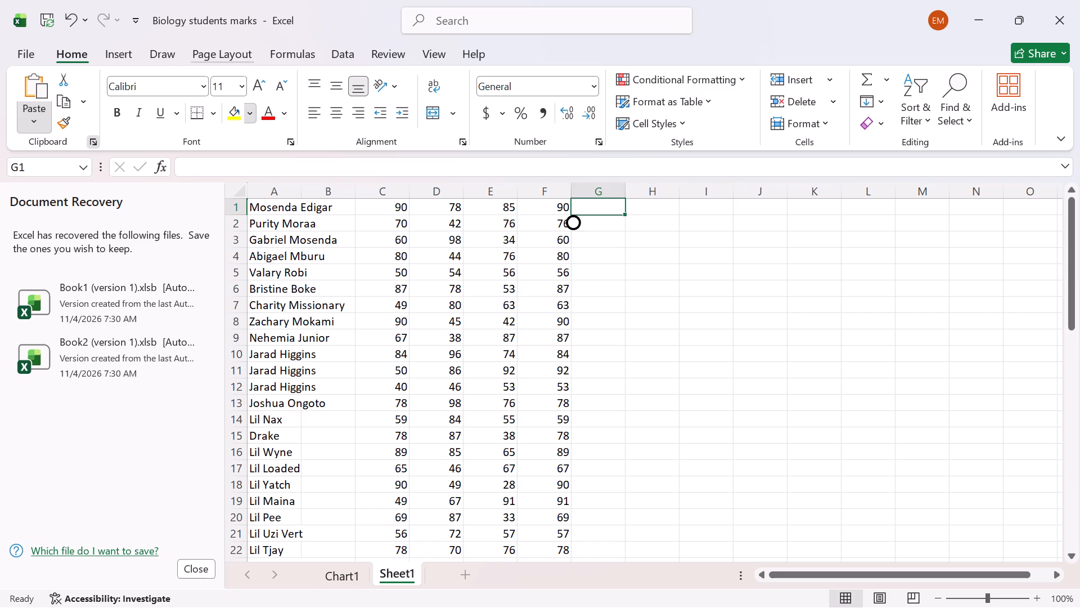
{"action": "type", "text": "=MI"}
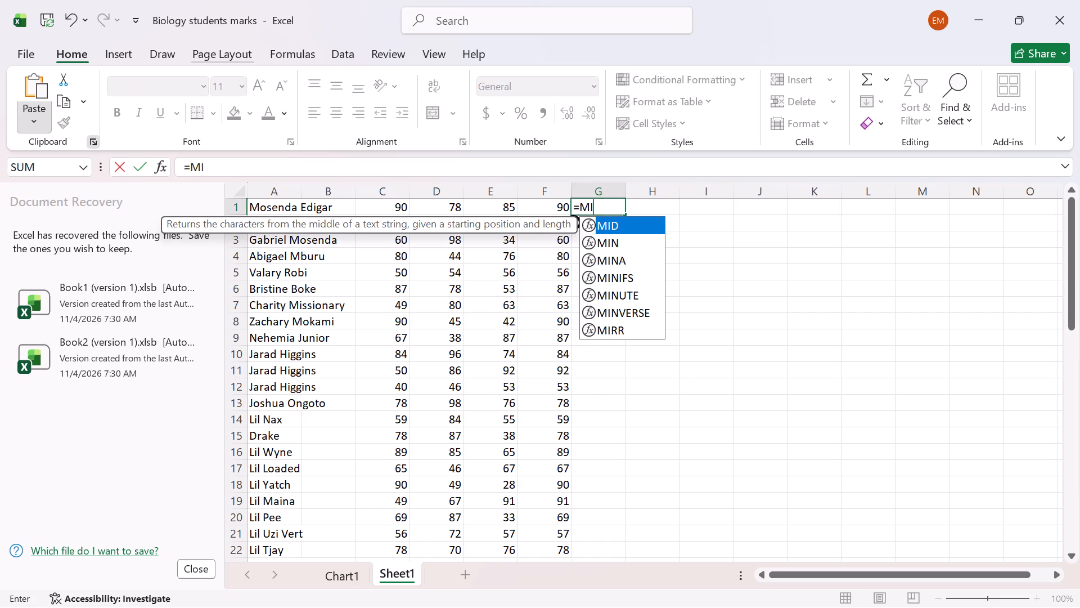
{"action": "key", "text": "n"}
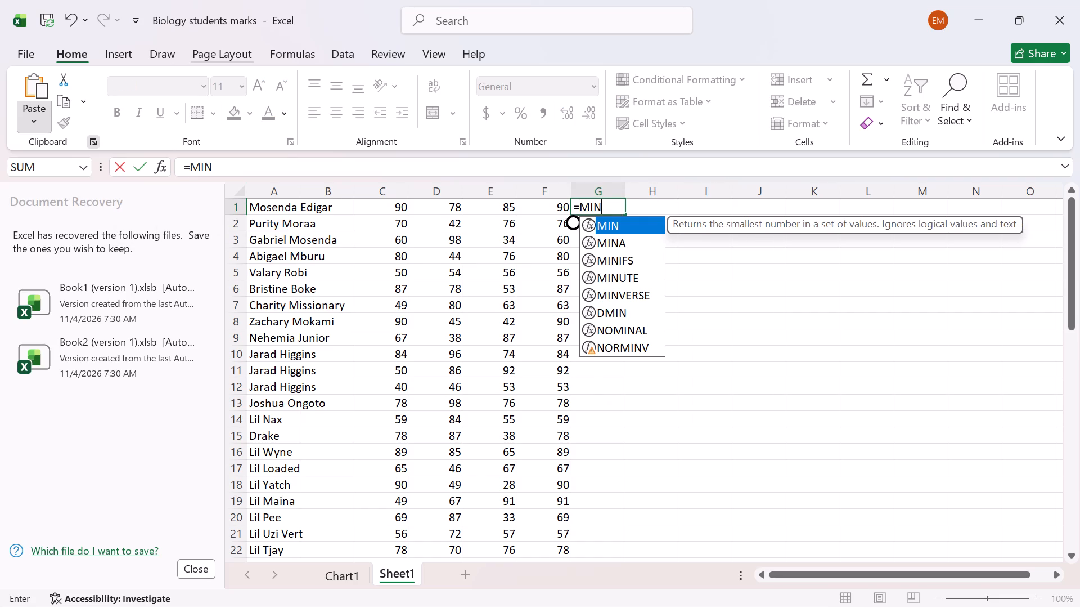
{"action": "key", "text": "shift+parenleft"}
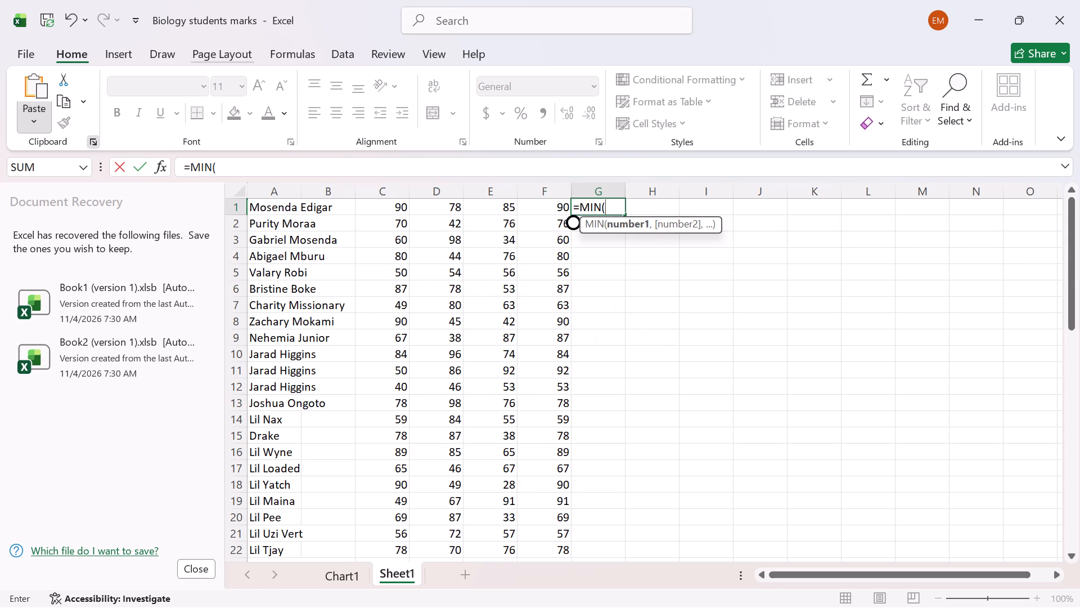
{"action": "left_click", "coordinate": [397, 208]}
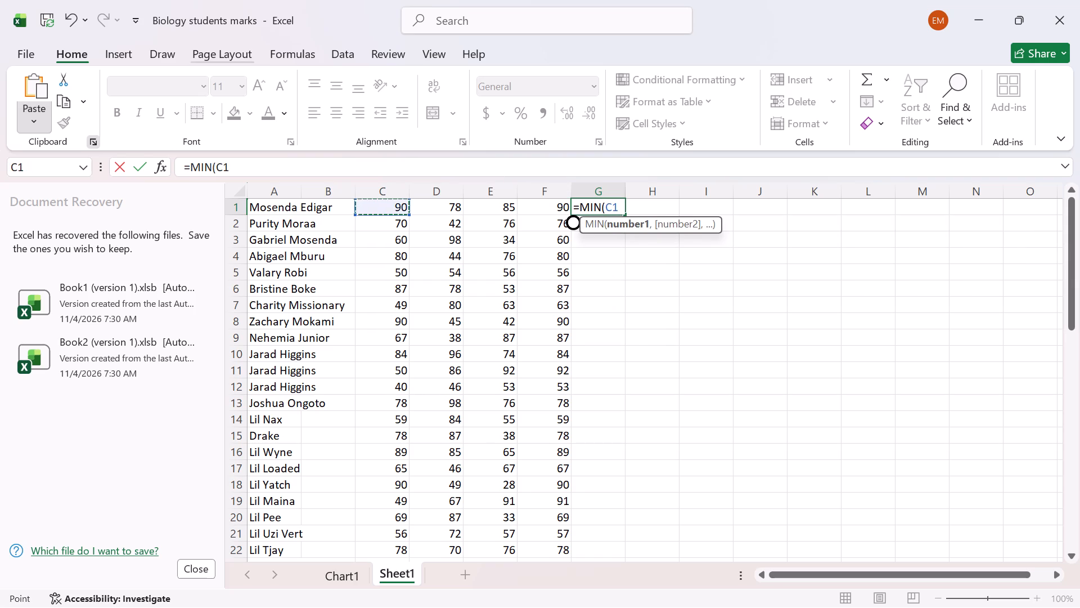
{"action": "left_click", "coordinate": [552, 204]}
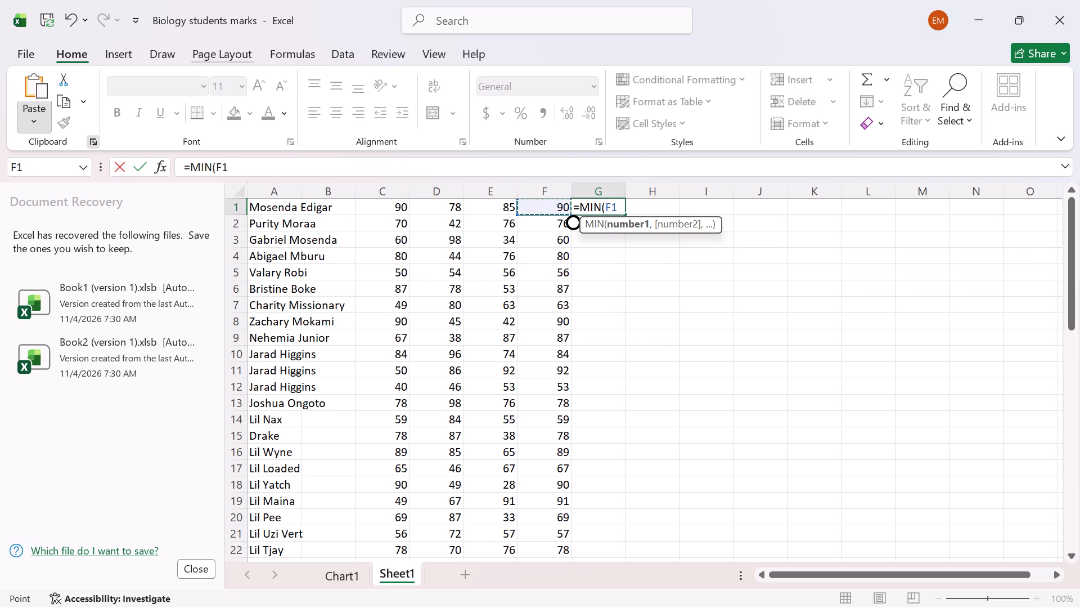
{"action": "left_click", "coordinate": [400, 213]}
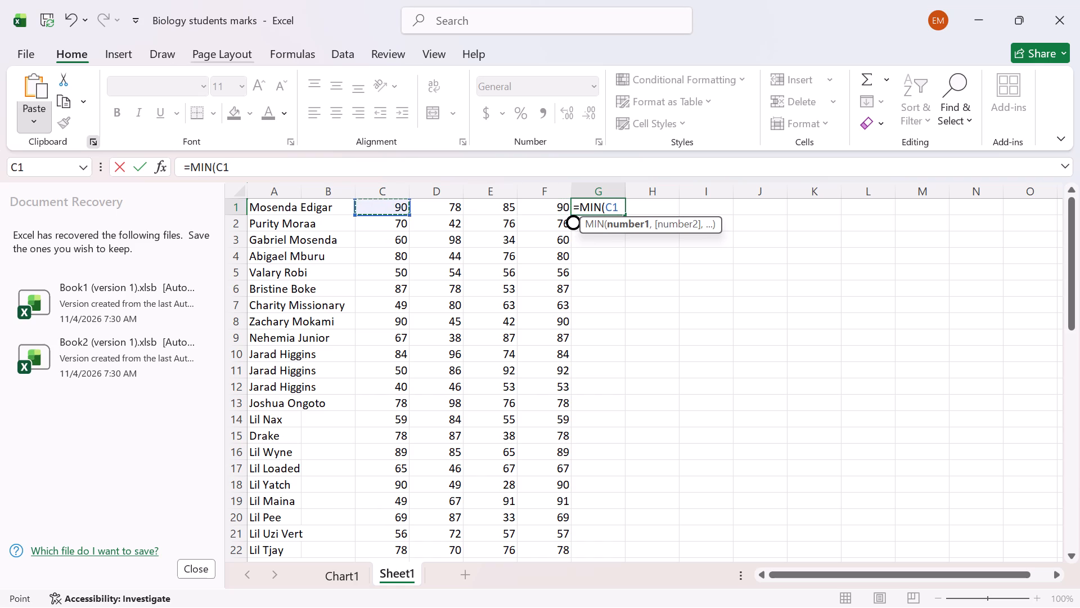
{"action": "key", "text": "comma"}
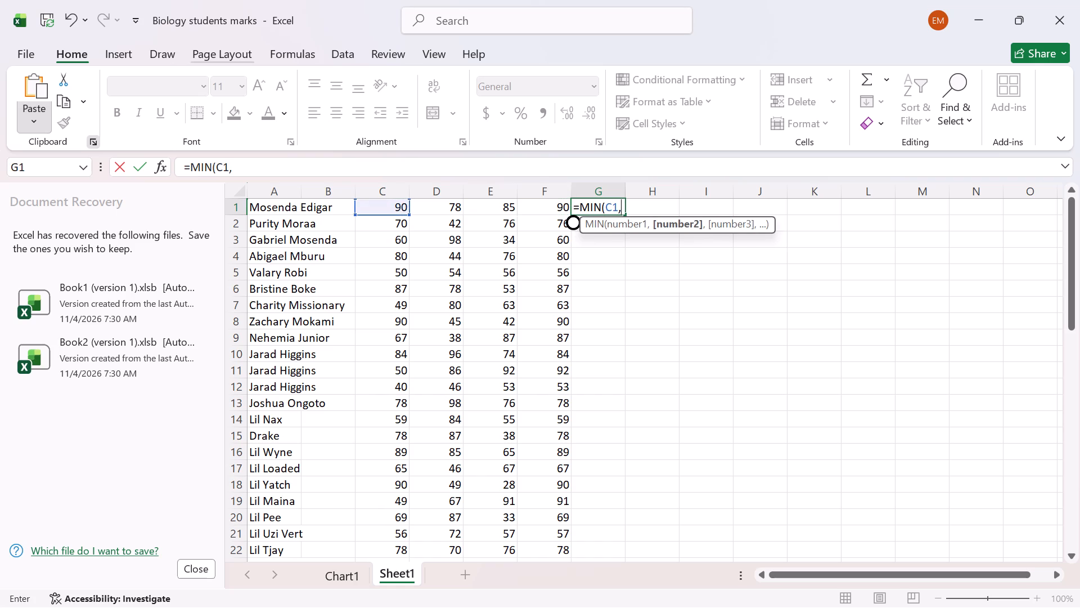
{"action": "left_click", "coordinate": [502, 210]}
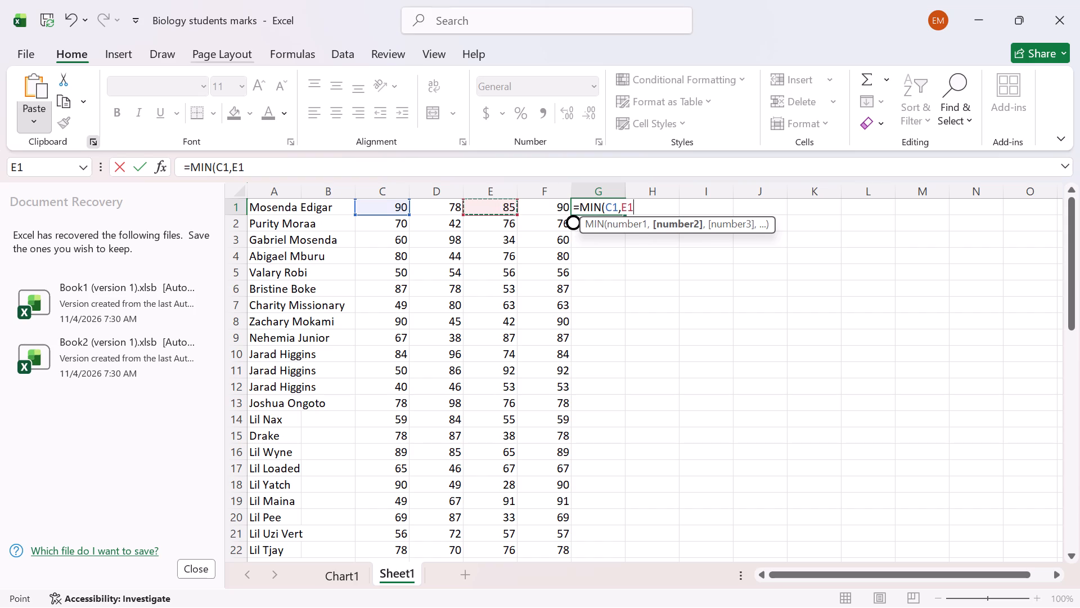
{"action": "left_click", "coordinate": [602, 216]}
{"action": "key", "text": "ctrl+0"}
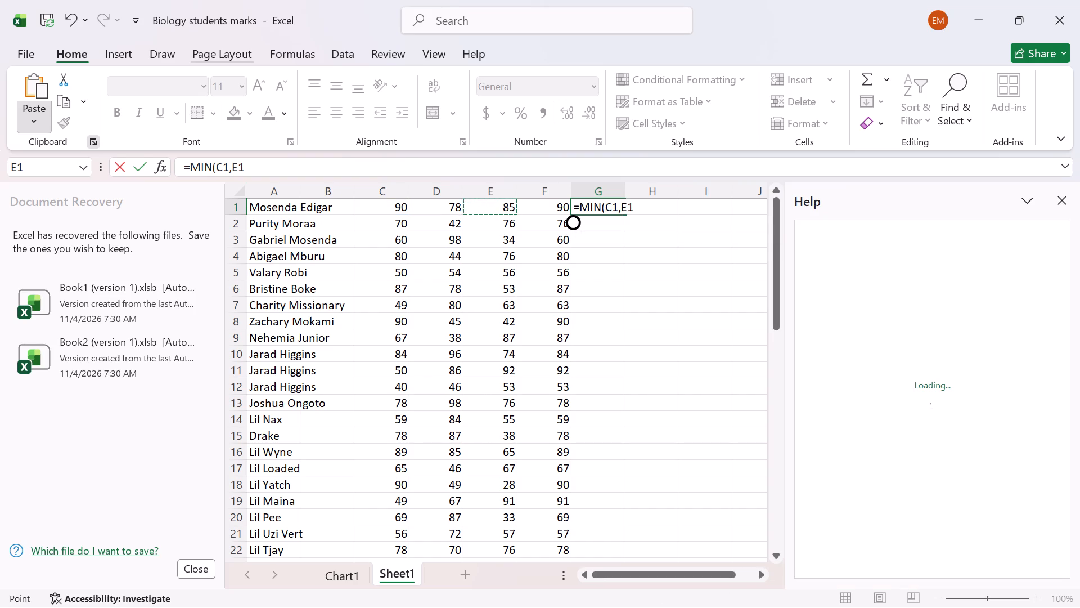
{"action": "left_click", "coordinate": [637, 202]}
{"action": "left_click", "coordinate": [637, 202]}
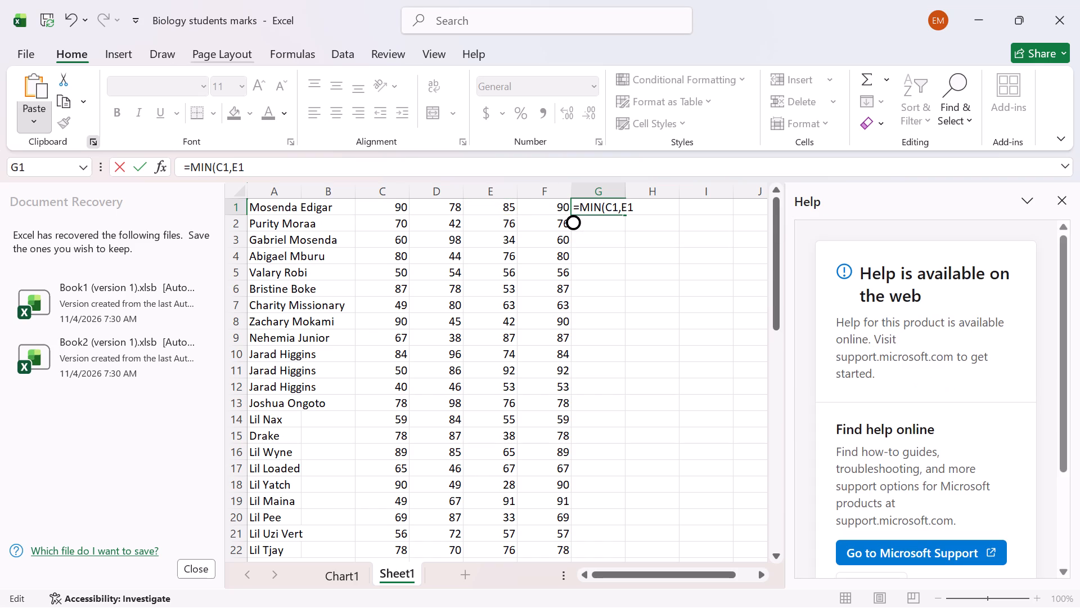
{"action": "left_click", "coordinate": [633, 213]}
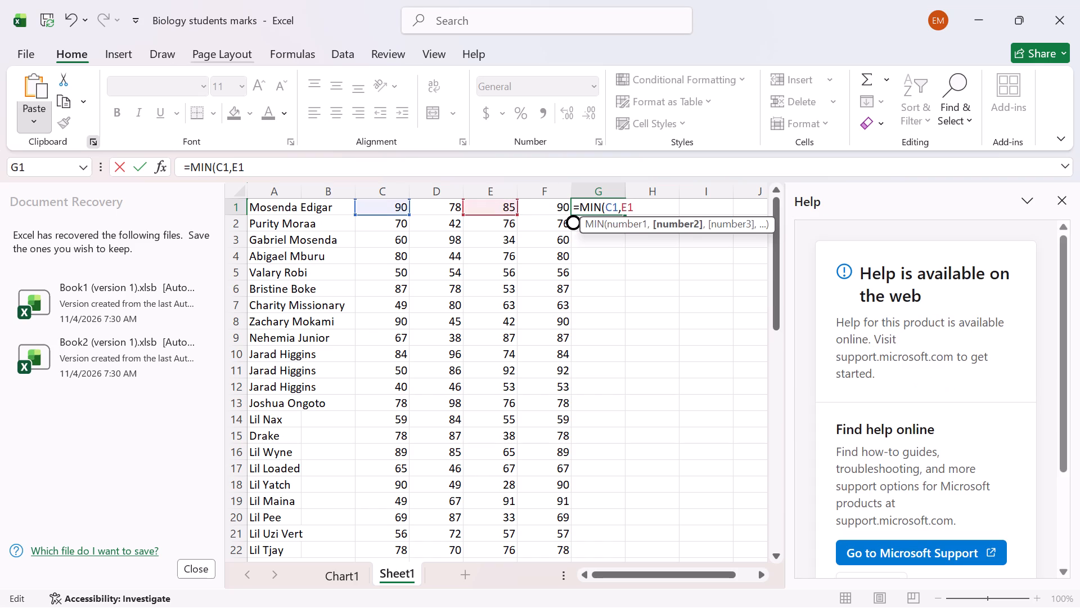
{"action": "key", "text": "shift+parenright"}
{"action": "key", "text": "Return"}
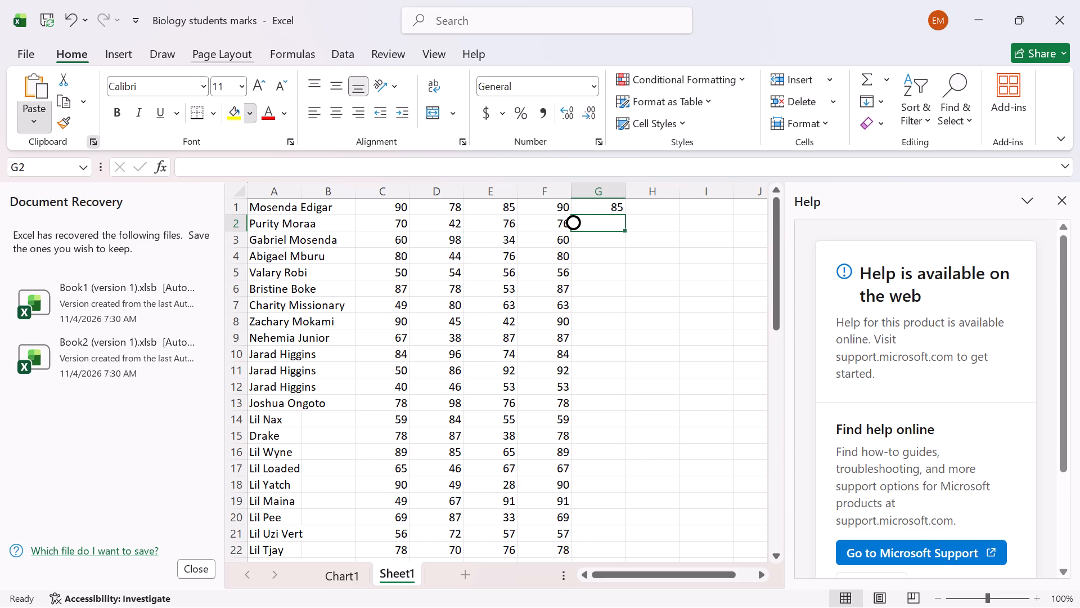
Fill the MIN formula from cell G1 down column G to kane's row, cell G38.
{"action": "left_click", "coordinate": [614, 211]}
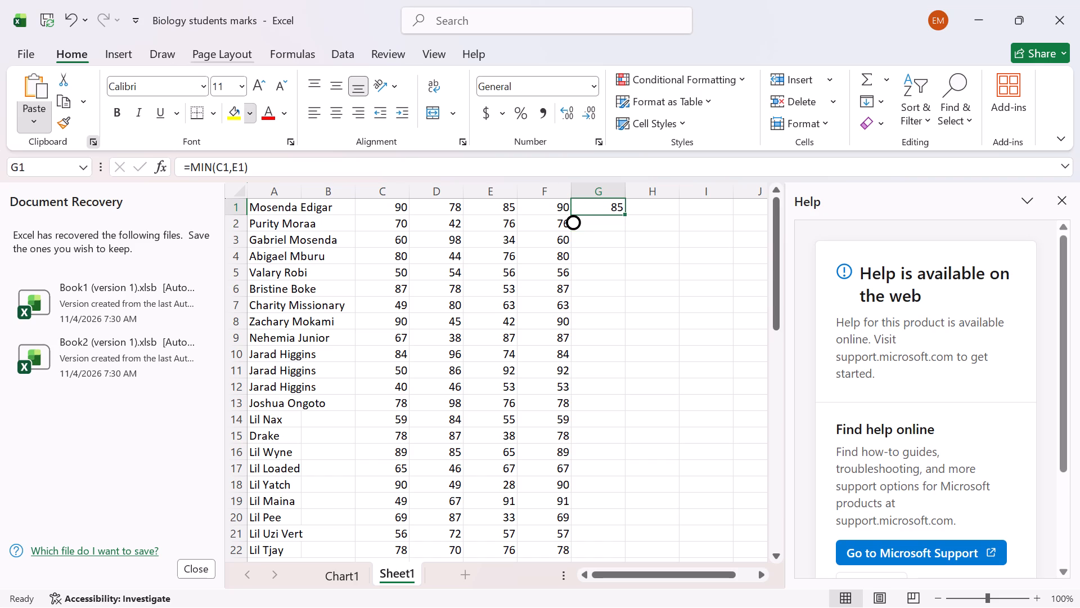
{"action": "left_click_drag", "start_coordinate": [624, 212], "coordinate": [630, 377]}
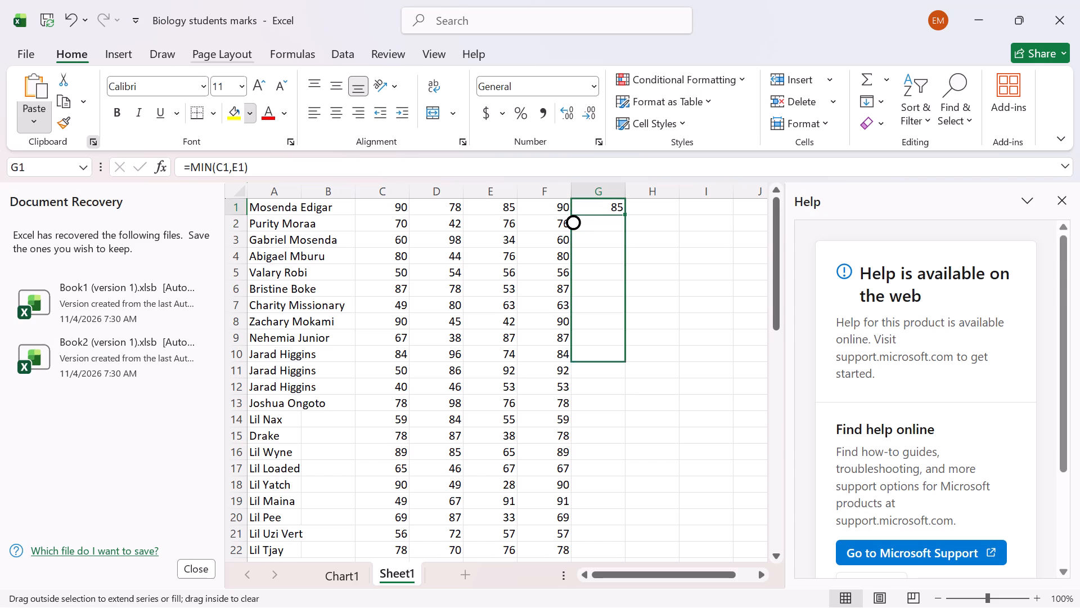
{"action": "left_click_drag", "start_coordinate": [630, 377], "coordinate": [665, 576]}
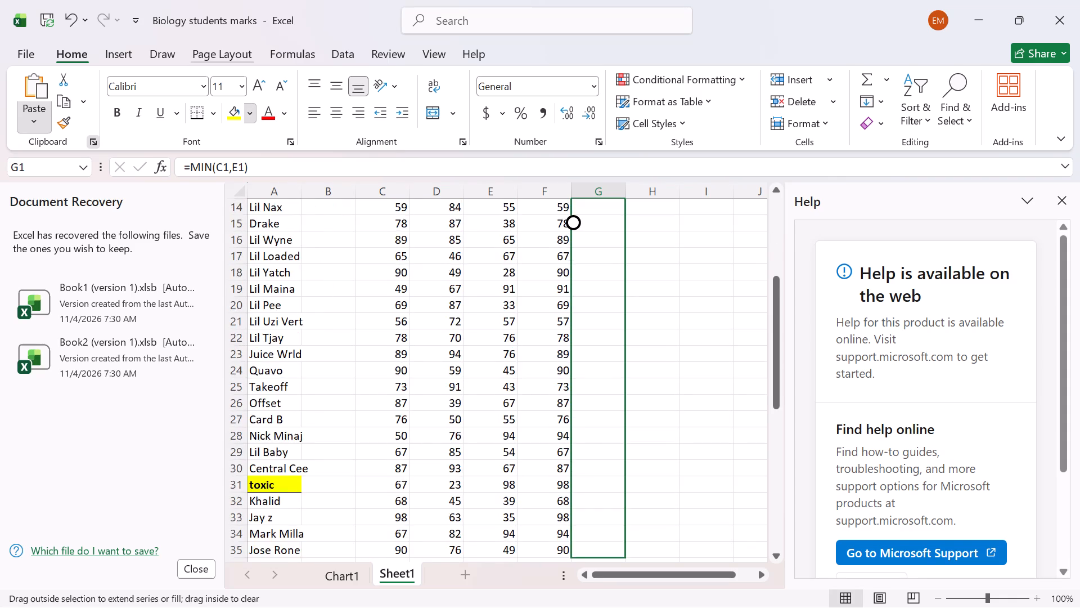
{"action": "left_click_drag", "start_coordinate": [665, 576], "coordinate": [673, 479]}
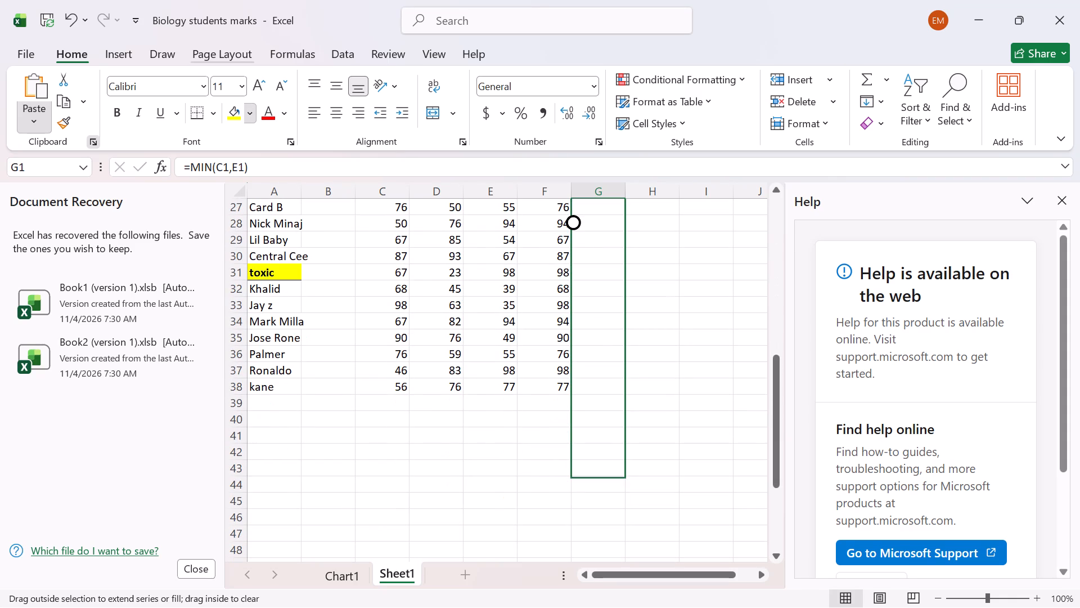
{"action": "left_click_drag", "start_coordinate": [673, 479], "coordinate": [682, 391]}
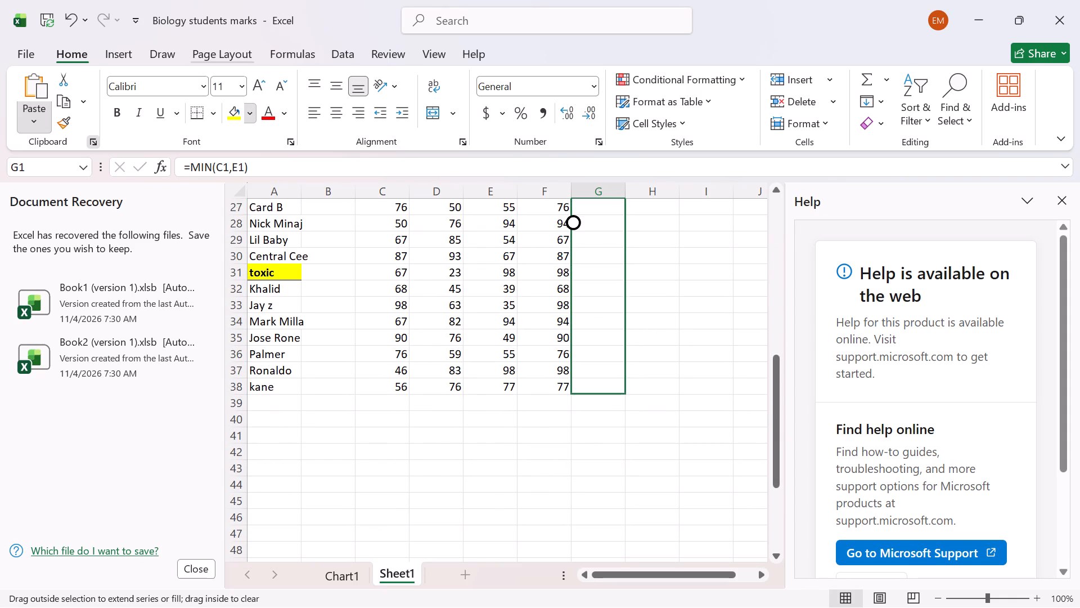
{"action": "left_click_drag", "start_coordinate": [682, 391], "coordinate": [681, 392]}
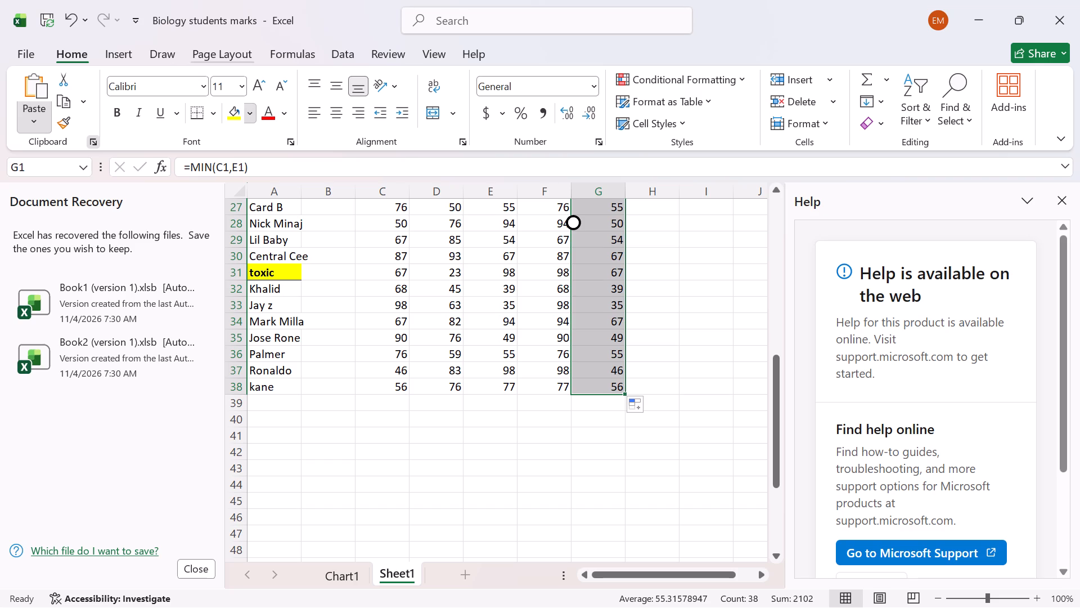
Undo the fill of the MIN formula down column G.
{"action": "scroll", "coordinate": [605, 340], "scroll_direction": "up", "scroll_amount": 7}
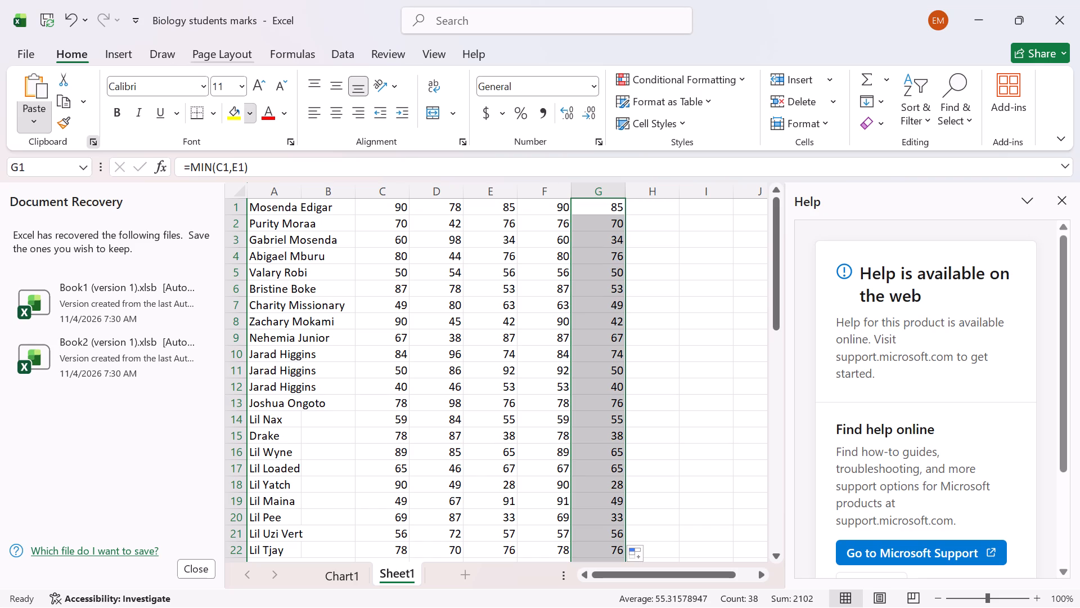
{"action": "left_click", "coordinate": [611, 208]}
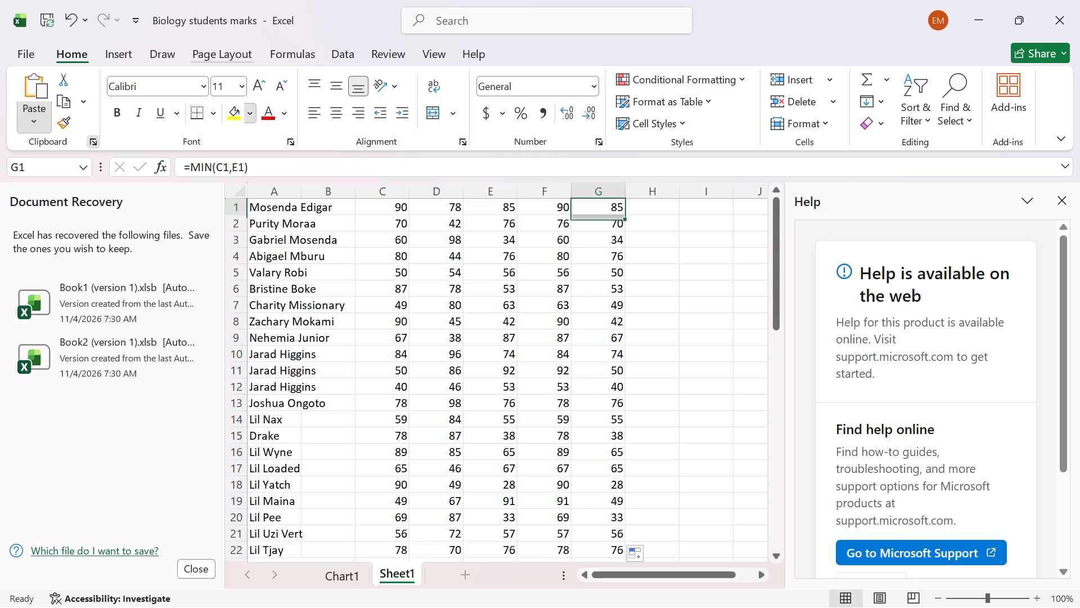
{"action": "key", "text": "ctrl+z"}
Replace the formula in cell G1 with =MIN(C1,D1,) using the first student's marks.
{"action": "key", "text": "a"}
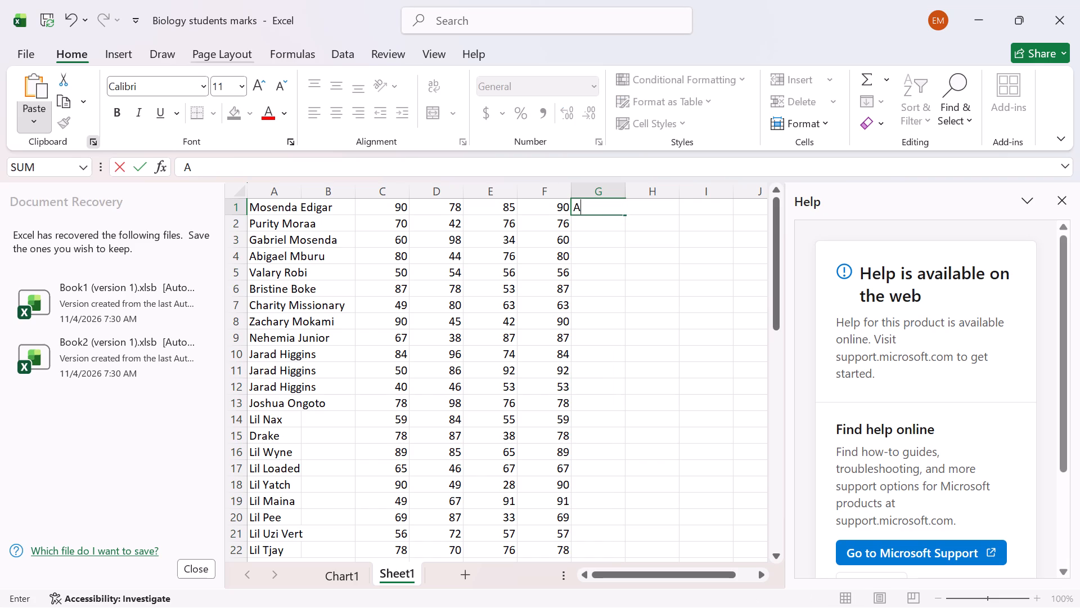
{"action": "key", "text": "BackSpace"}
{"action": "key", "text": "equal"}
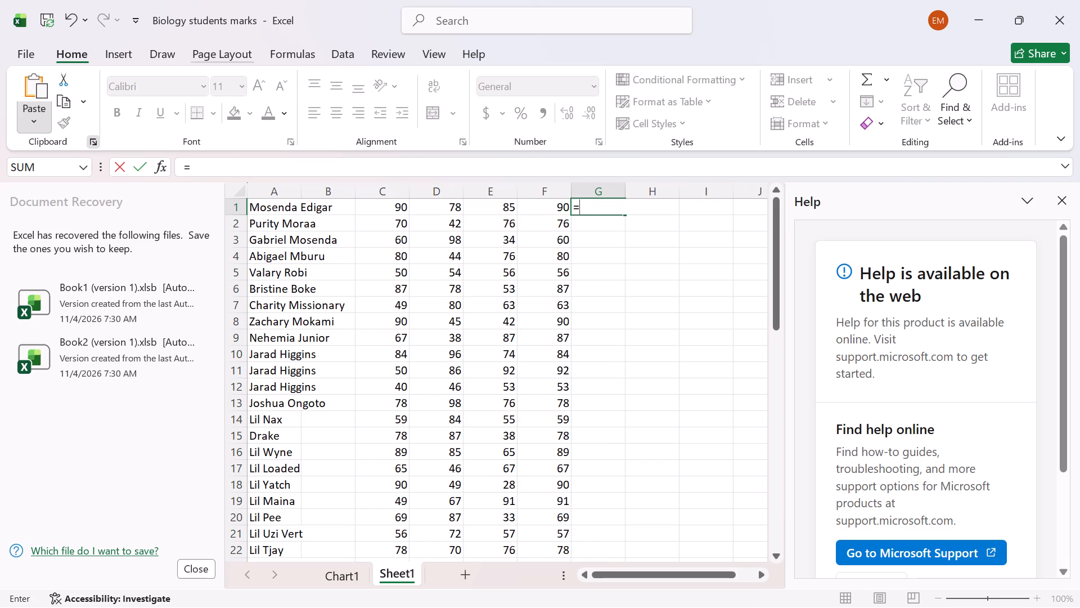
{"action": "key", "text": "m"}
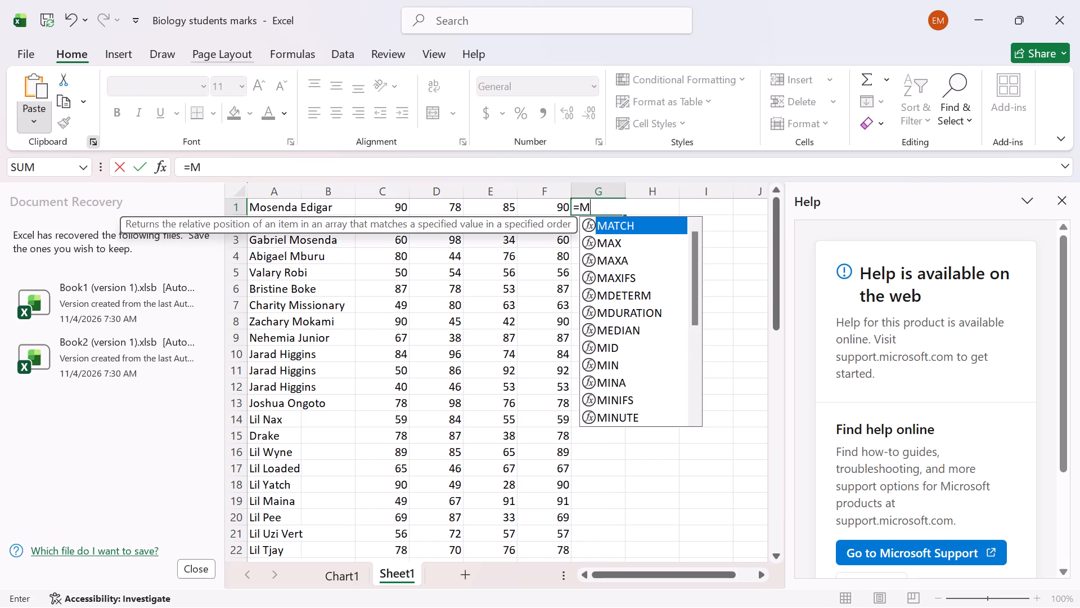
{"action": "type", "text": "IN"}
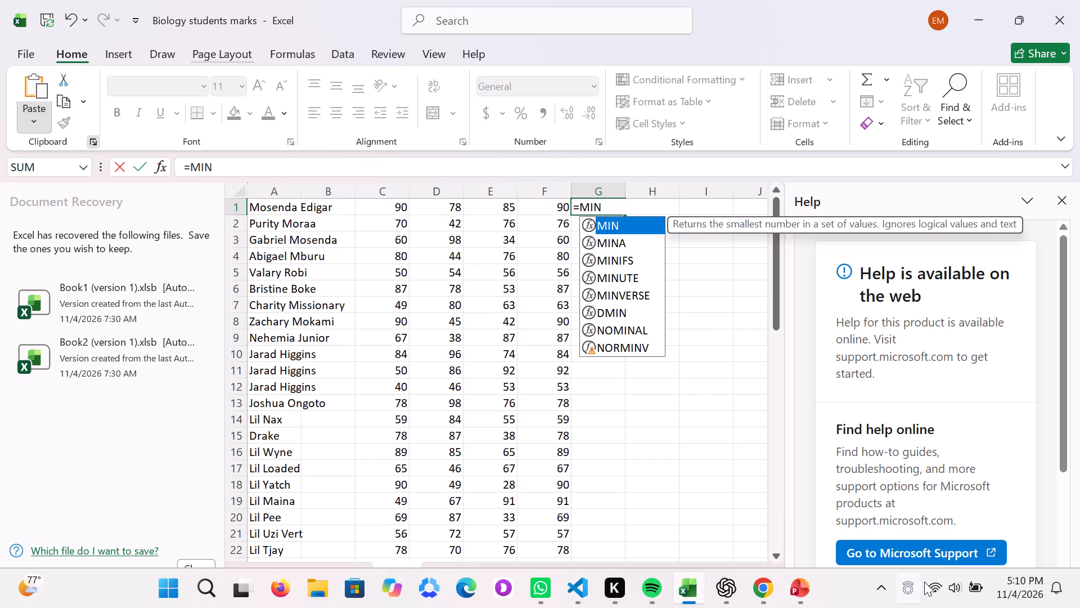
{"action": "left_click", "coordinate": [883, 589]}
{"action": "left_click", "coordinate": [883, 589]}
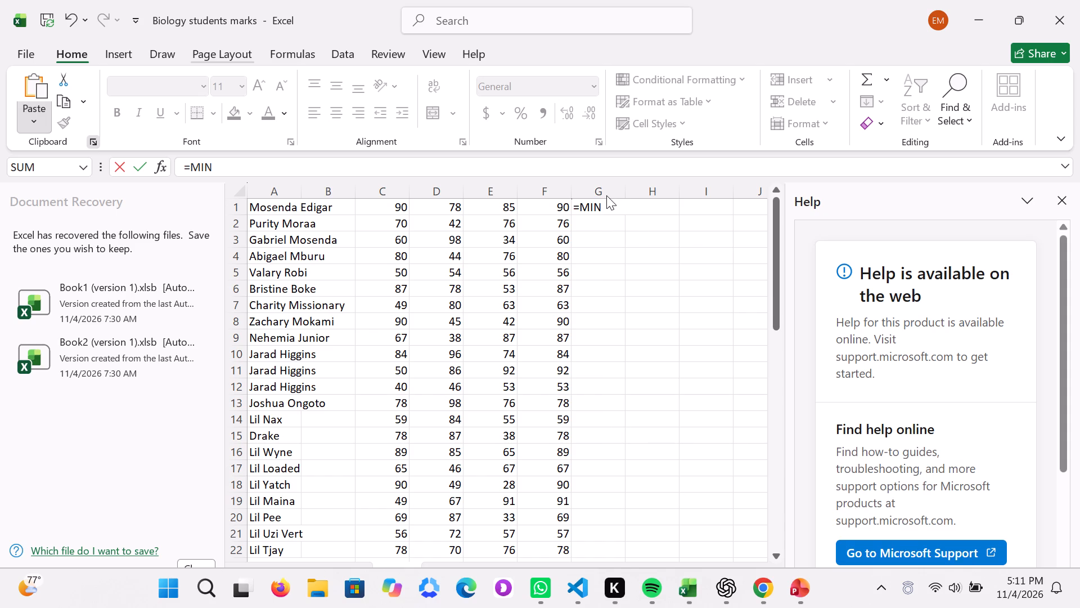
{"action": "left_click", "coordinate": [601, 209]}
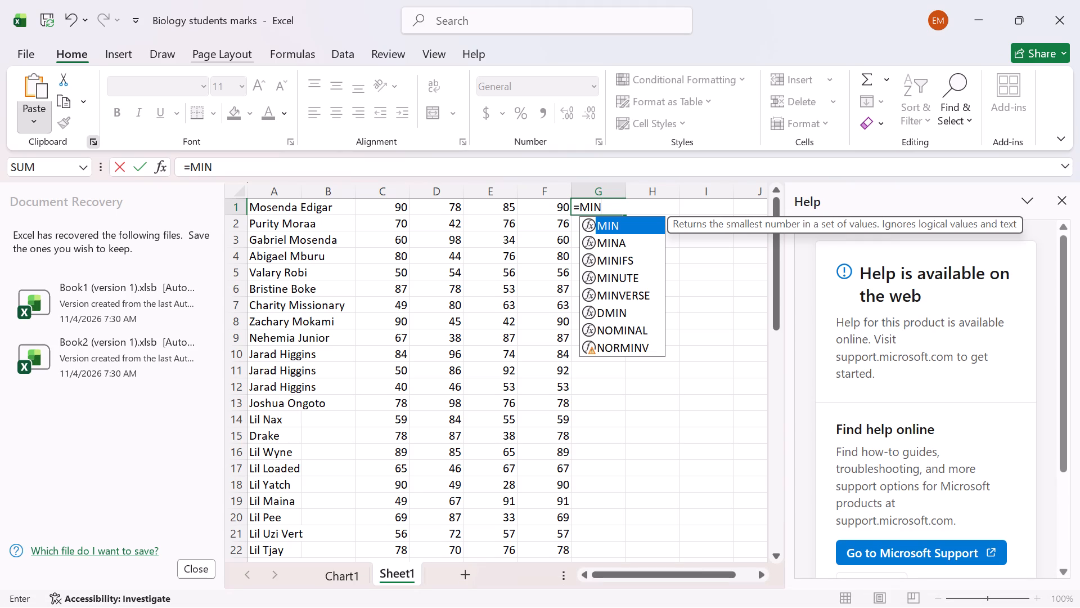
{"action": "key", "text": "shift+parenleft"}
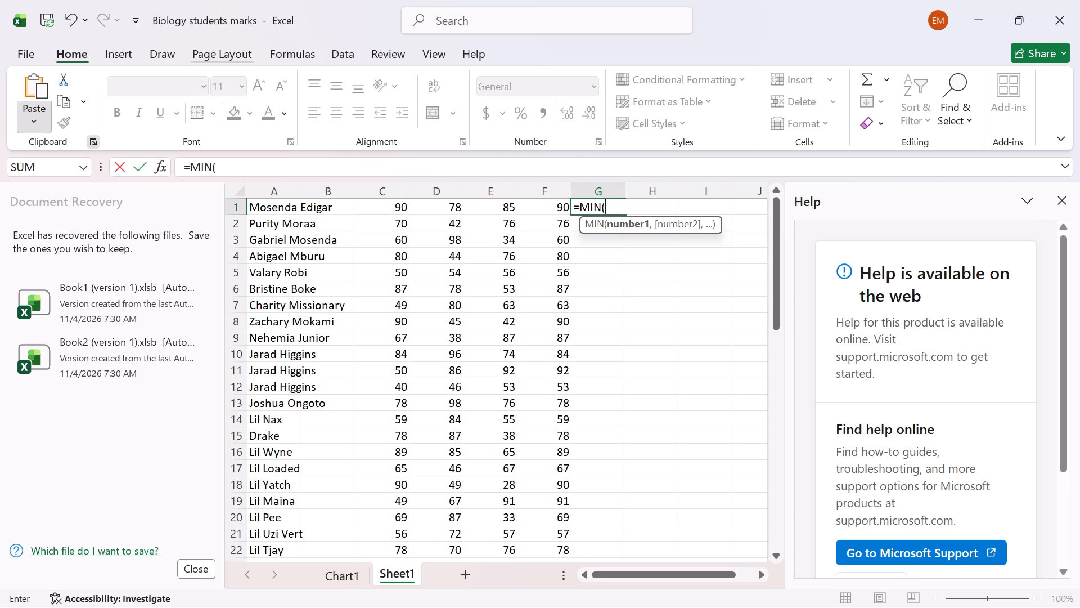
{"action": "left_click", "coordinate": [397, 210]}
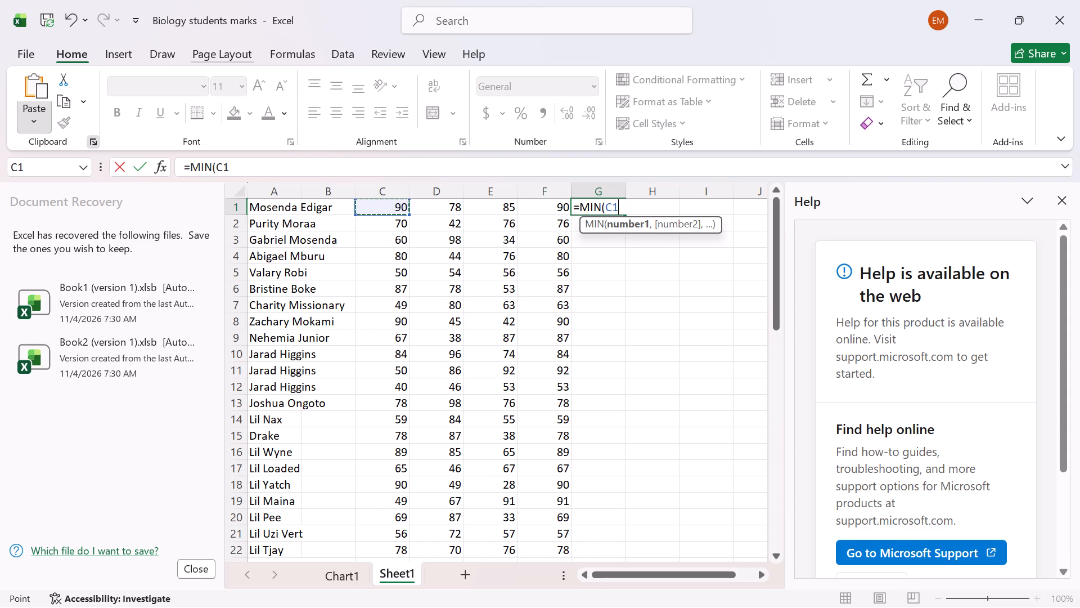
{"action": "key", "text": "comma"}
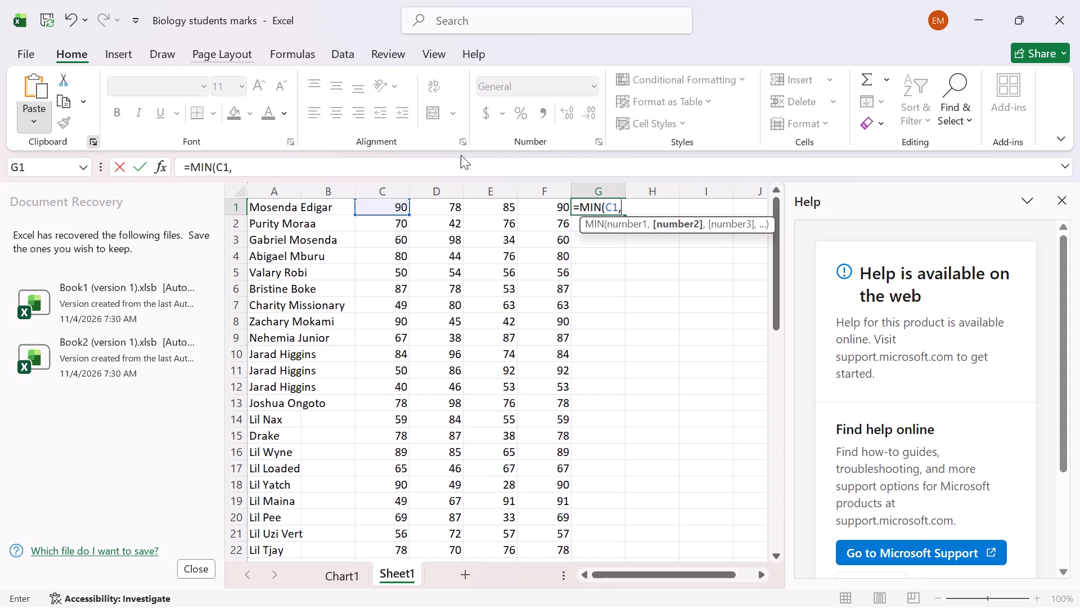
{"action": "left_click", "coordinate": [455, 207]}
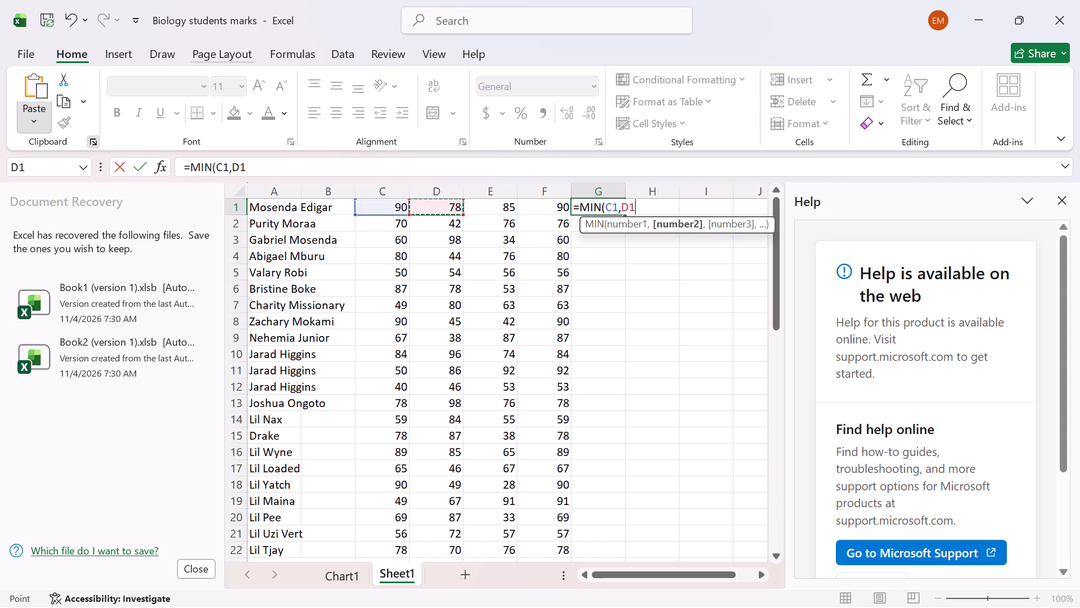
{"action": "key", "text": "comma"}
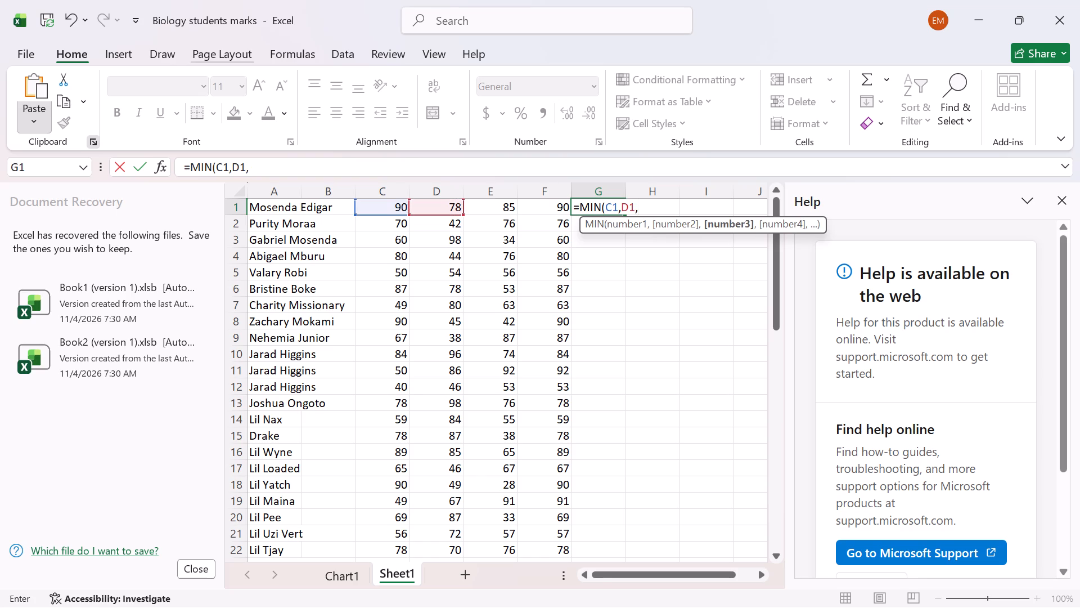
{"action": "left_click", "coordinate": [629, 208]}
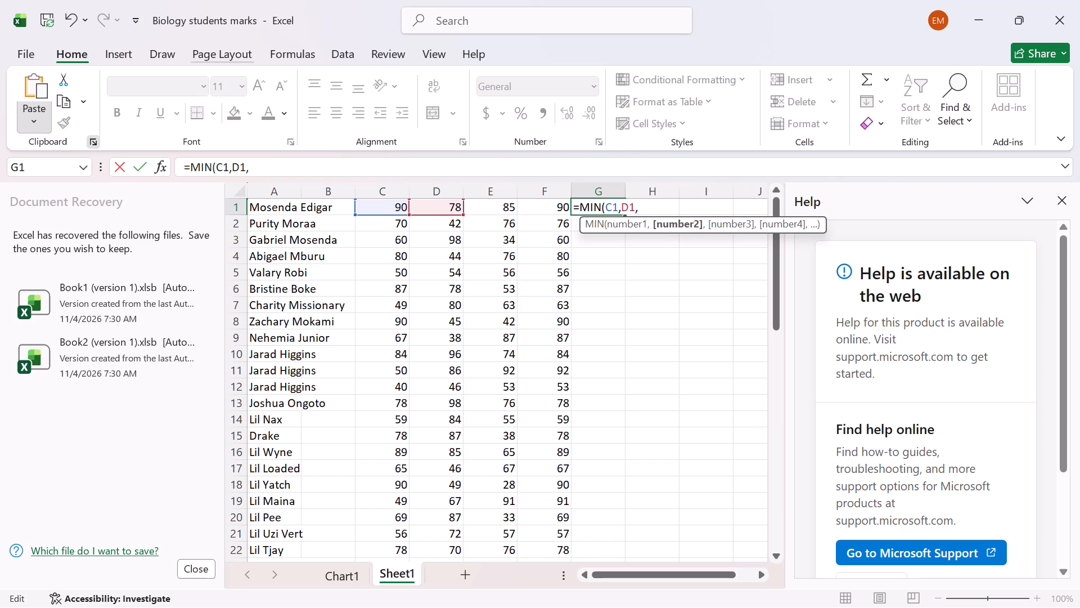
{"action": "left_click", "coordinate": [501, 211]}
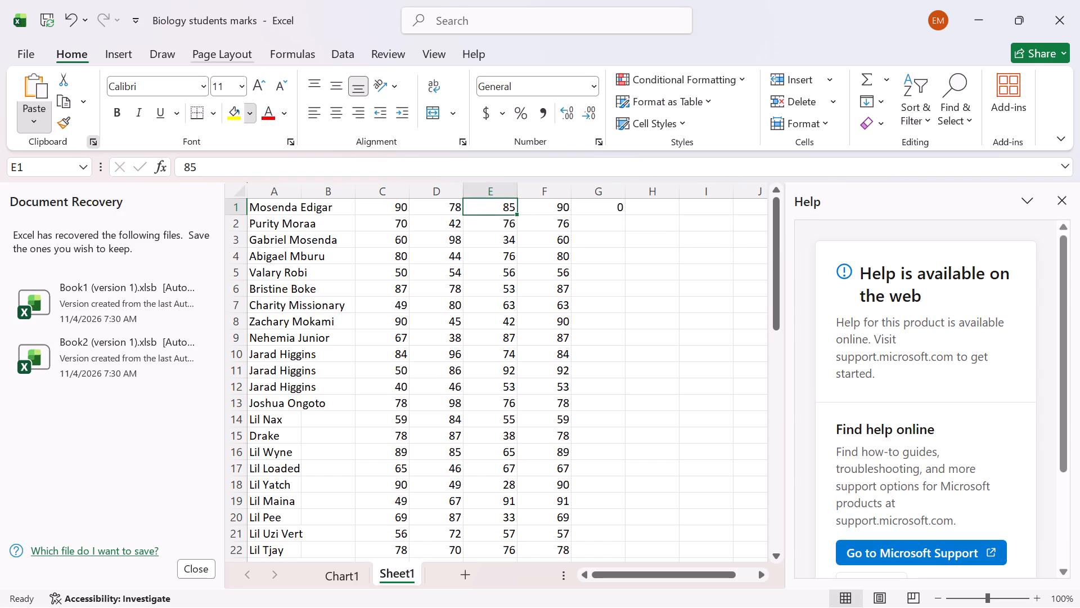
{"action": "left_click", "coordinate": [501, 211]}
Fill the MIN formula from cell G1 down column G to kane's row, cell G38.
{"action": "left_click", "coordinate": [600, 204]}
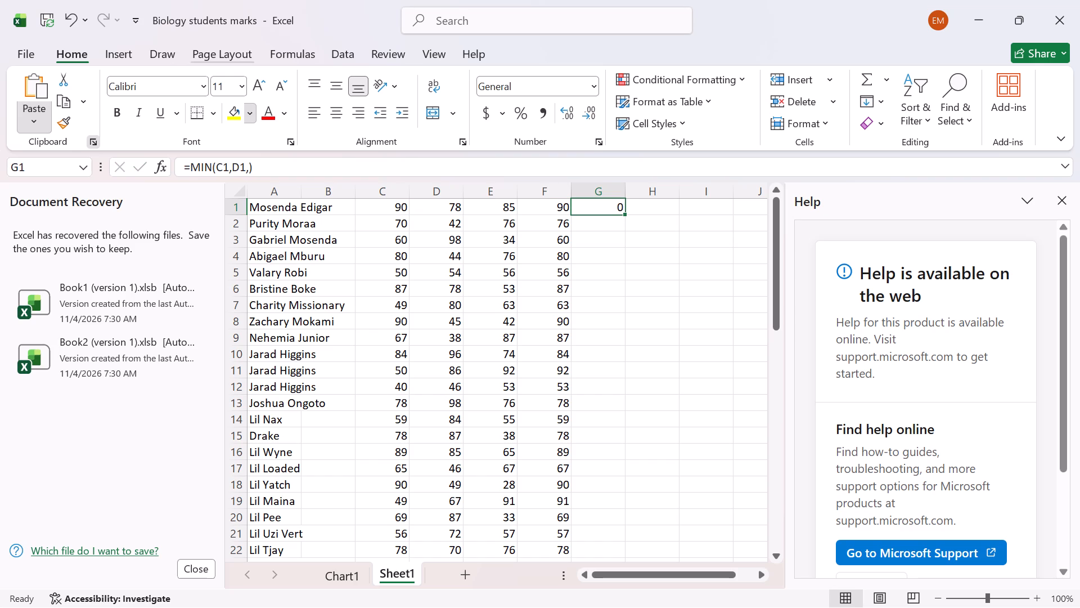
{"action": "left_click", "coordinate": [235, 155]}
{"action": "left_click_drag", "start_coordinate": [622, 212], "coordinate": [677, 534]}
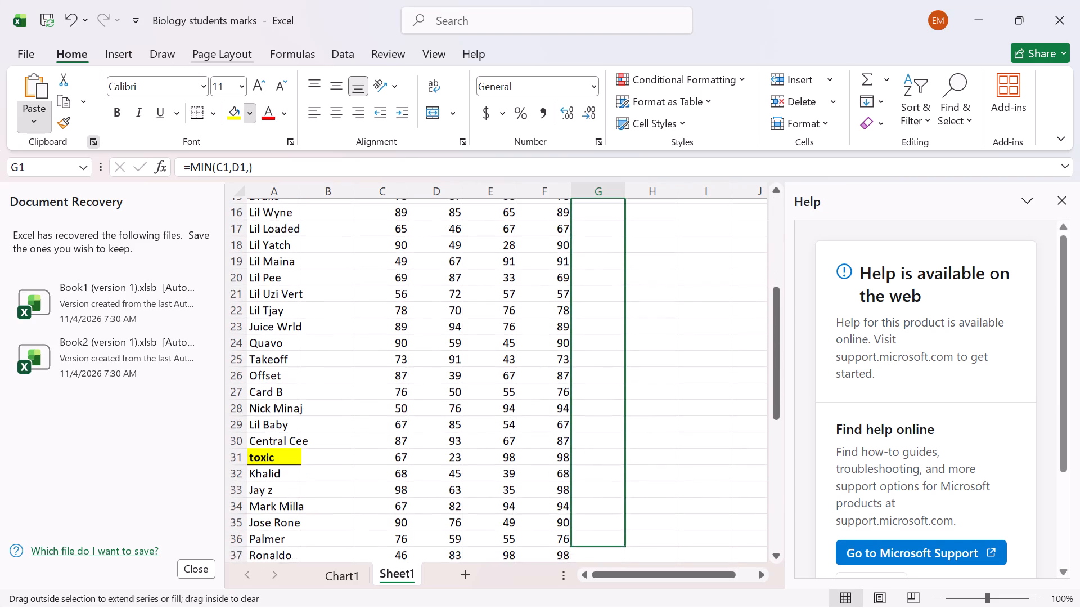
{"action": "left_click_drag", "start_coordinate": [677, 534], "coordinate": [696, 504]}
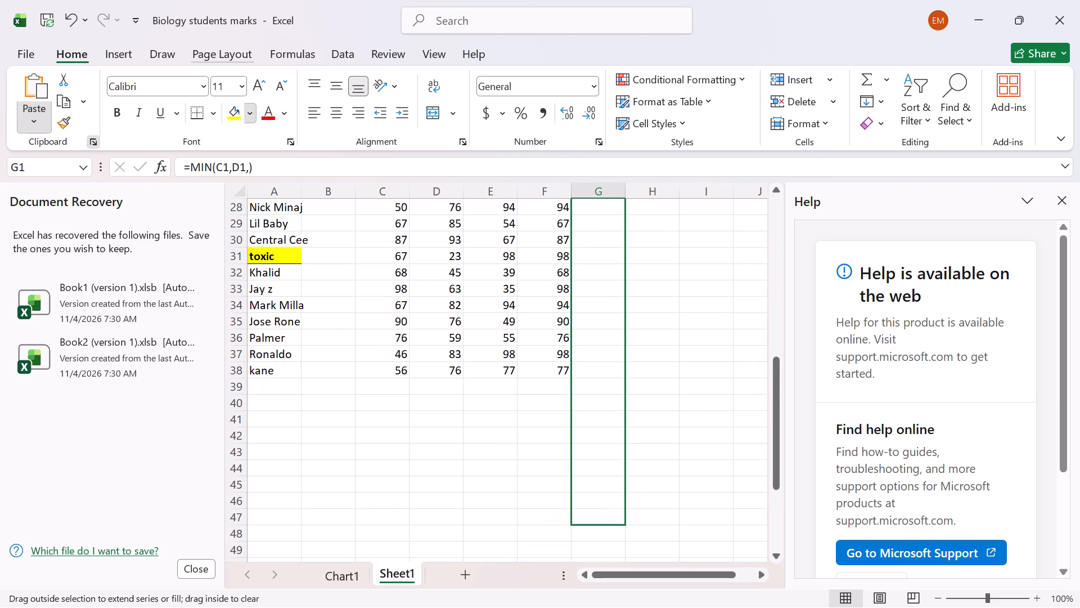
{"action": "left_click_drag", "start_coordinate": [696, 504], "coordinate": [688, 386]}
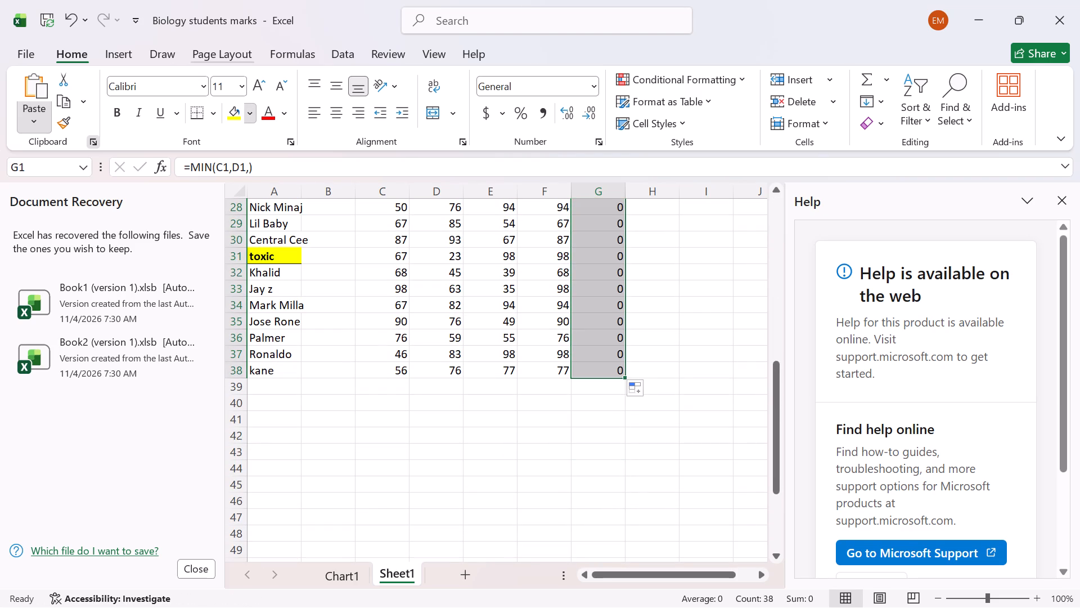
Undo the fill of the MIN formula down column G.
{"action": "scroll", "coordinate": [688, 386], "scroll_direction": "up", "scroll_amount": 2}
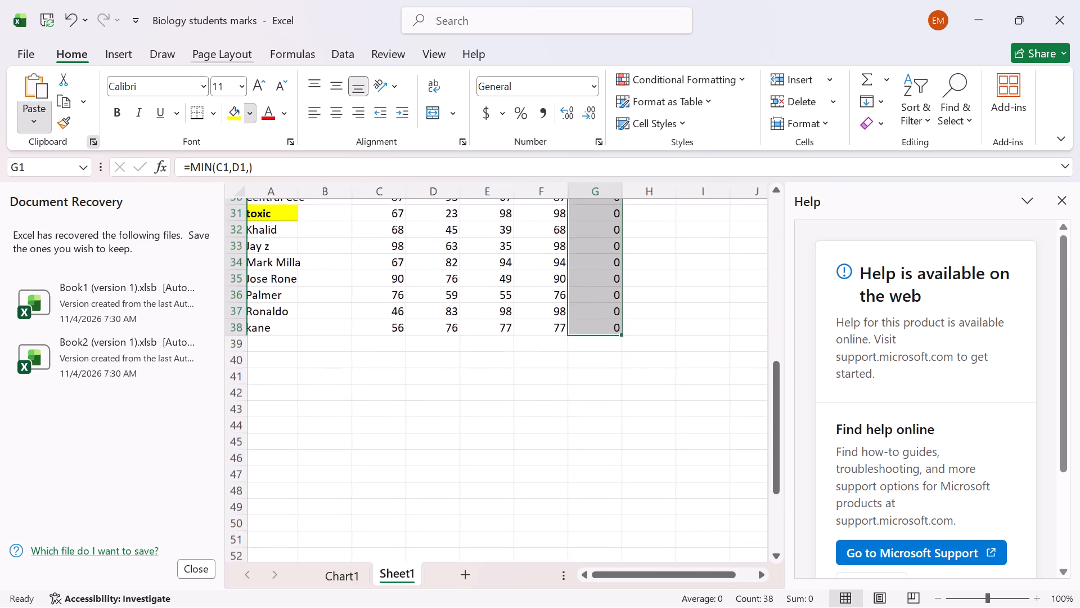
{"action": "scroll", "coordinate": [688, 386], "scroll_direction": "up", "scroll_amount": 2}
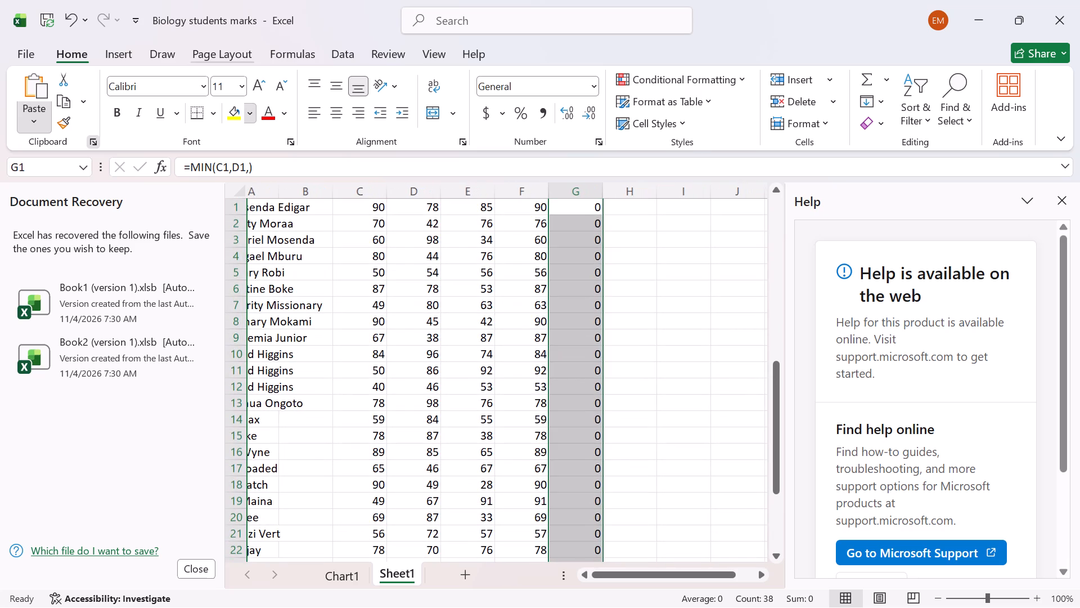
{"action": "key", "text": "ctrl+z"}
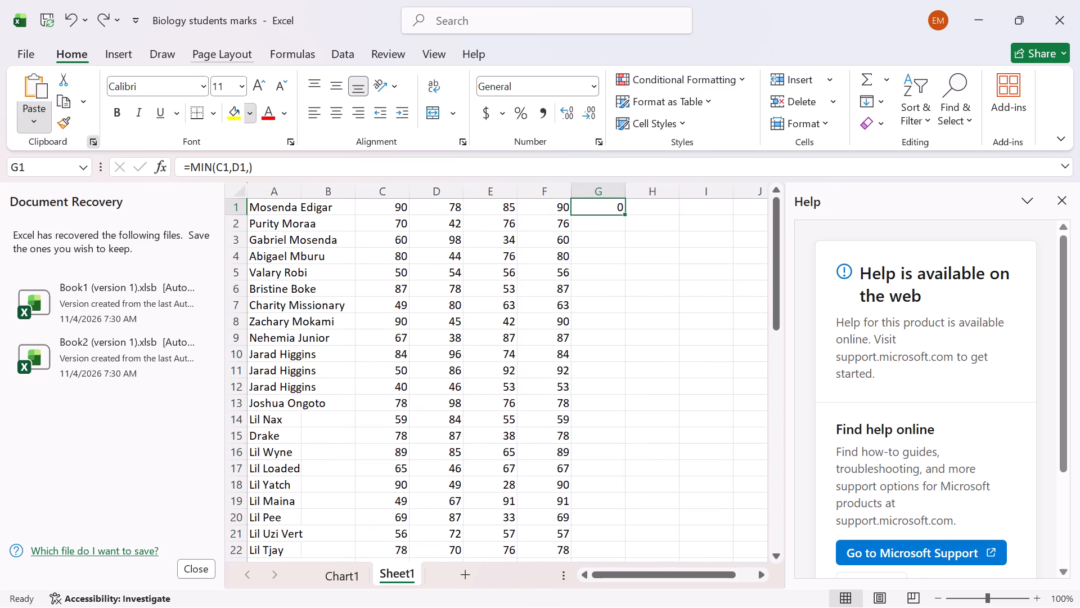
Edit the formula in cell G1 to =MIN(C1,E1), replacing the D1 reference with E1 and removing the extra comma.
{"action": "left_click", "coordinate": [621, 209]}
{"action": "triple_click", "coordinate": [621, 209]}
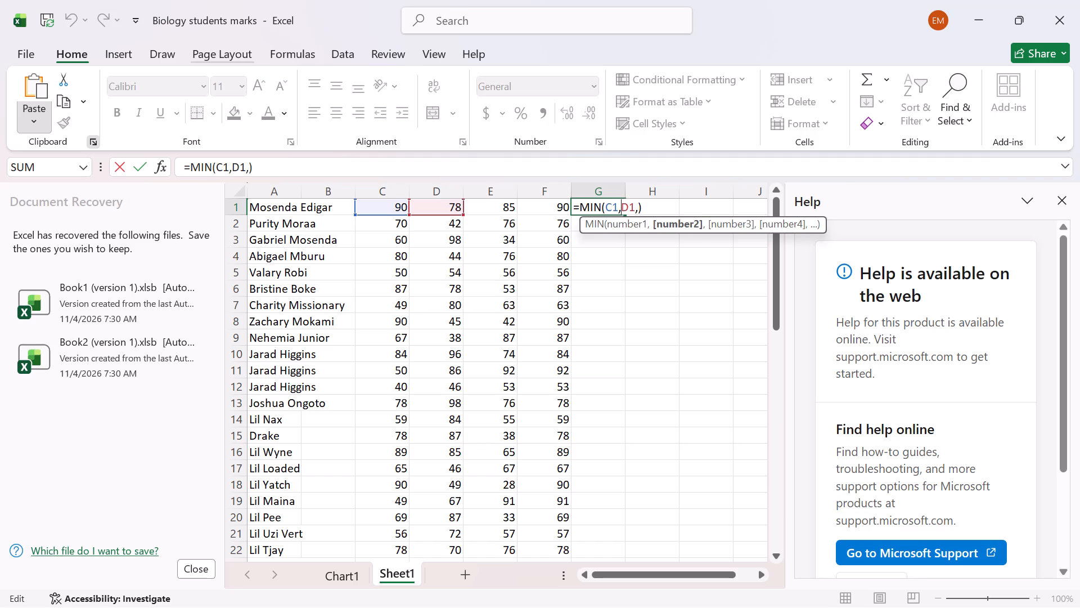
{"action": "left_click", "coordinate": [503, 207]}
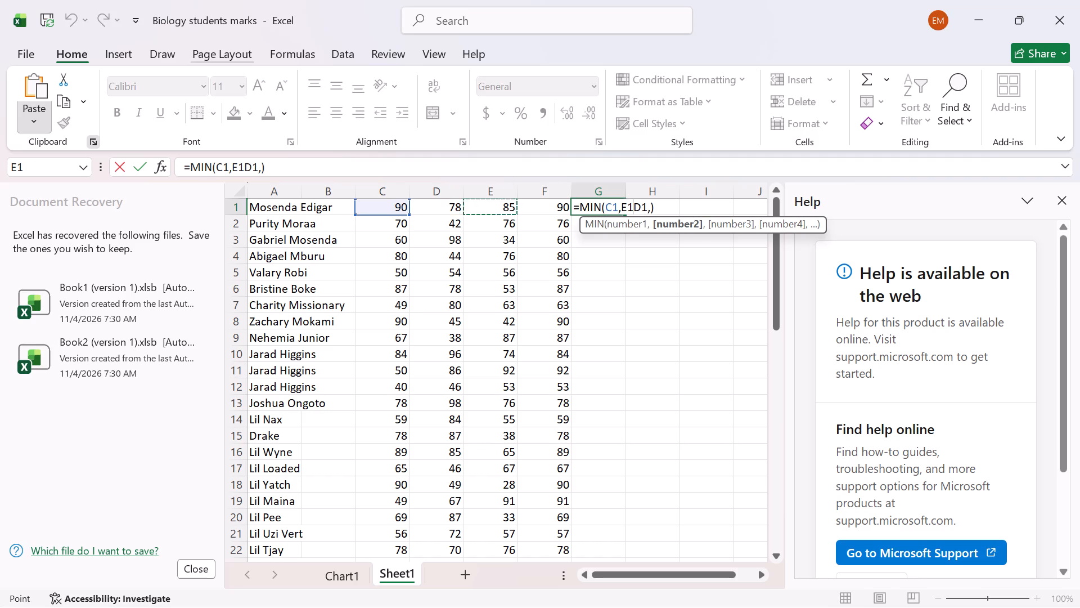
{"action": "left_click", "coordinate": [645, 208]}
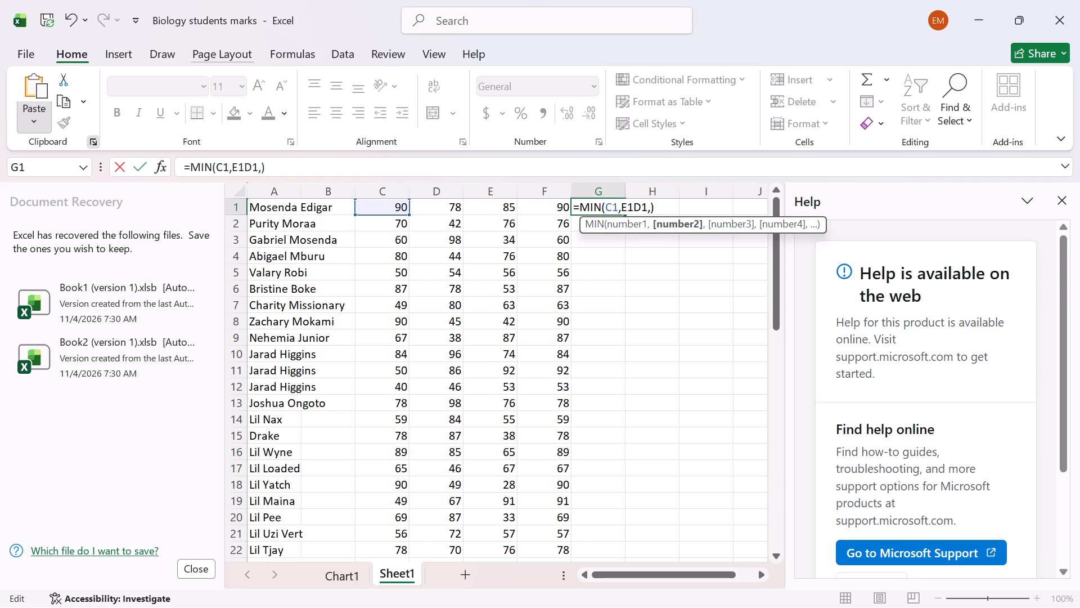
{"action": "key", "text": "BackSpace"}
{"action": "key", "text": "BackSpace"}
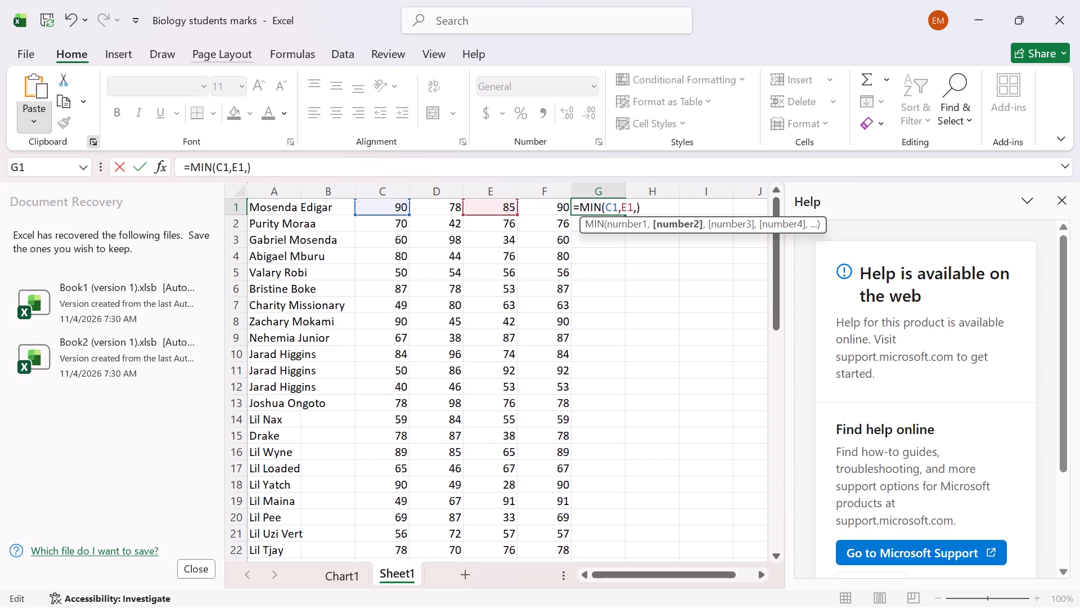
{"action": "double_click", "coordinate": [636, 206]}
{"action": "key", "text": "BackSpace"}
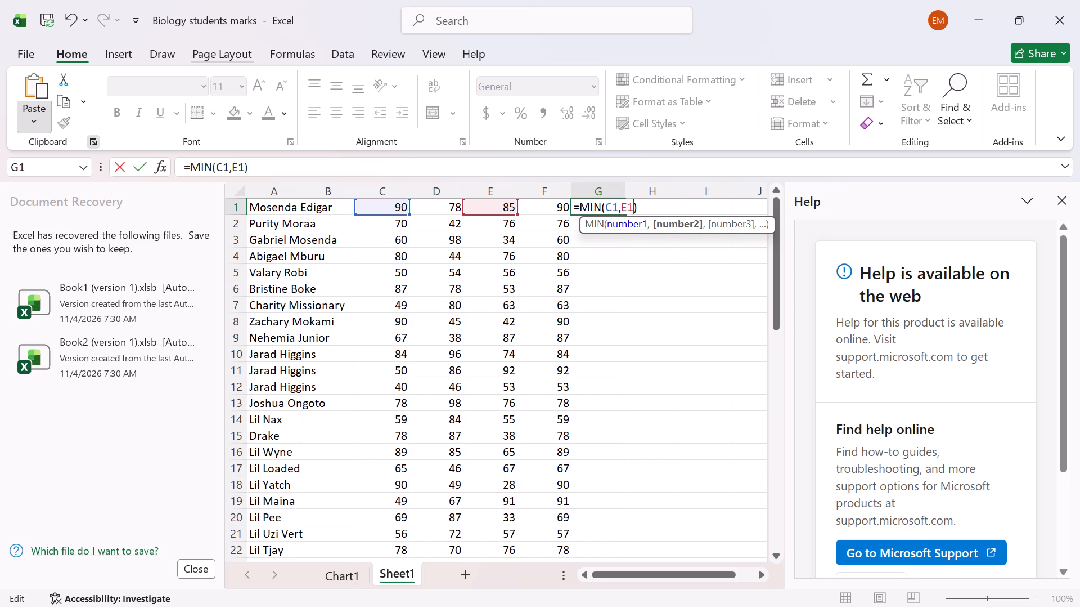
{"action": "left_click", "coordinate": [744, 222]}
{"action": "triple_click", "coordinate": [744, 222]}
{"action": "key", "text": "Return"}
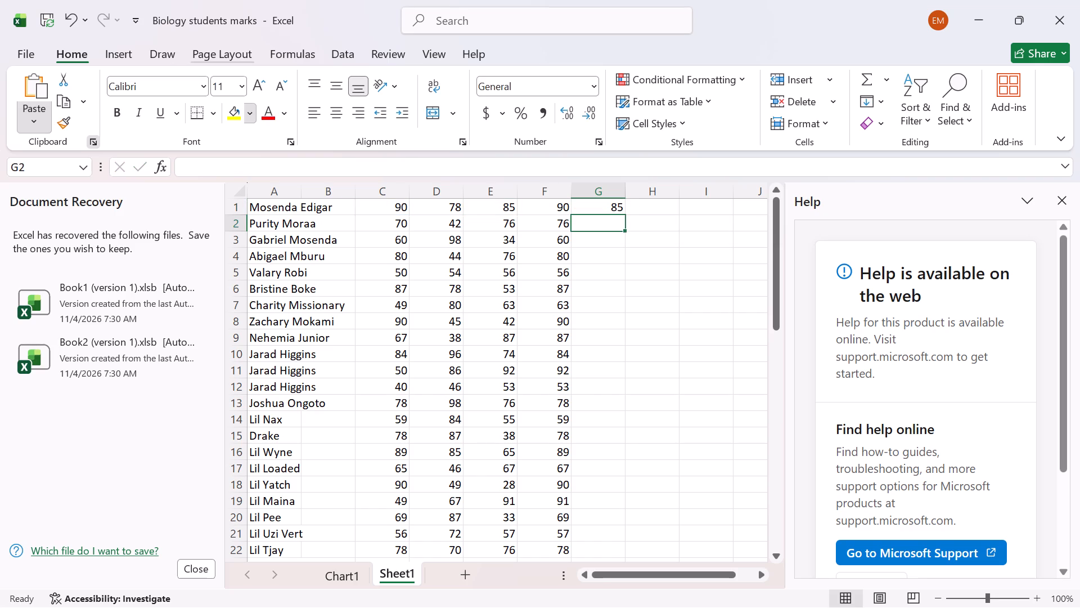
Fill the MIN formula from cell G1 down column G to cell G50.
{"action": "left_click", "coordinate": [614, 205]}
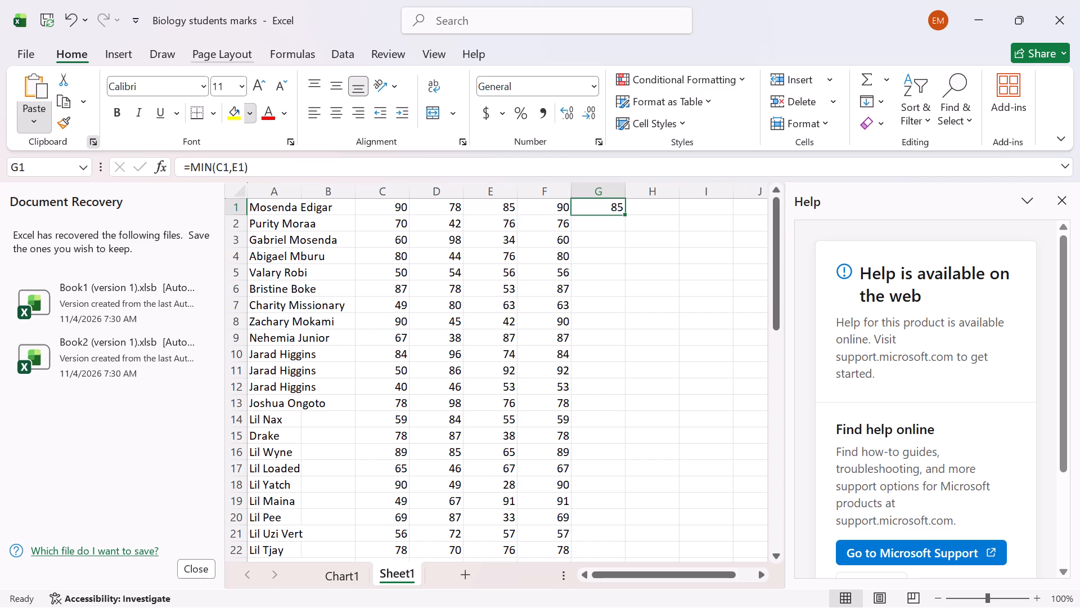
{"action": "left_click_drag", "start_coordinate": [623, 217], "coordinate": [659, 607]}
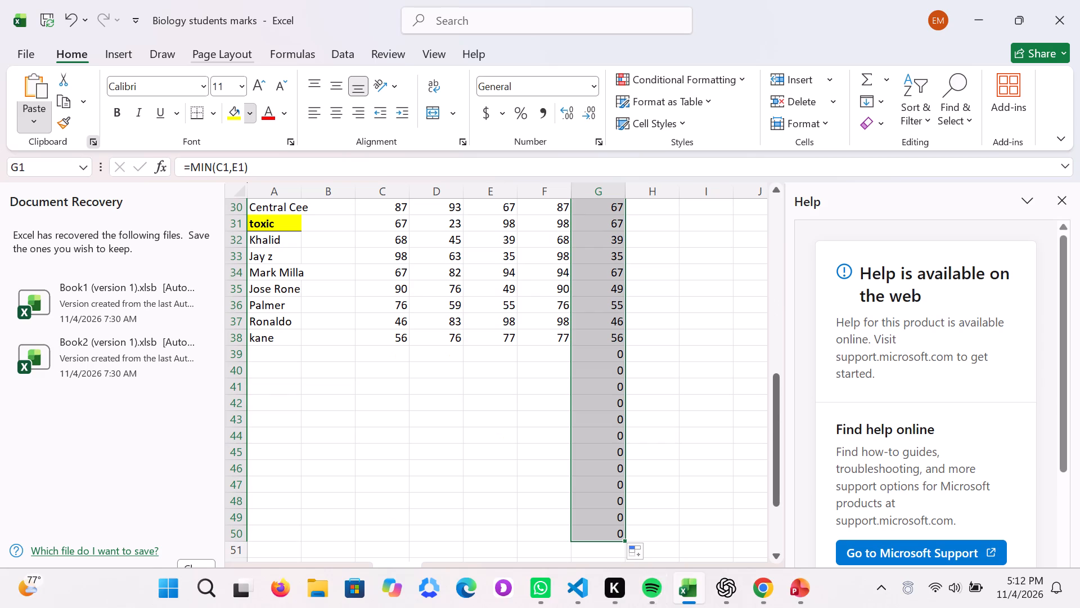
Clear the surplus MIN formulas in column G below kane's row, from cell G39 through G50.
{"action": "left_click", "coordinate": [608, 339]}
{"action": "left_click", "coordinate": [611, 352]}
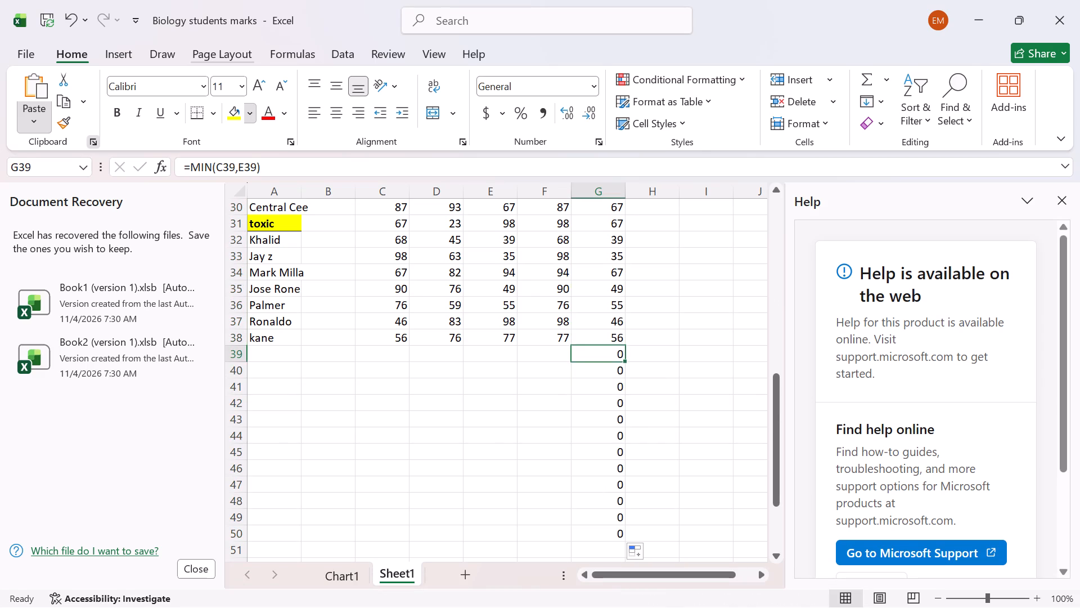
{"action": "key", "text": "BackSpace"}
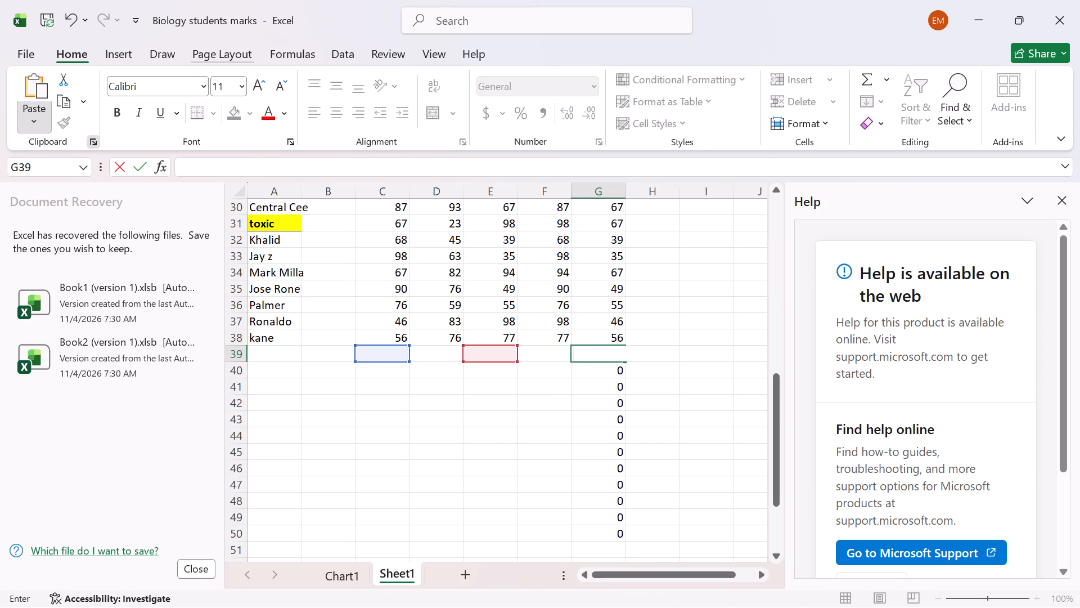
{"action": "key", "text": "Down"}
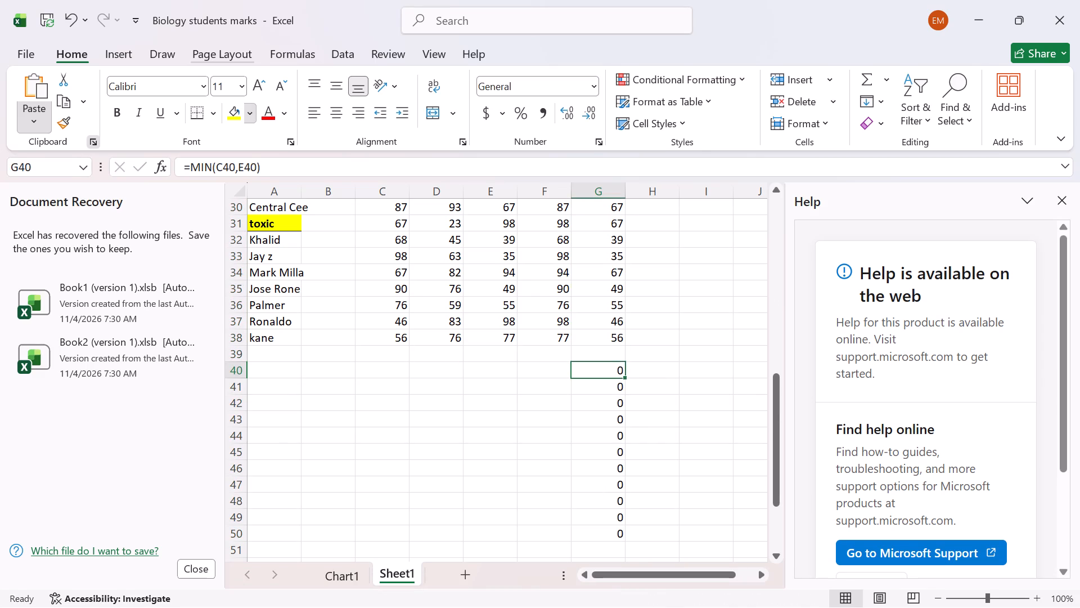
{"action": "key", "text": "BackSpace"}
{"action": "key", "text": "Down"}
{"action": "left_click", "coordinate": [611, 352]}
{"action": "key", "text": "BackSpace"}
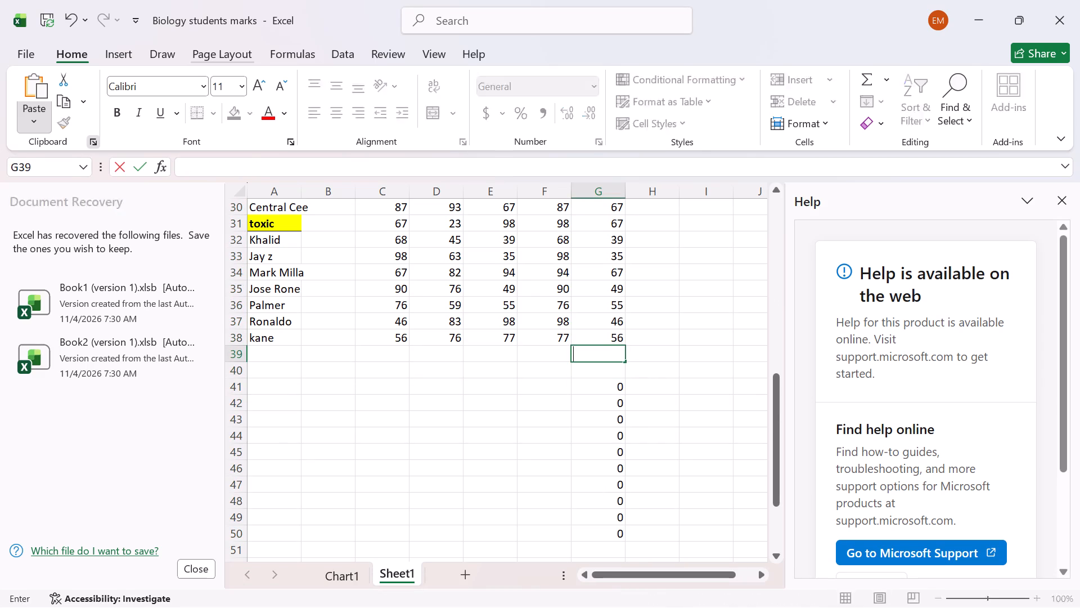
{"action": "key", "text": "Down"}
{"action": "key", "text": "BackSpace"}
{"action": "key", "text": "Down"}
{"action": "key", "text": "BackSpace"}
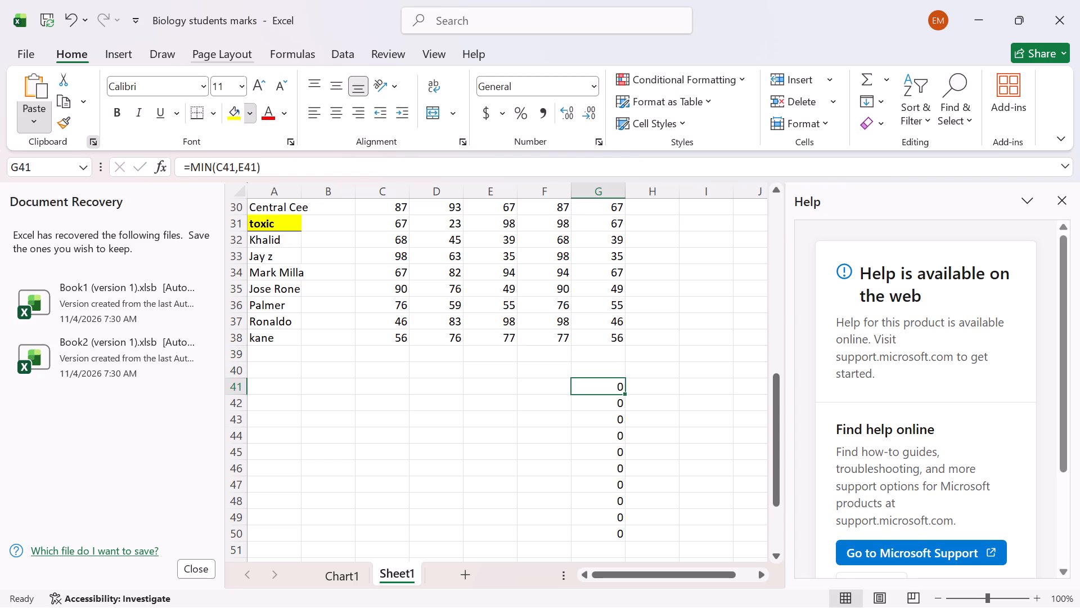
{"action": "key", "text": "Down"}
{"action": "key", "text": "BackSpace"}
{"action": "key", "text": "Down"}
{"action": "key", "text": "BackSpace"}
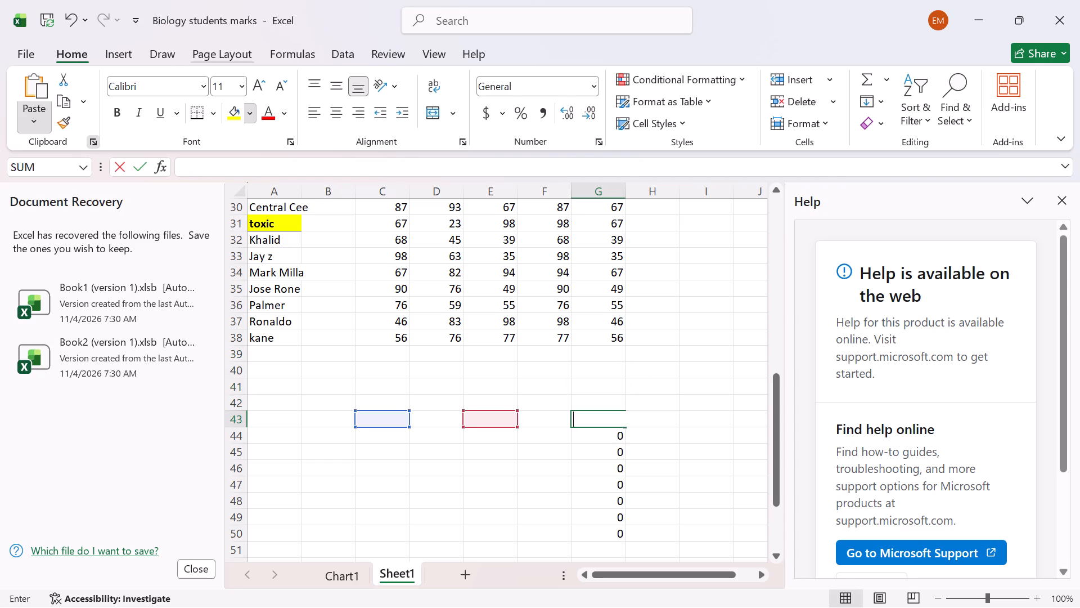
{"action": "key", "text": "Down"}
{"action": "key", "text": "BackSpace"}
{"action": "key", "text": "Down"}
{"action": "key", "text": "BackSpace"}
{"action": "key", "text": "BackSpace"}
{"action": "key", "text": "BackSpace"}
{"action": "key", "text": "Down"}
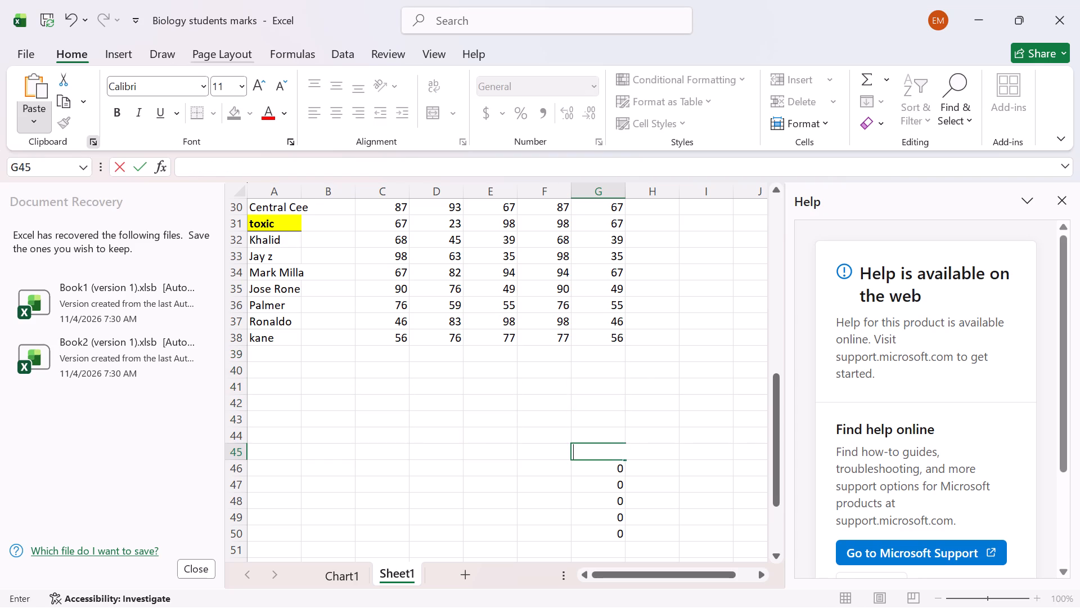
{"action": "key", "text": "BackSpace"}
{"action": "key", "text": "Down"}
{"action": "key", "text": "BackSpace"}
{"action": "key", "text": "Down"}
{"action": "key", "text": "BackSpace"}
{"action": "key", "text": "Down"}
{"action": "key", "text": "BackSpace"}
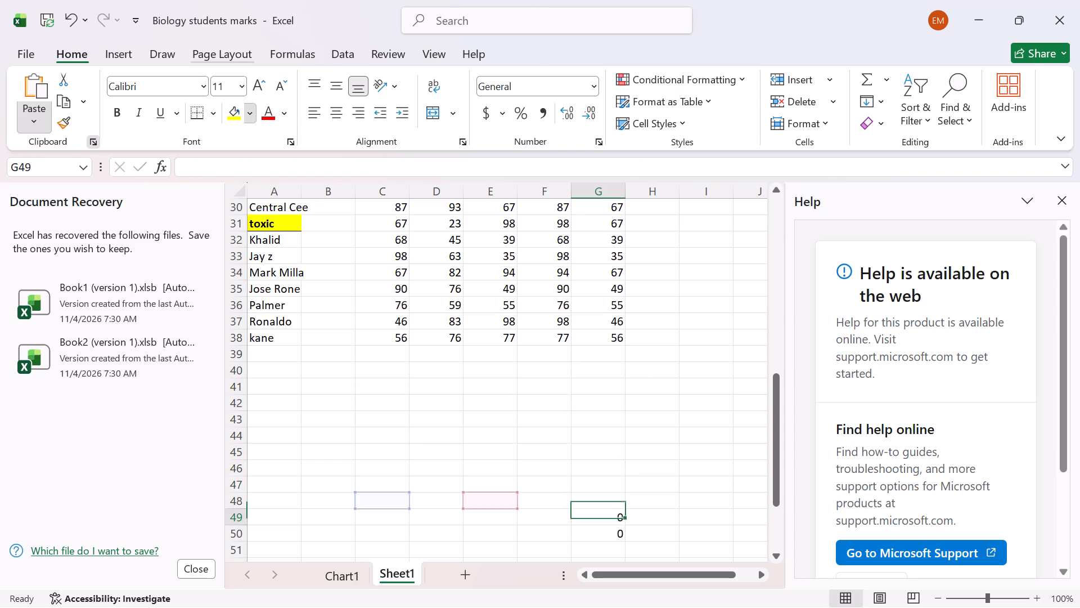
{"action": "key", "text": "Down"}
{"action": "key", "text": "BackSpace"}
{"action": "key", "text": "Down"}
{"action": "key", "text": "BackSpace"}
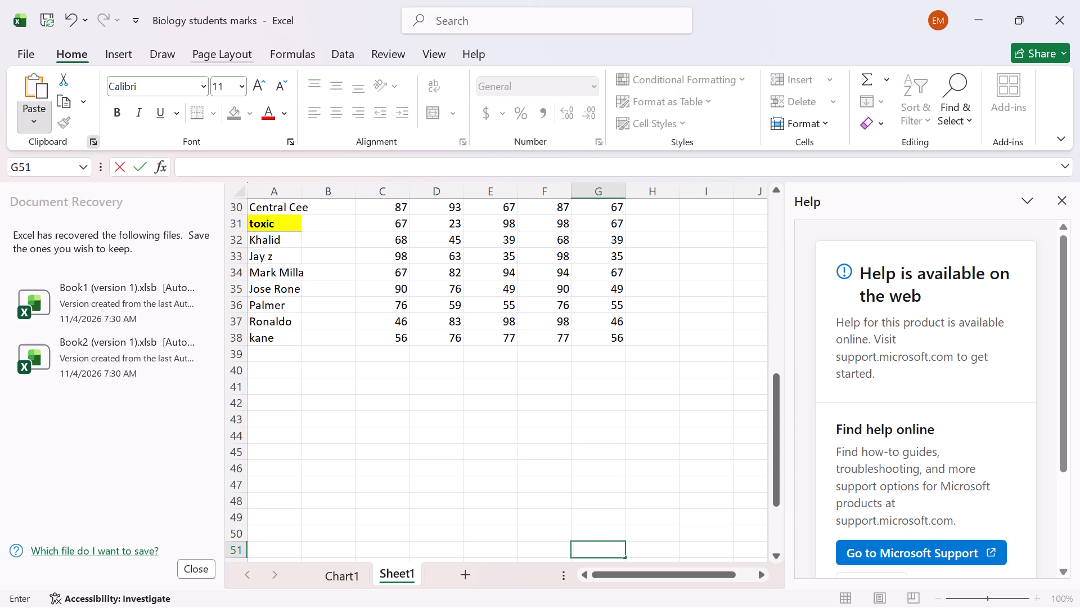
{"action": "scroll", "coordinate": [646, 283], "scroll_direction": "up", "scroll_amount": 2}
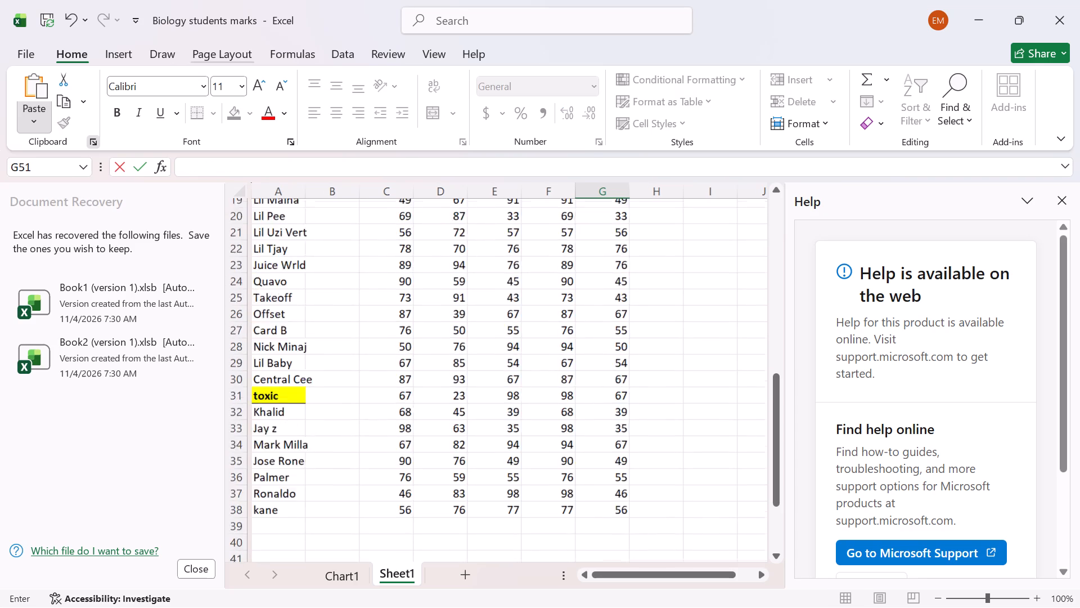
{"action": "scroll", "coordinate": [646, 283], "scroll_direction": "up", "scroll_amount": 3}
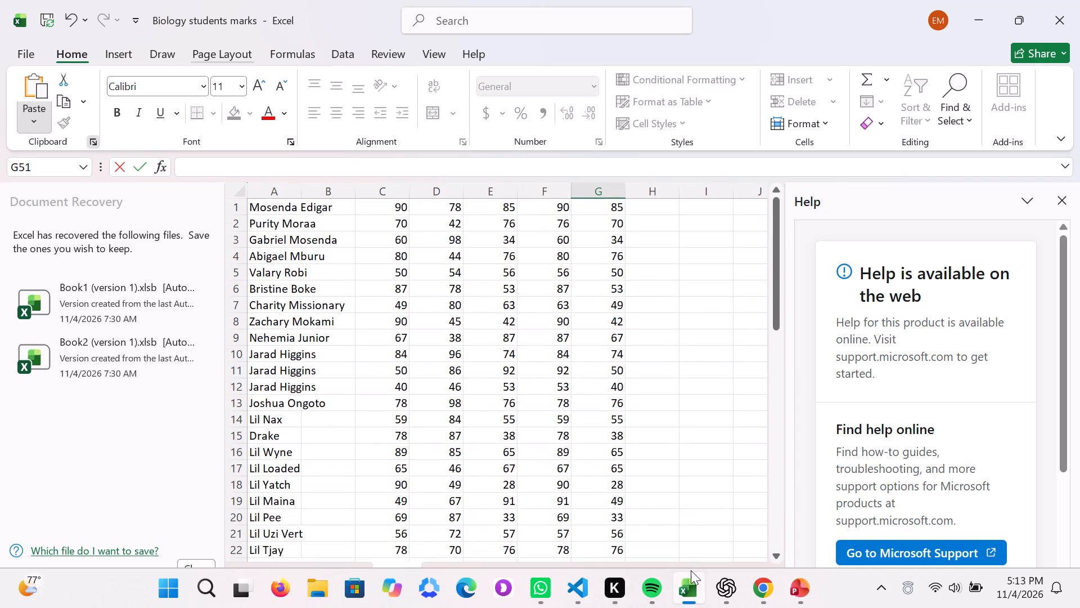
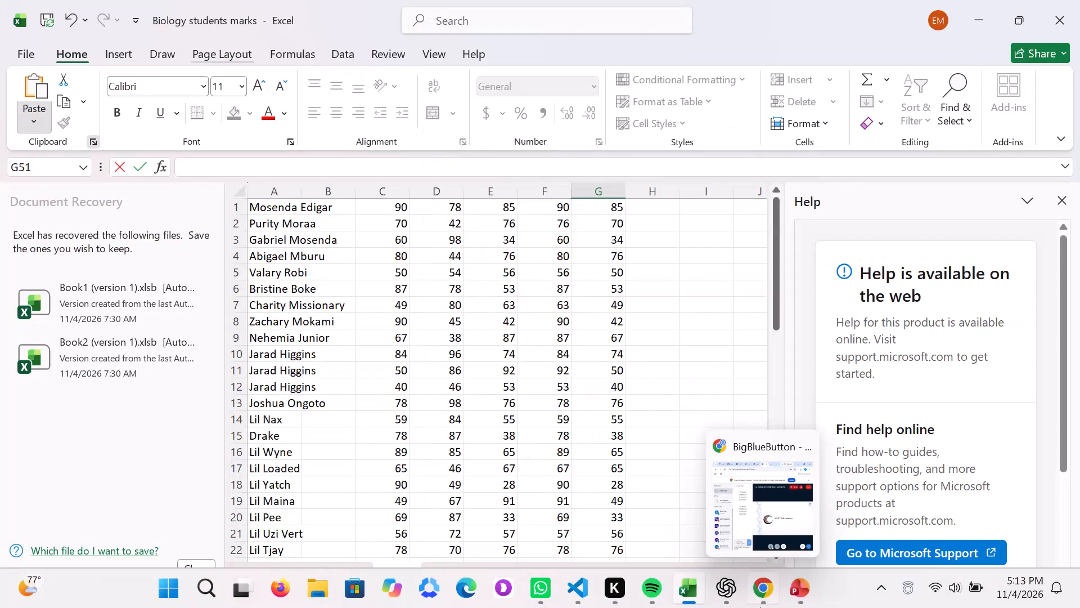
Switch to the online class in Chrome, view the presenter's shared PDF in full screen, and return to the Excel workbook.
{"action": "left_click", "coordinate": [763, 582]}
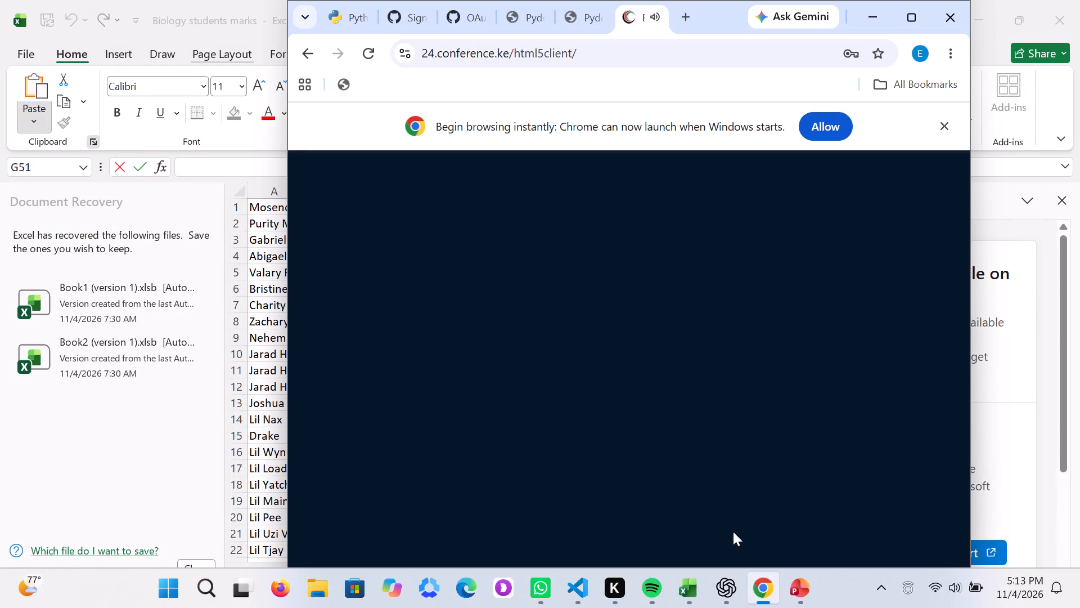
{"action": "scroll", "coordinate": [525, 391], "scroll_direction": "right", "scroll_amount": 1}
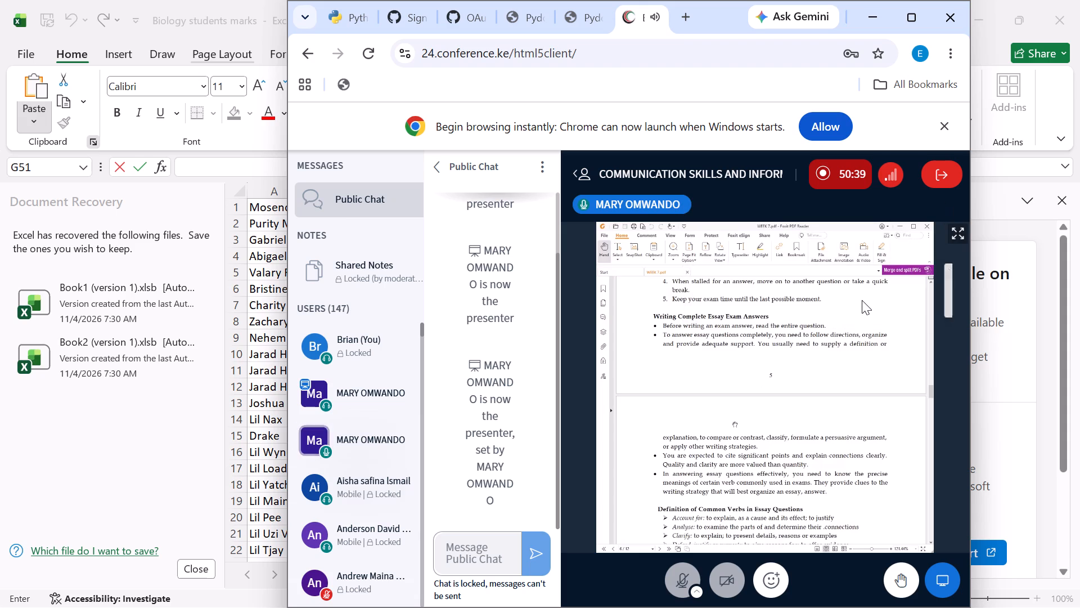
{"action": "scroll", "coordinate": [768, 413], "scroll_direction": "down", "scroll_amount": 1}
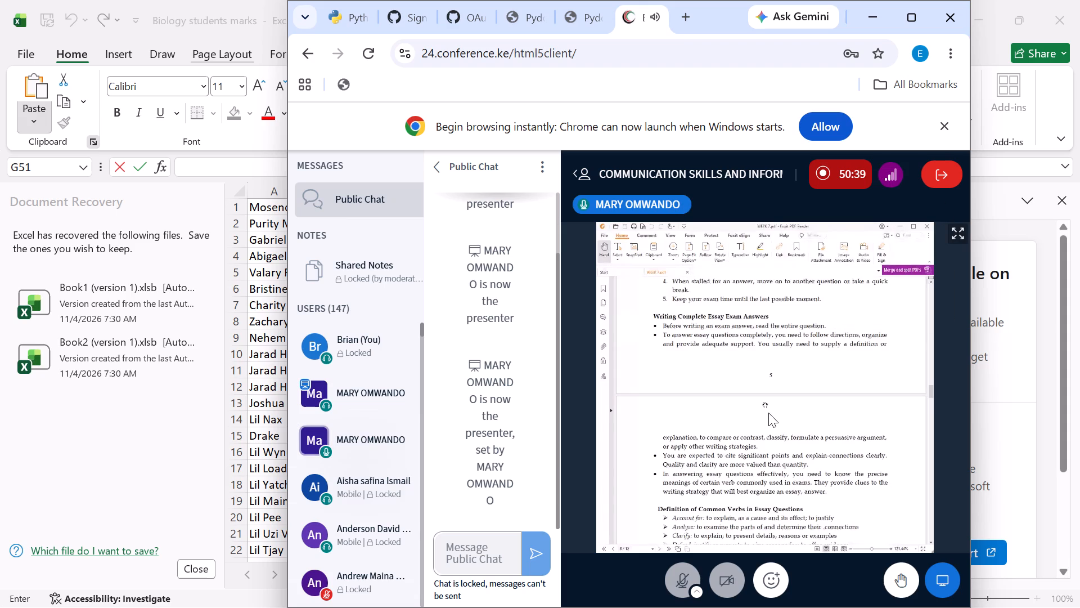
{"action": "left_click", "coordinate": [960, 242]}
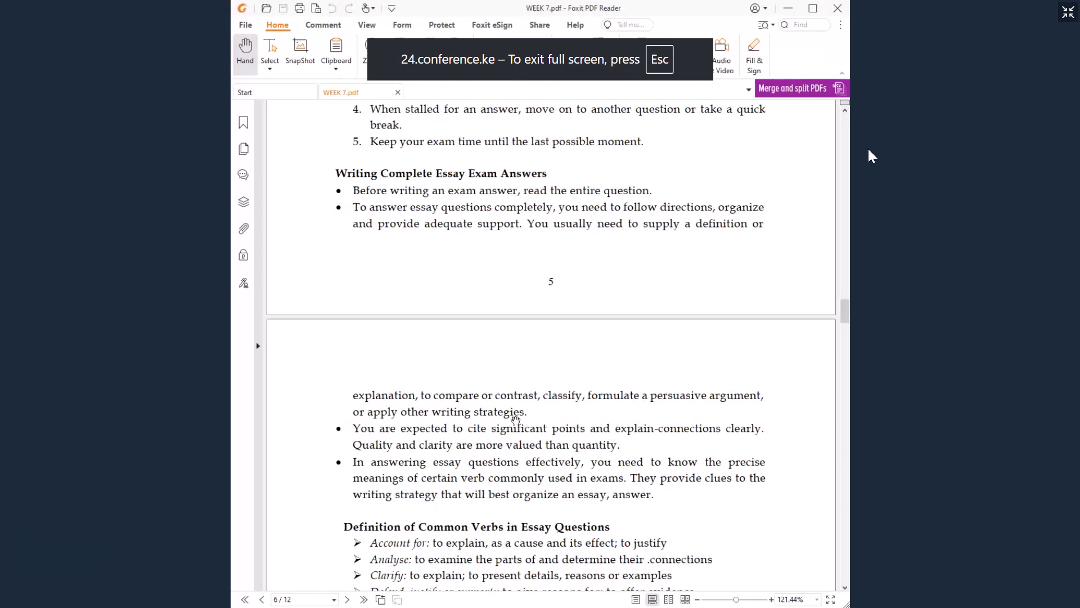
{"action": "left_click", "coordinate": [1066, 8]}
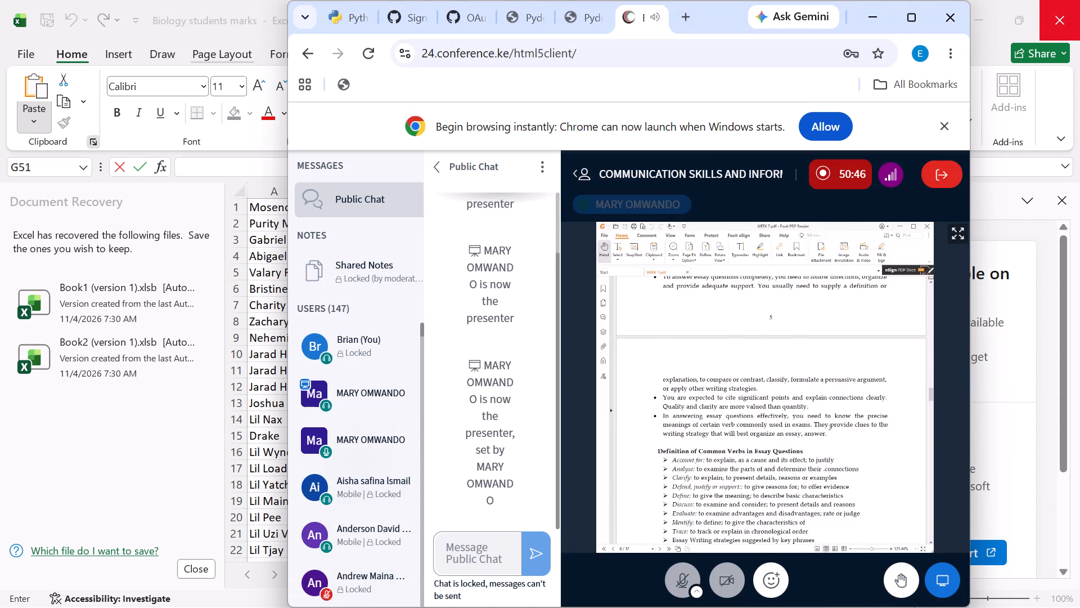
{"action": "left_click", "coordinate": [892, 592]}
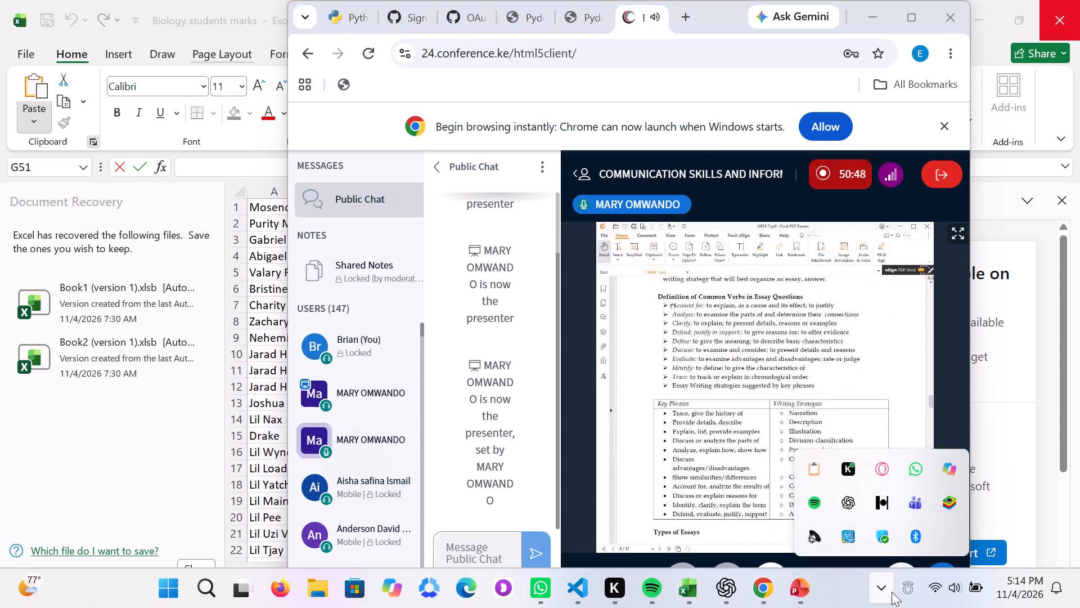
{"action": "left_click", "coordinate": [892, 592]}
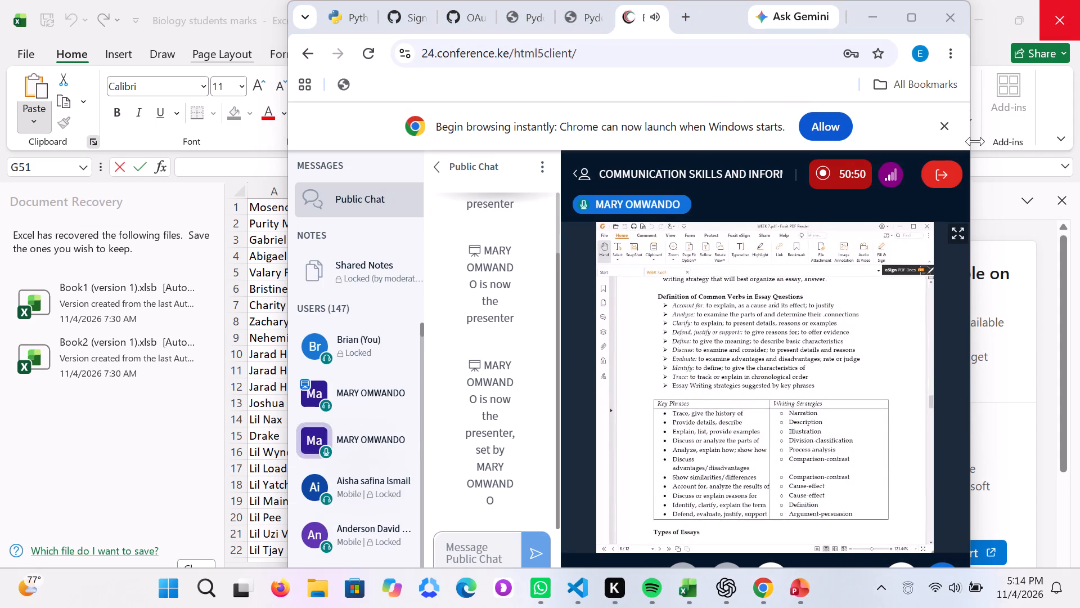
{"action": "left_click", "coordinate": [697, 607]}
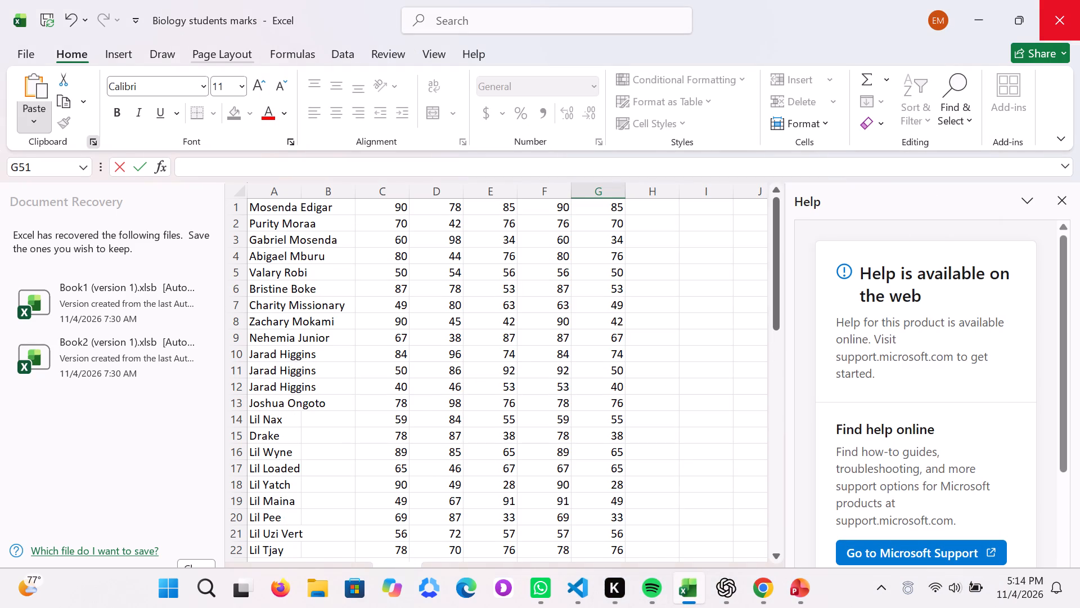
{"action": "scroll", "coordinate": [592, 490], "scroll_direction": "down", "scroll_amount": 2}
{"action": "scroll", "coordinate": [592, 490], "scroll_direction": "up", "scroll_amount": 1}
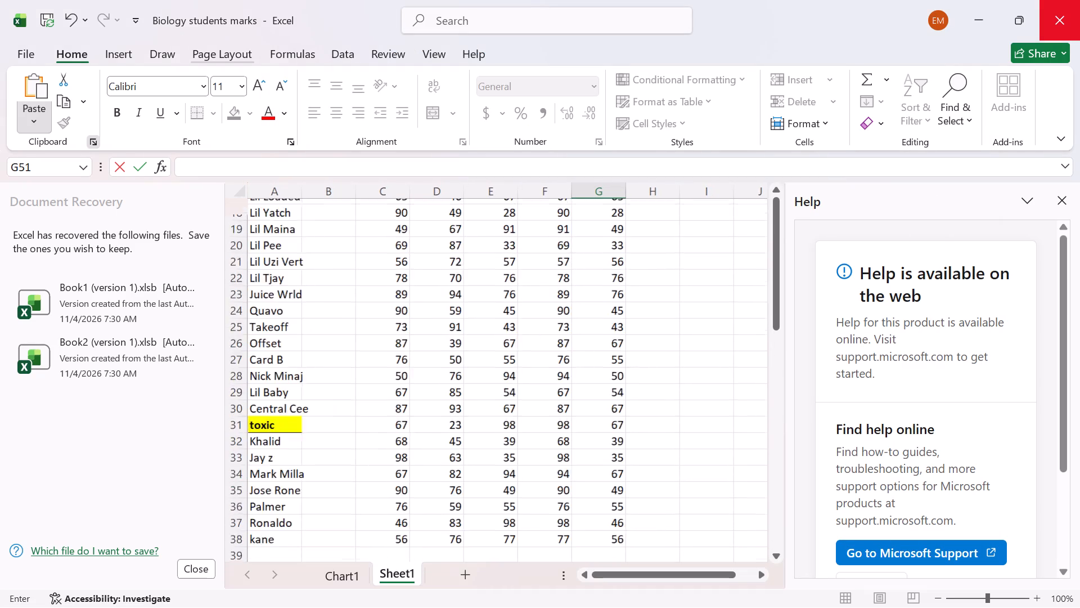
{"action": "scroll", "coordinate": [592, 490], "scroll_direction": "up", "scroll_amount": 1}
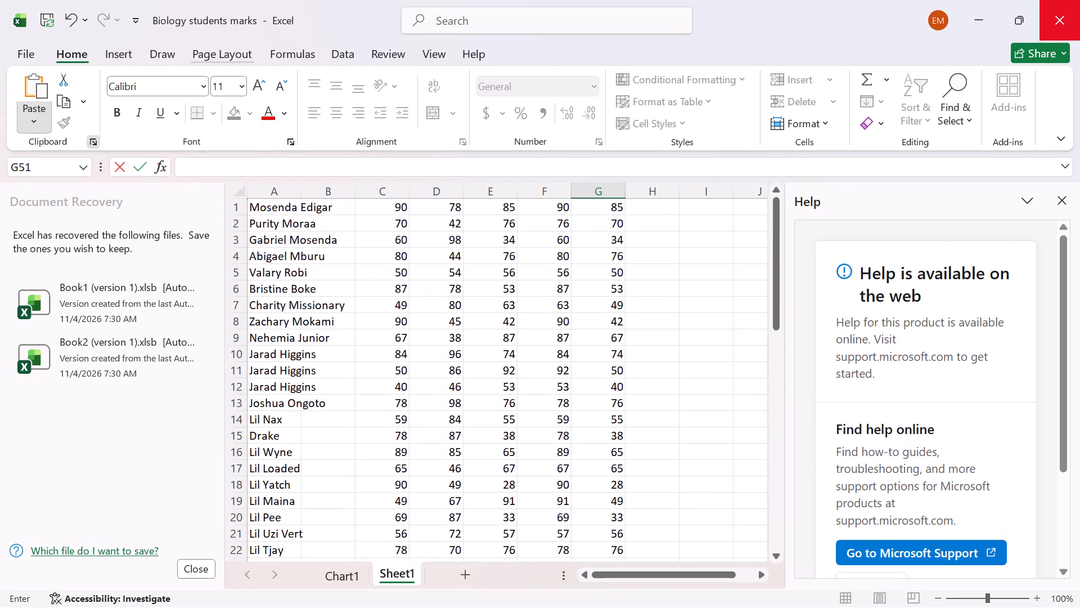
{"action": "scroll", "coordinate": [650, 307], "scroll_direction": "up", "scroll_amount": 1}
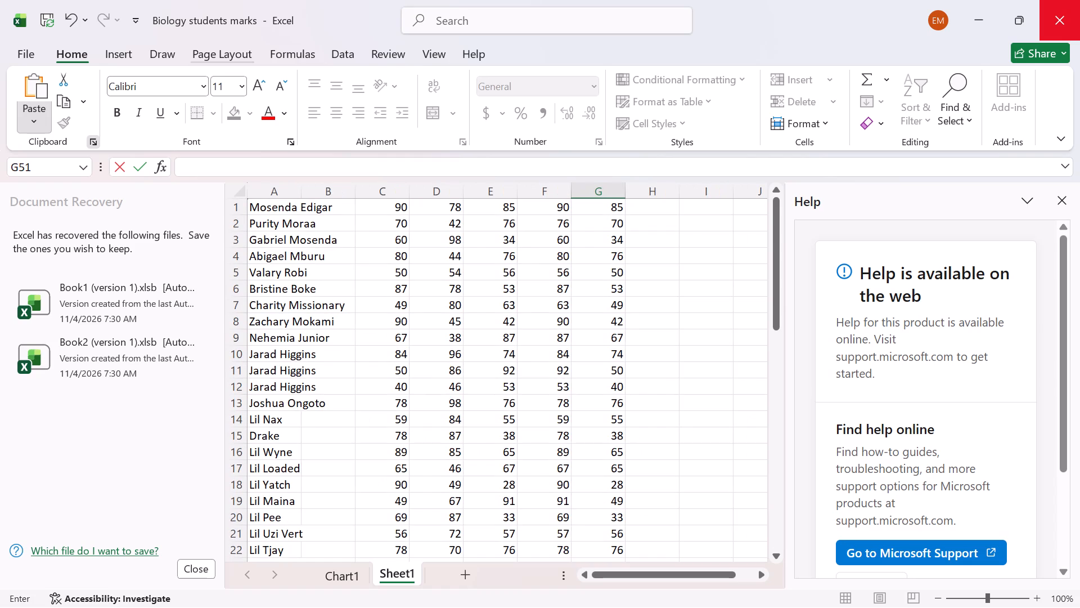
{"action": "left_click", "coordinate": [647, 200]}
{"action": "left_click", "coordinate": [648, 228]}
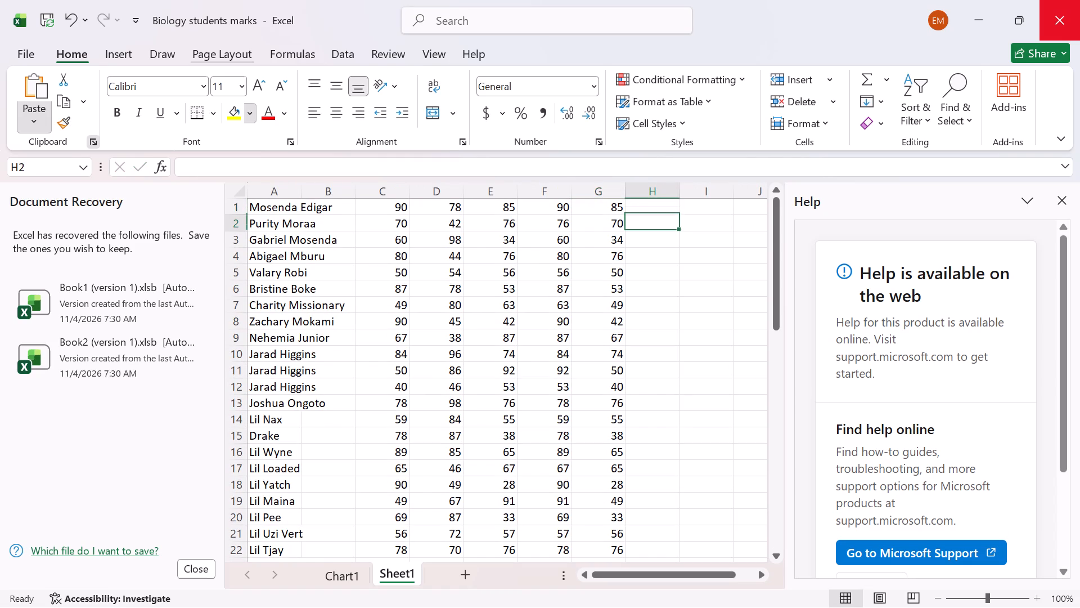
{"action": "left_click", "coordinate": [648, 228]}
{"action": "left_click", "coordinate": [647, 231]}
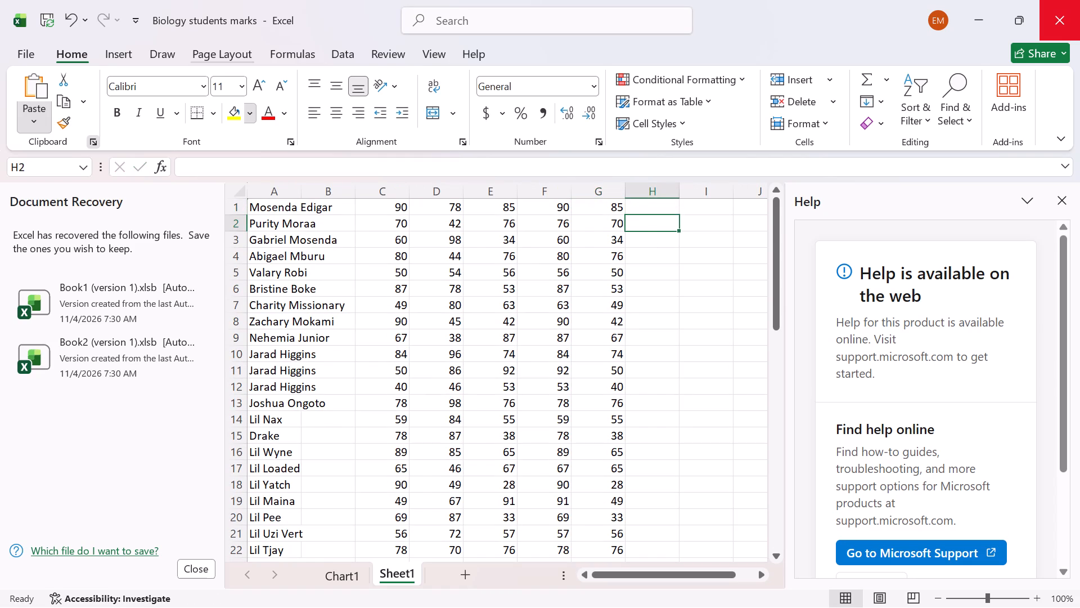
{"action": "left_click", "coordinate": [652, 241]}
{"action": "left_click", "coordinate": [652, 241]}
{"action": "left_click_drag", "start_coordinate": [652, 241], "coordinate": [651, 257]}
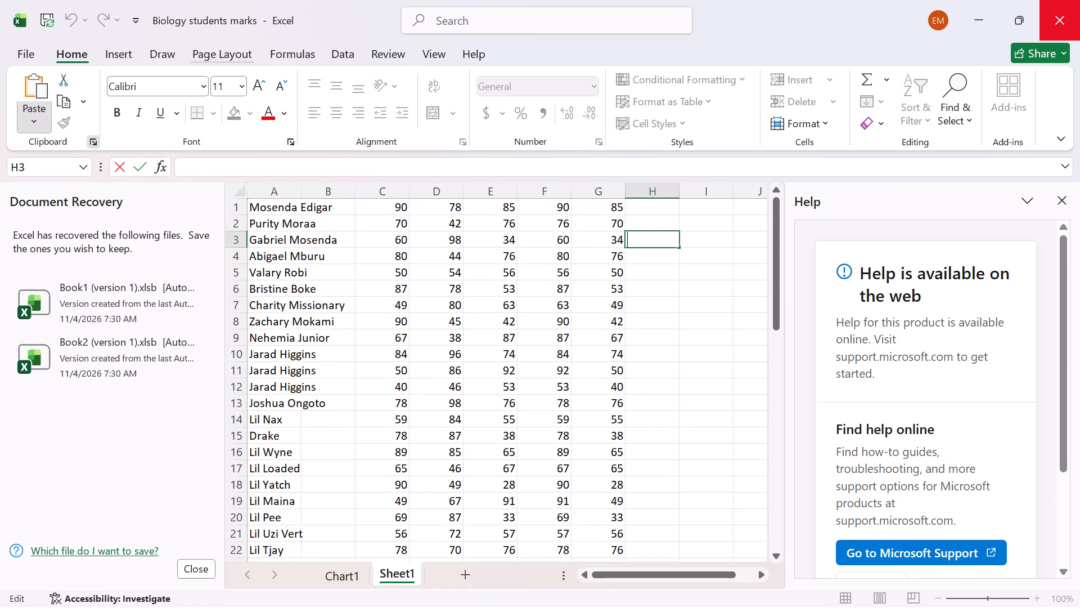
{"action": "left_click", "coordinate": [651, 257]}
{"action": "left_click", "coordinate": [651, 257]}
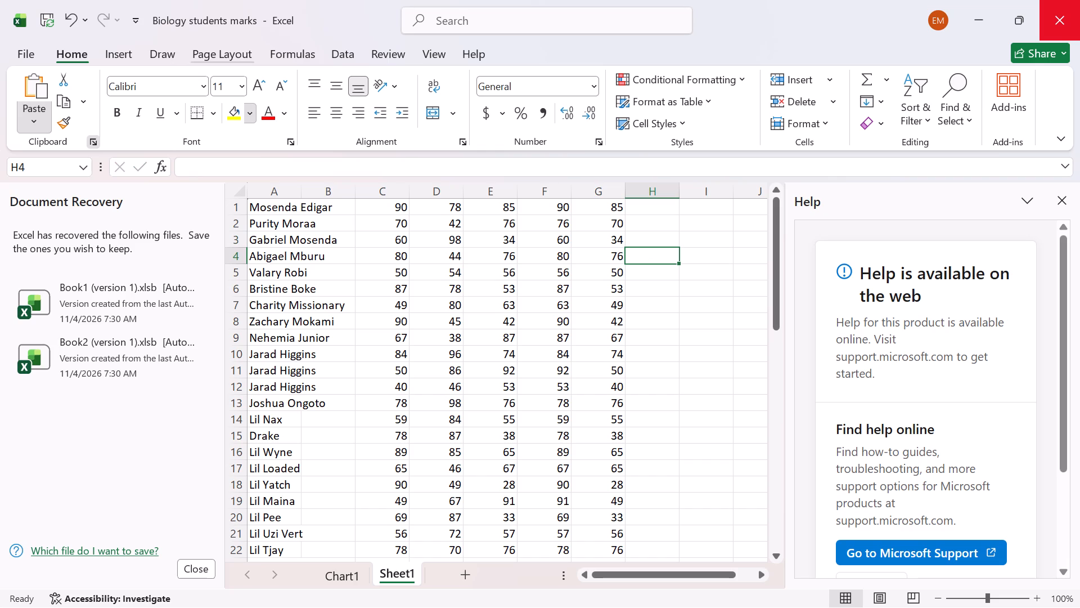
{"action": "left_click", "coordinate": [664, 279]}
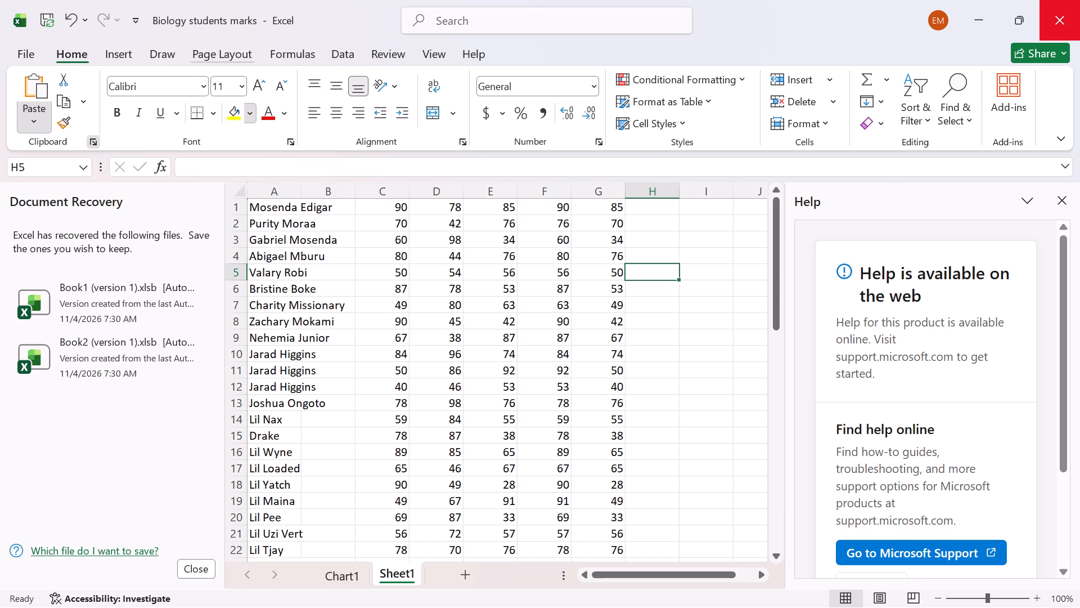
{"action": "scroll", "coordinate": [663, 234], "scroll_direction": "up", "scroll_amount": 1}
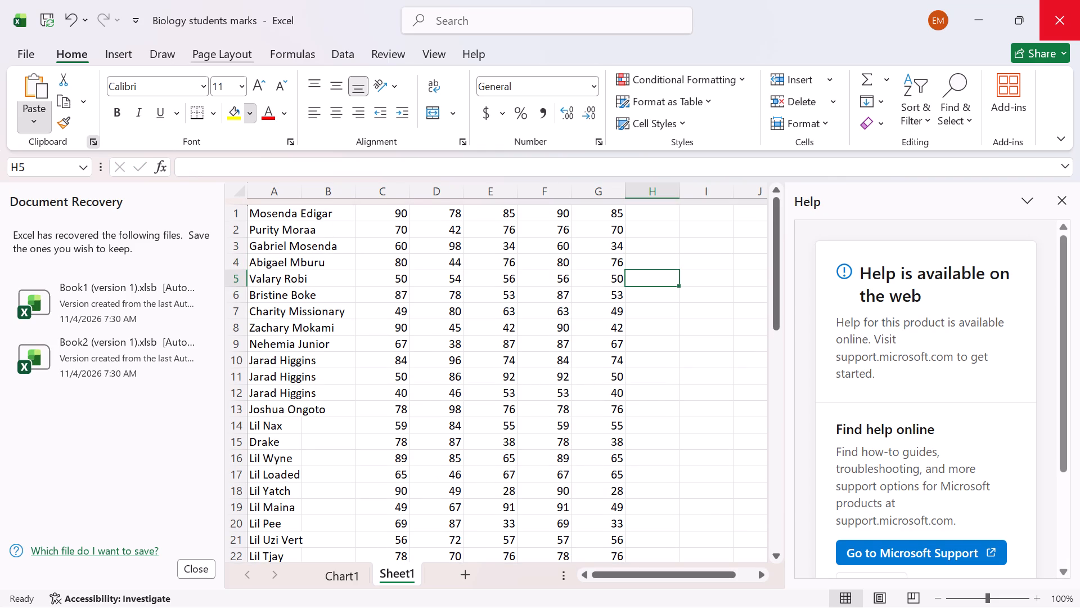
Clear the MIN formula from cell G5 in the lowest marks column.
{"action": "double_click", "coordinate": [354, 274]}
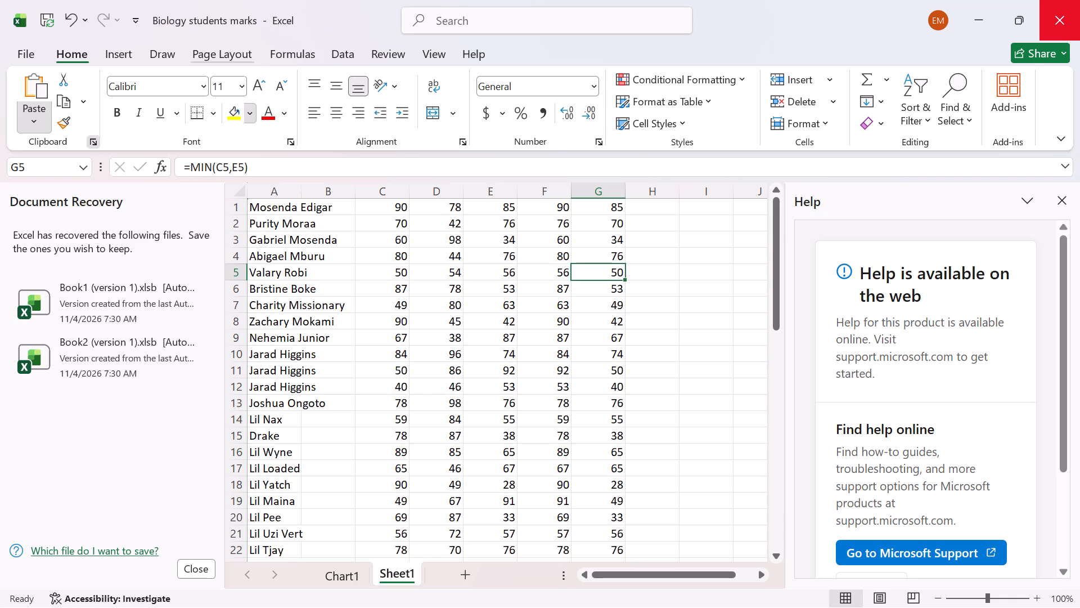
{"action": "key", "text": "BackSpace"}
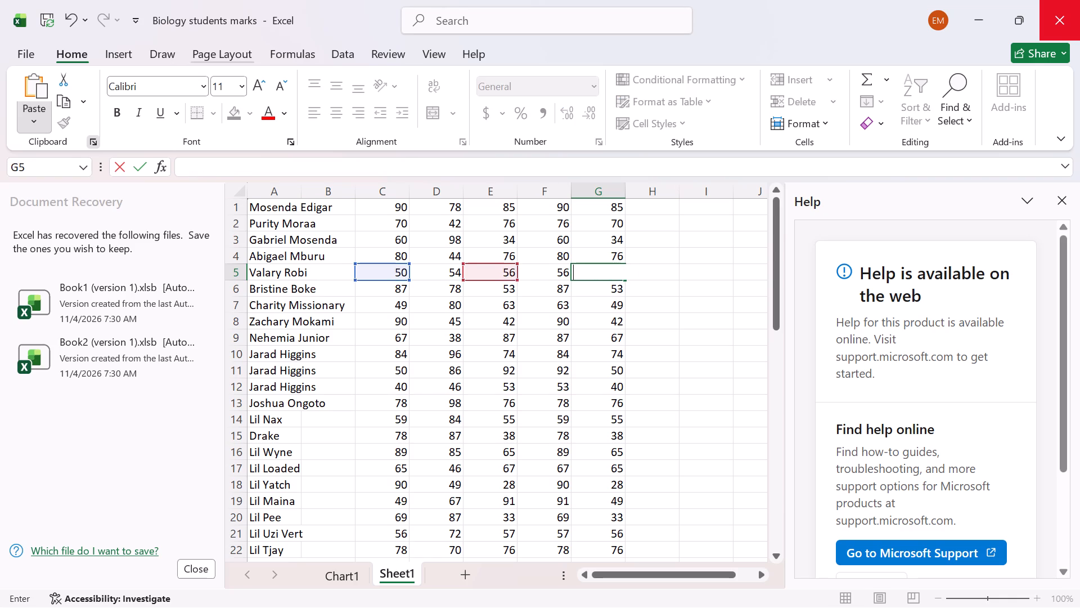
Replace the three marks in row 5 with 98 in C5, 89 in D5 and 87 in E5.
{"action": "left_click", "coordinate": [403, 274]}
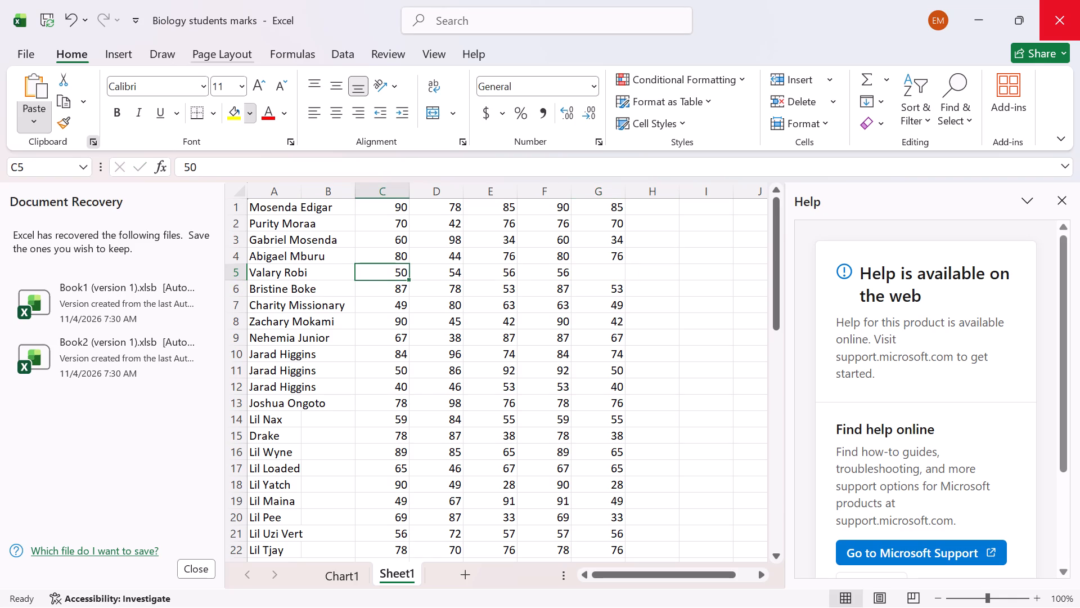
{"action": "key", "text": "BackSpace"}
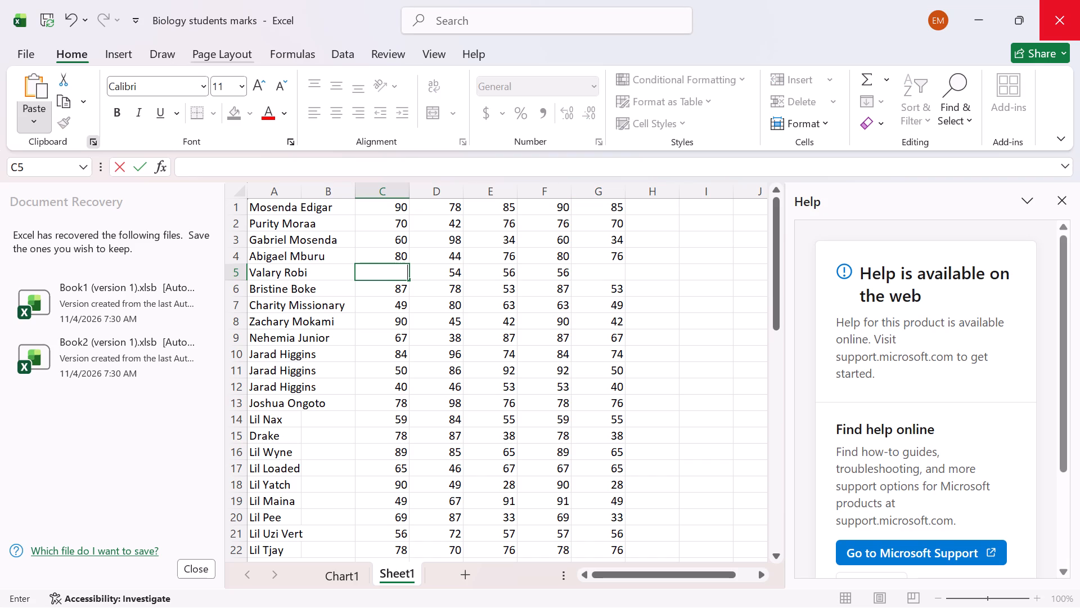
{"action": "type", "text": "98"}
{"action": "left_click", "coordinate": [459, 276]}
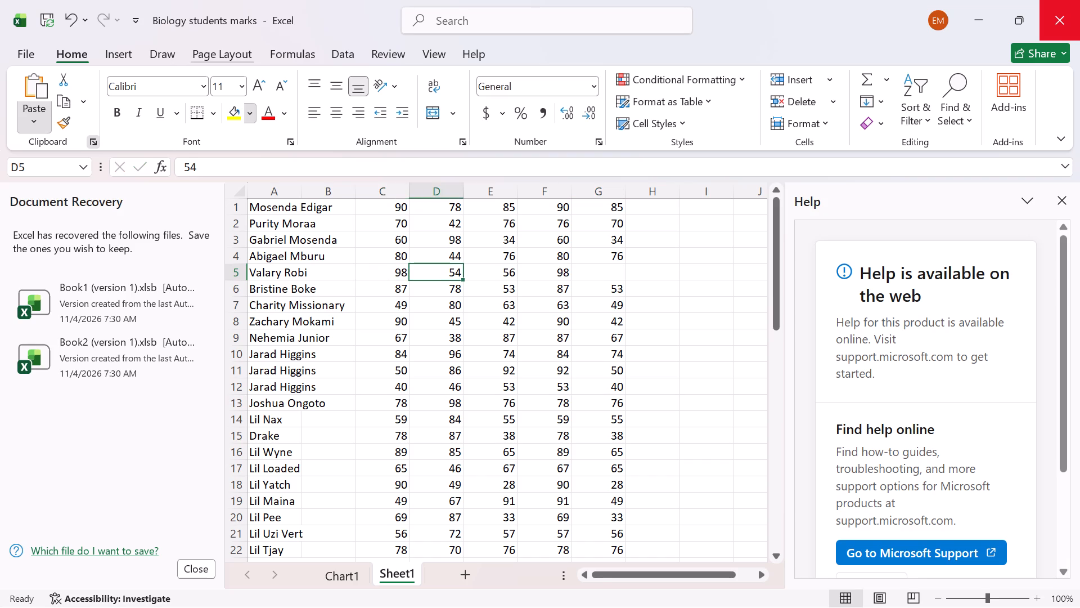
{"action": "key", "text": "BackSpace"}
{"action": "left_click_drag", "start_coordinate": [326, 132], "coordinate": [226, 136]}
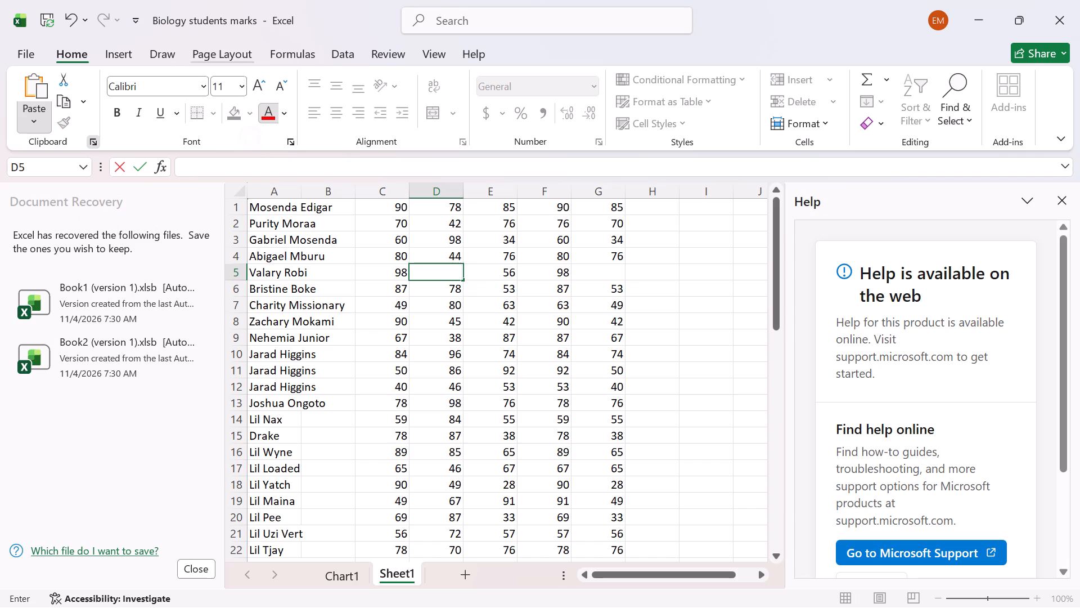
{"action": "key", "text": "8"}
{"action": "left_click", "coordinate": [196, 131]}
{"action": "left_click_drag", "start_coordinate": [178, 227], "coordinate": [213, 229]}
{"action": "key", "text": "8"}
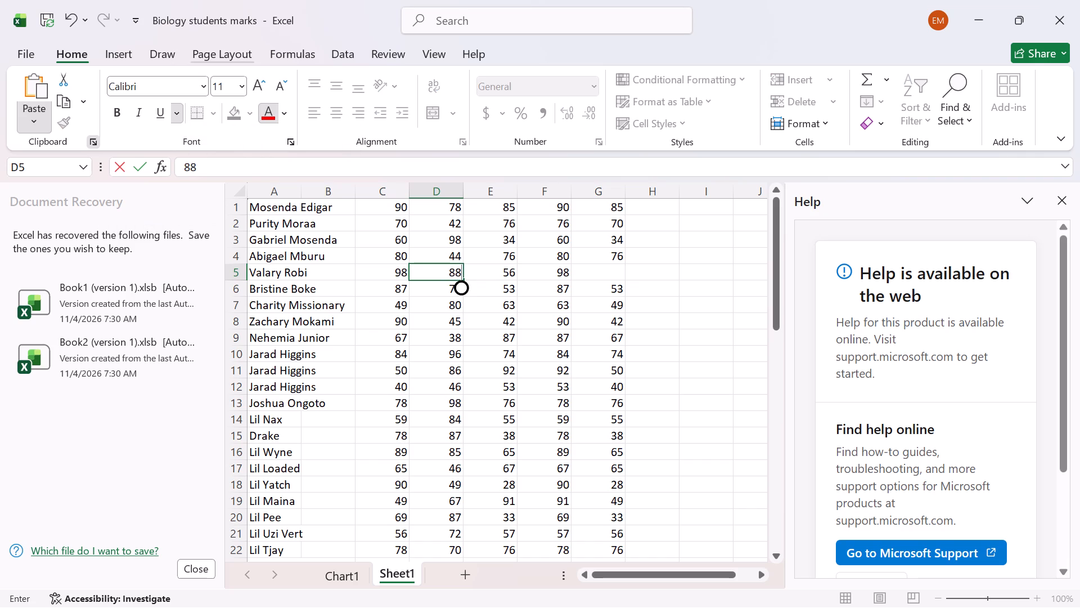
{"action": "key", "text": "BackSpace"}
{"action": "key", "text": "9"}
{"action": "double_click", "coordinate": [463, 259]}
{"action": "left_click", "coordinate": [514, 276]}
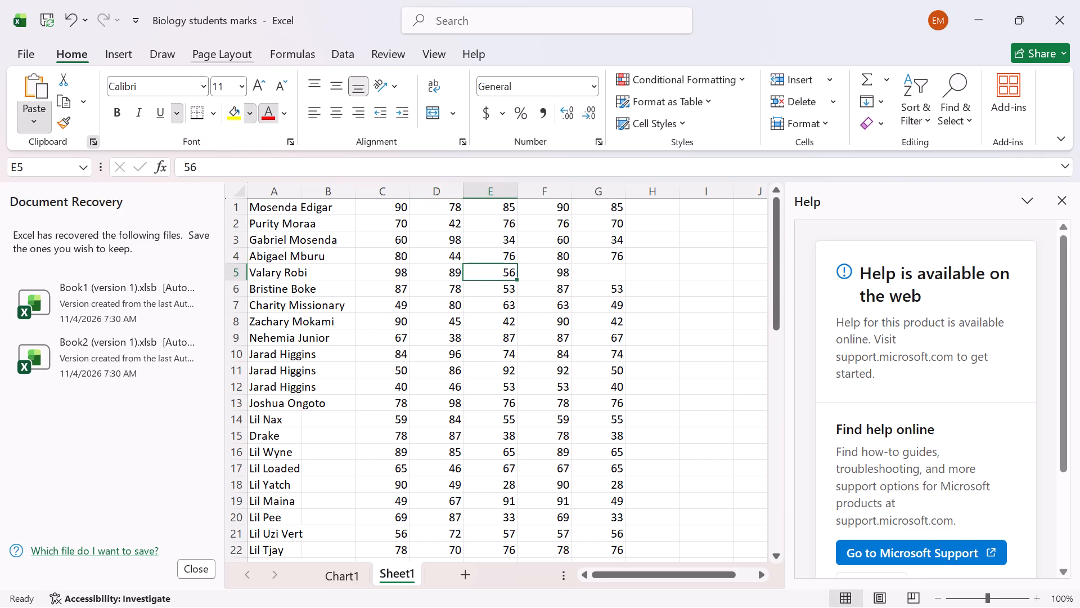
{"action": "key", "text": "BackSpace"}
{"action": "key", "text": "8"}
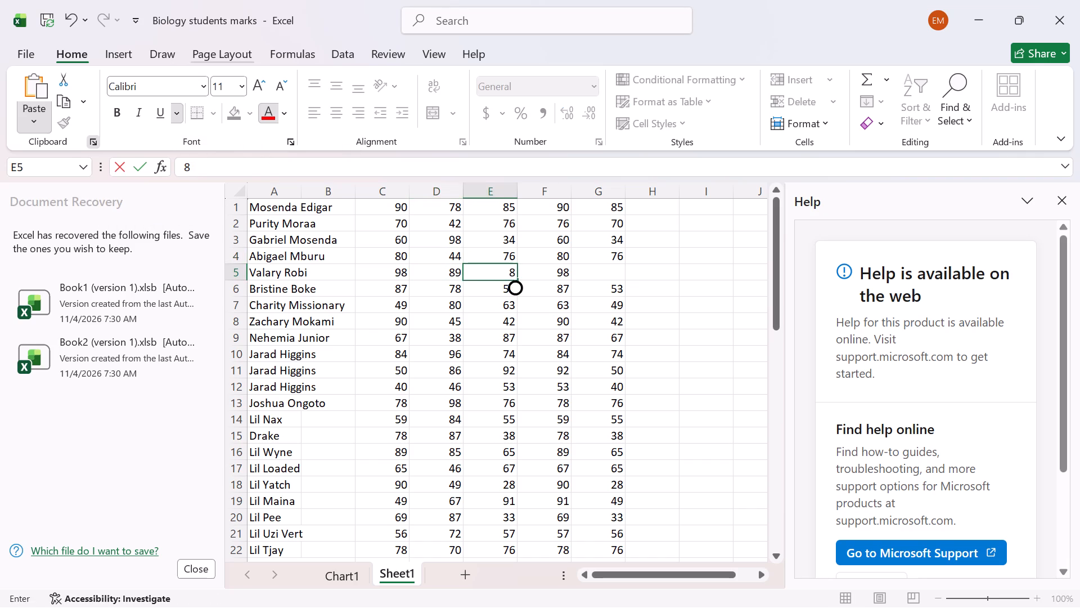
{"action": "key", "text": "7"}
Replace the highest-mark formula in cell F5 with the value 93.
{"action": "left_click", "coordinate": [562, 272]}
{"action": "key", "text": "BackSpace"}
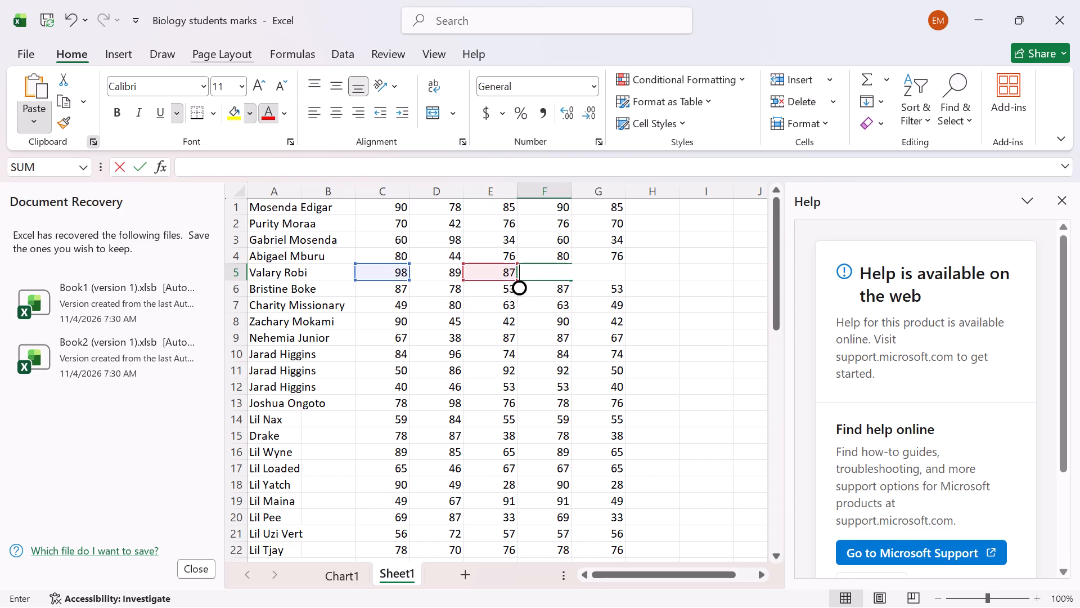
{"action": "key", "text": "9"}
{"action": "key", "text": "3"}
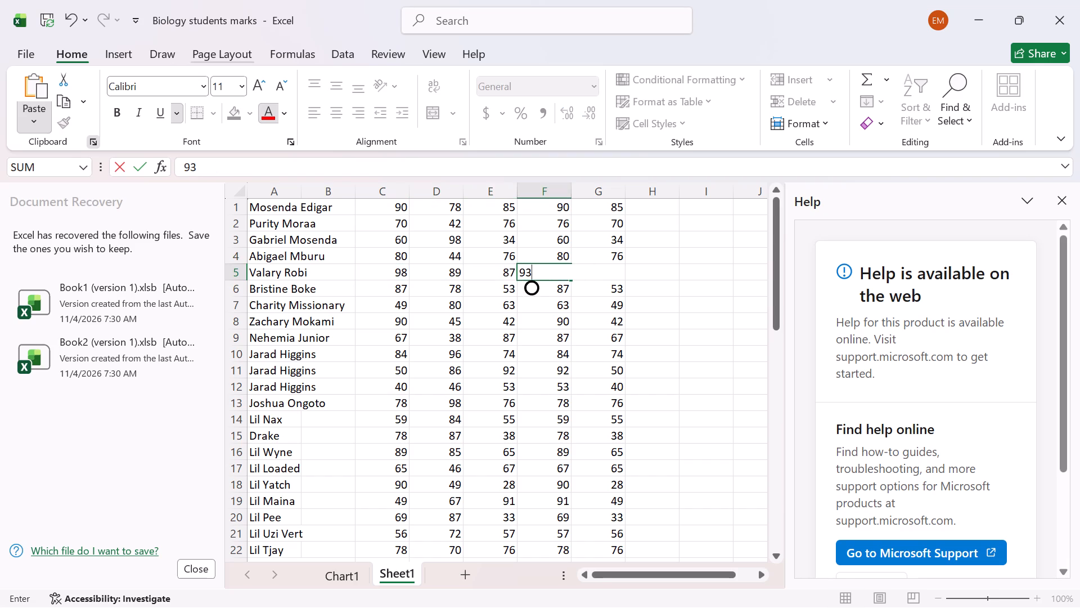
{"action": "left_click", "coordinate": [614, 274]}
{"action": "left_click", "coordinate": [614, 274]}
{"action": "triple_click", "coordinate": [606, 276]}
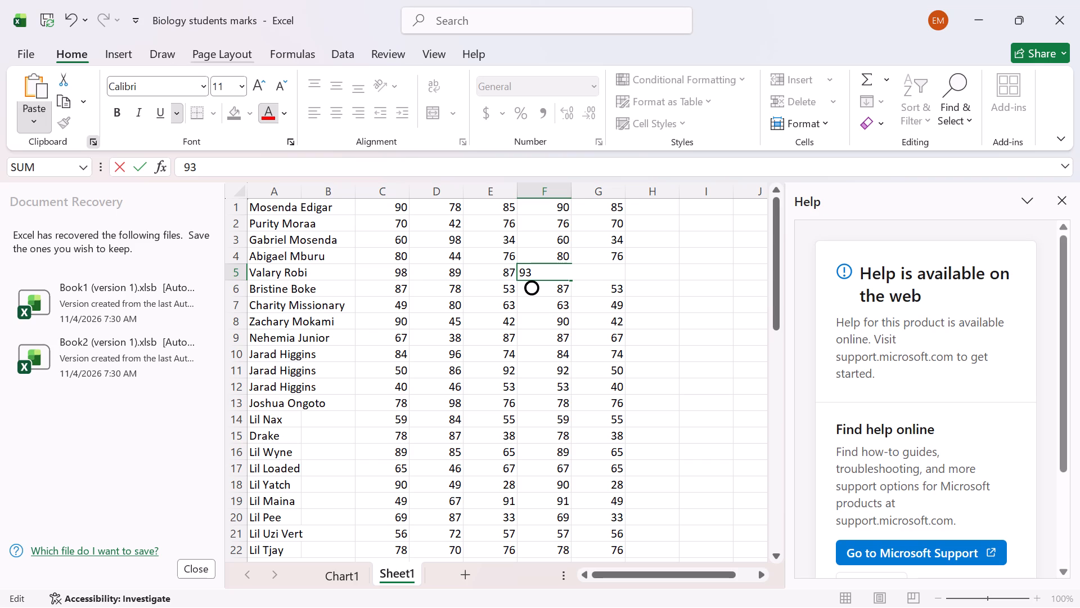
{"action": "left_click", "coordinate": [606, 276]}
Clear the contents of cell F5 in the highest marks column.
{"action": "key", "text": "BackSpace"}
{"action": "key", "text": "BackSpace"}
{"action": "key", "text": "BackSpace"}
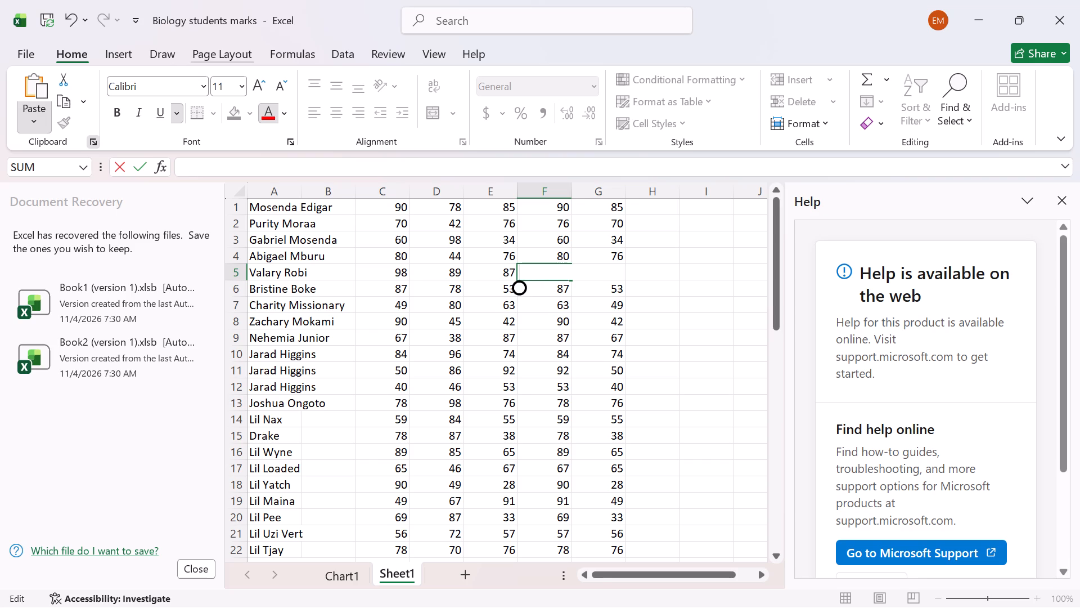
{"action": "left_click", "coordinate": [689, 270]}
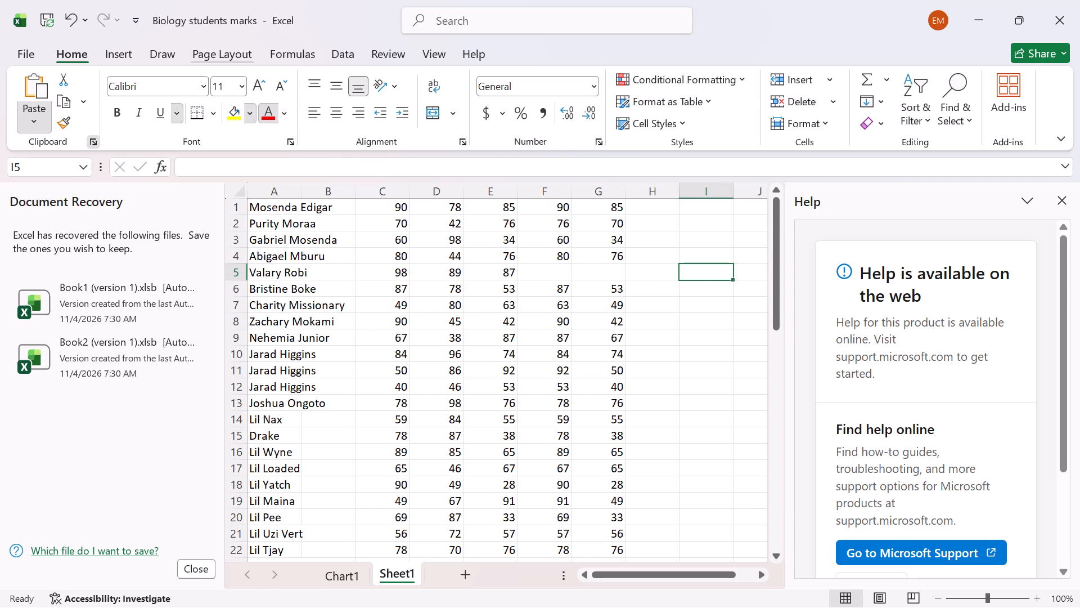
Enter the highest-mark formula =MAX(C5,E50) in cell F5.
{"action": "left_click", "coordinate": [556, 266]}
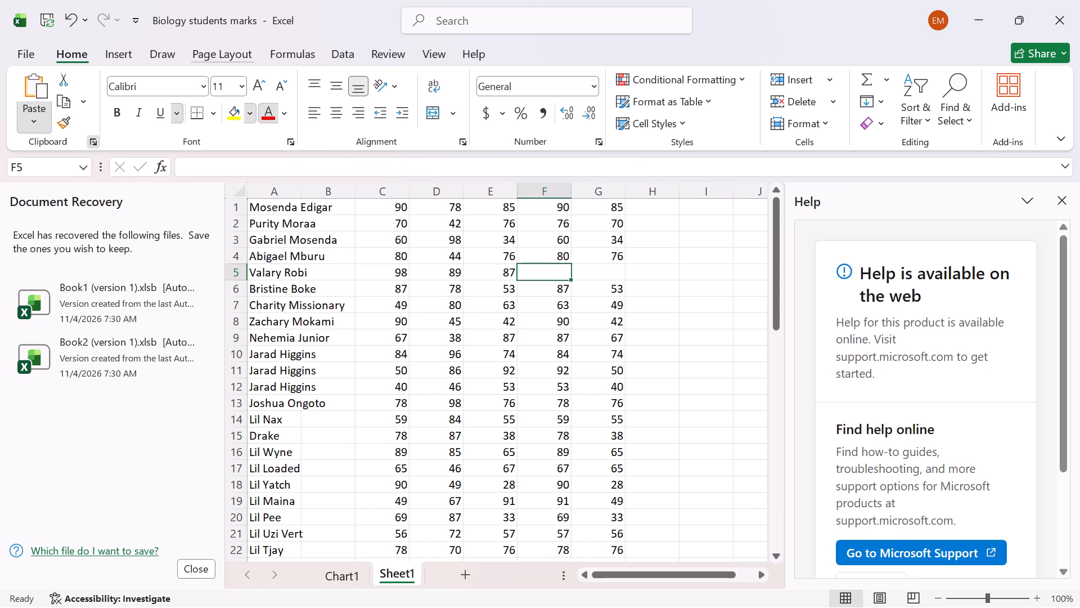
{"action": "key", "text": "Return"}
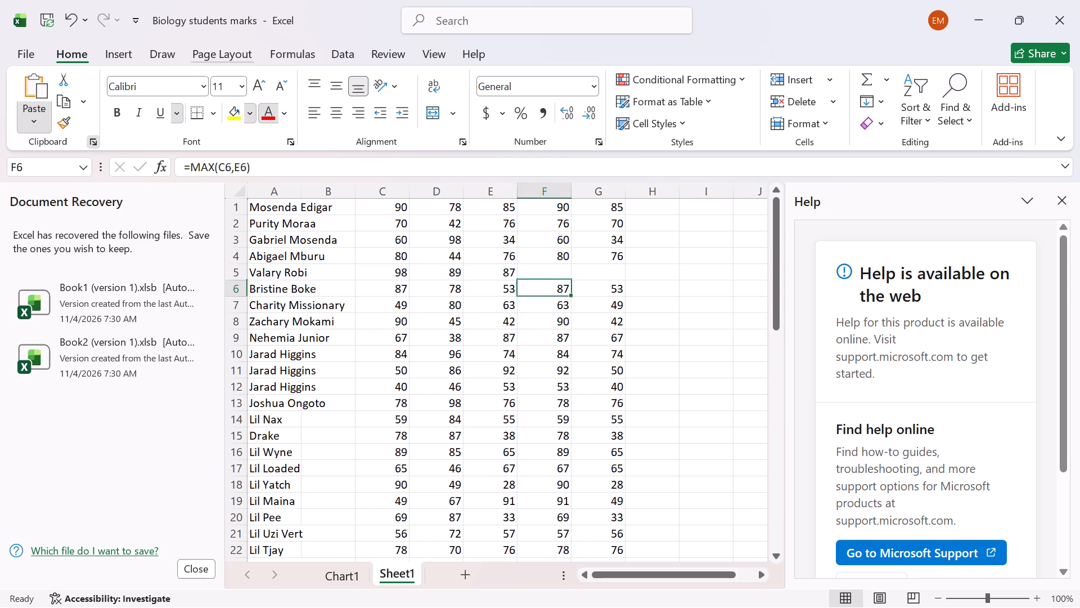
{"action": "left_click", "coordinate": [561, 274]}
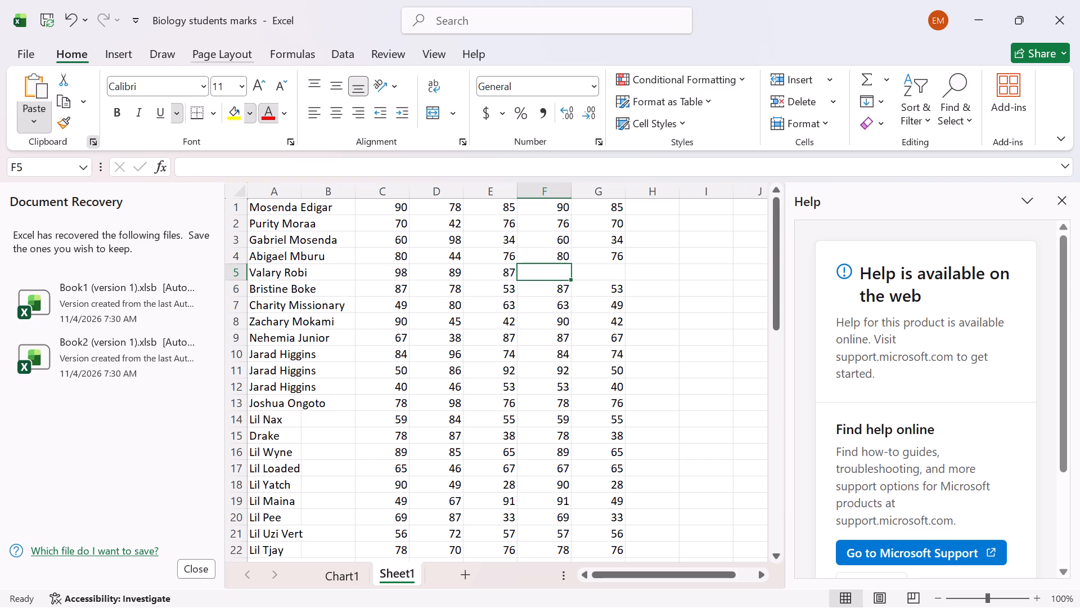
{"action": "key", "text": "shift+plus"}
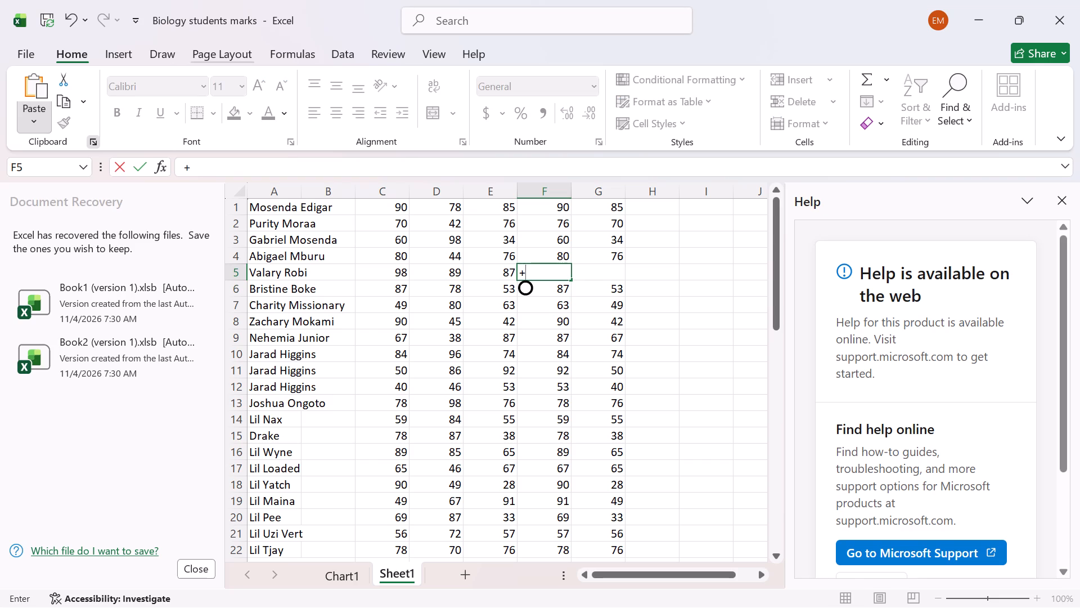
{"action": "key", "text": "BackSpace"}
{"action": "key", "text": "equal"}
{"action": "key", "text": "m"}
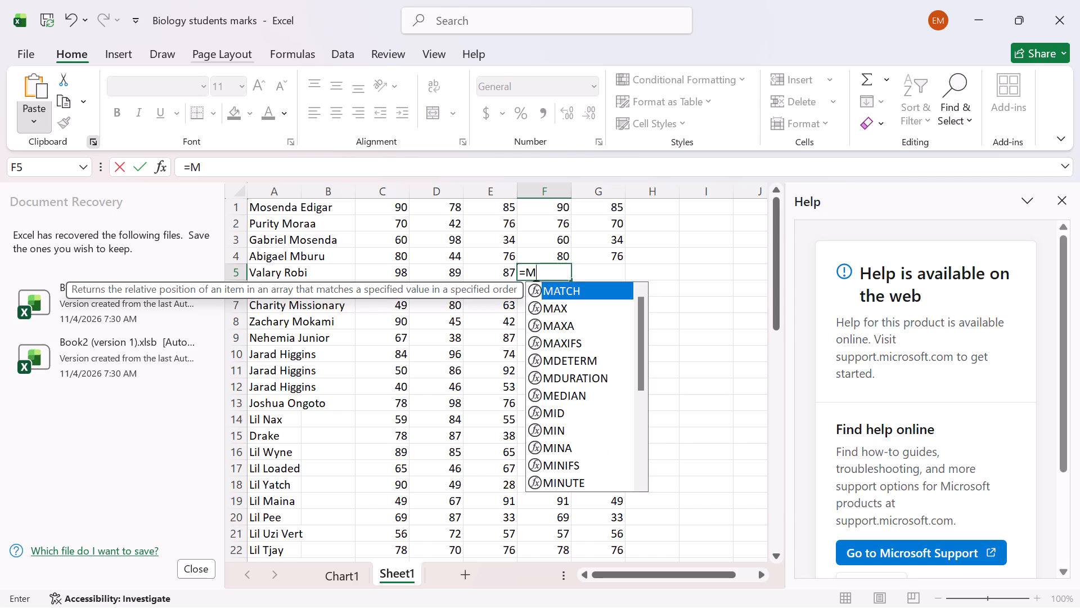
{"action": "key", "text": "a"}
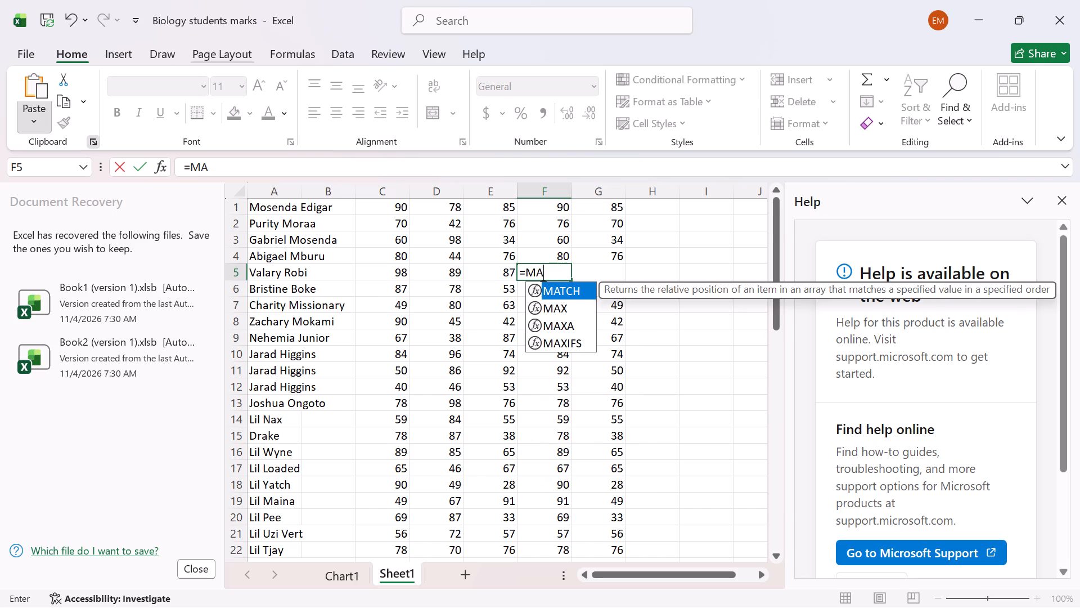
{"action": "key", "text": "x"}
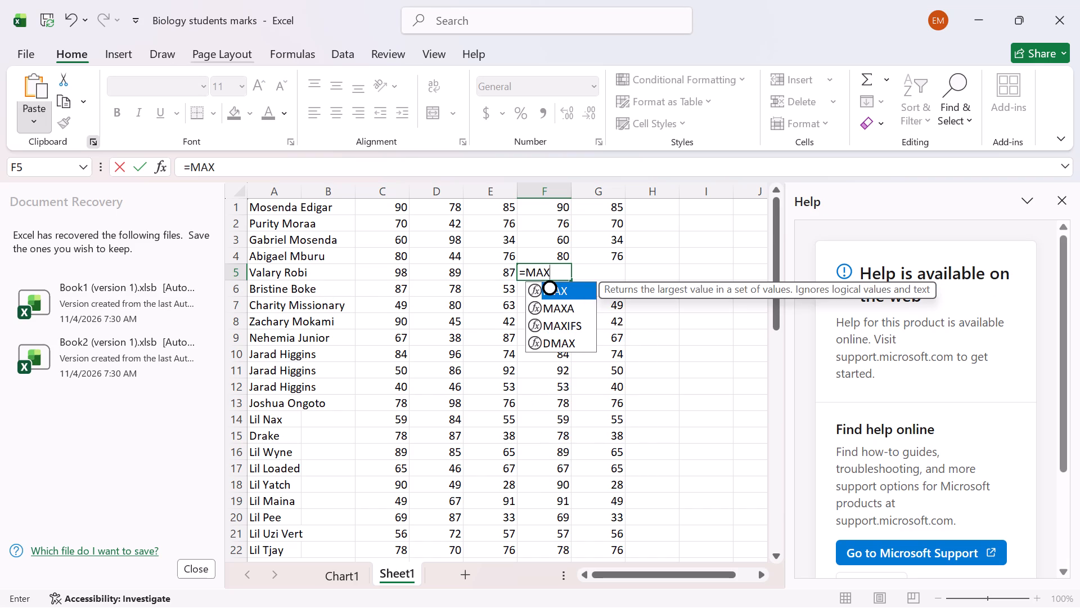
{"action": "key", "text": "shift+parenleft"}
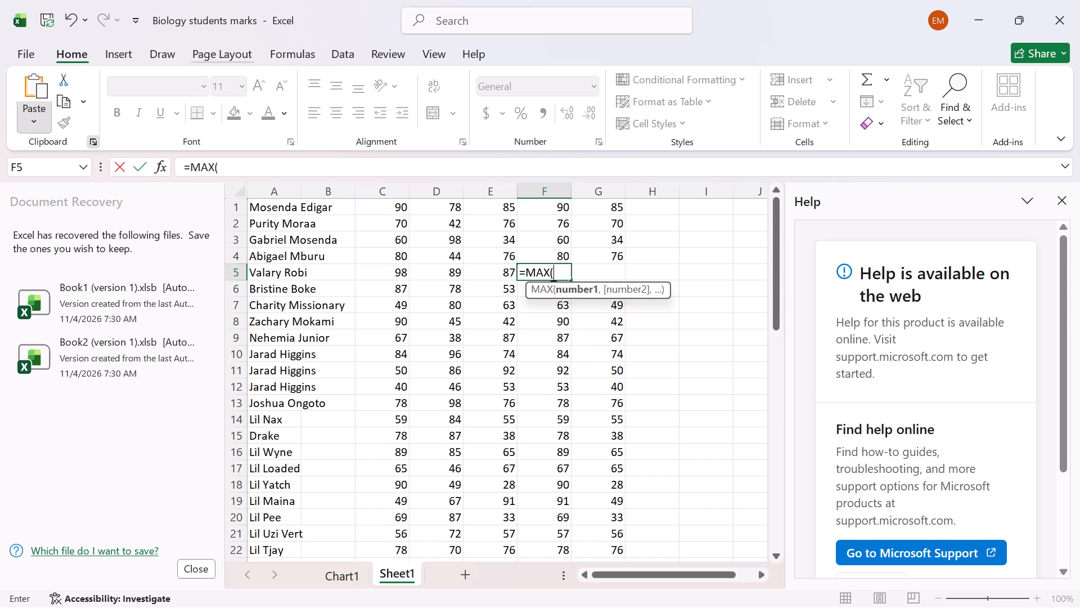
{"action": "left_click", "coordinate": [400, 275]}
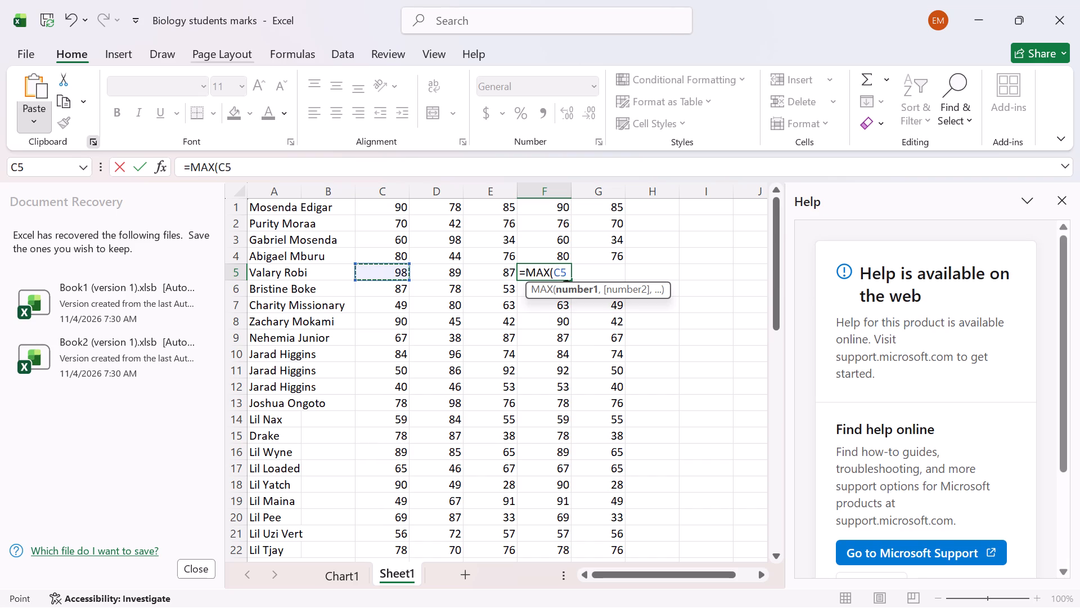
{"action": "key", "text": "comma"}
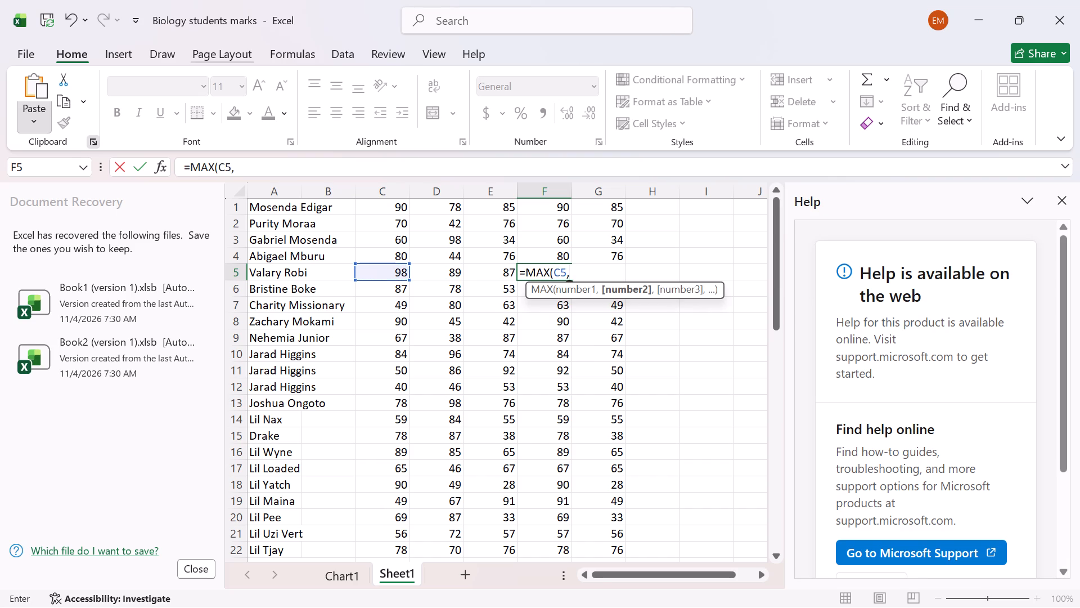
{"action": "left_click", "coordinate": [490, 270]}
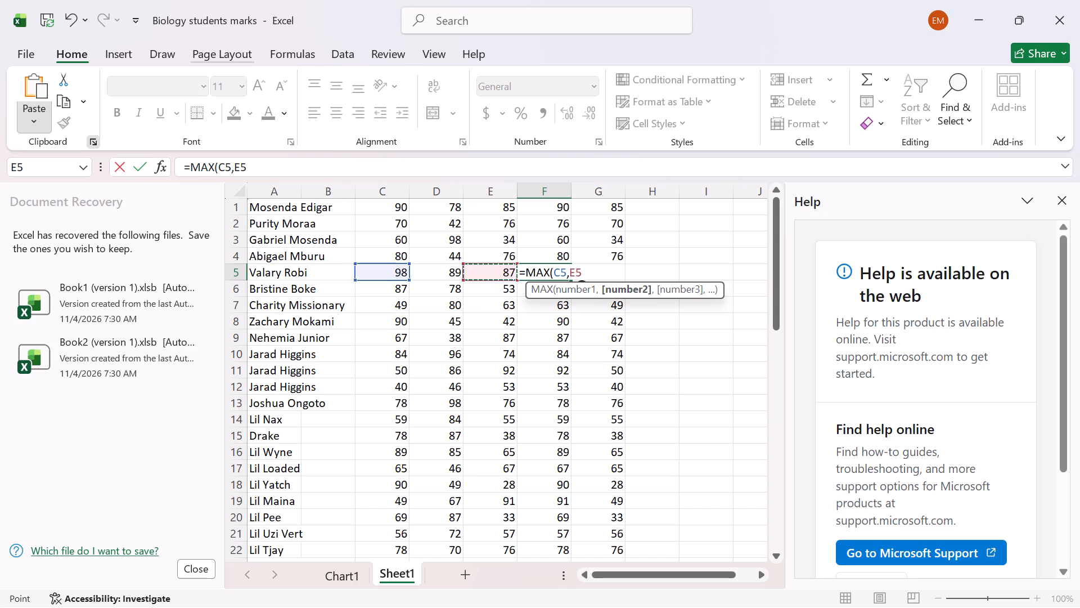
{"action": "key", "text": "0"}
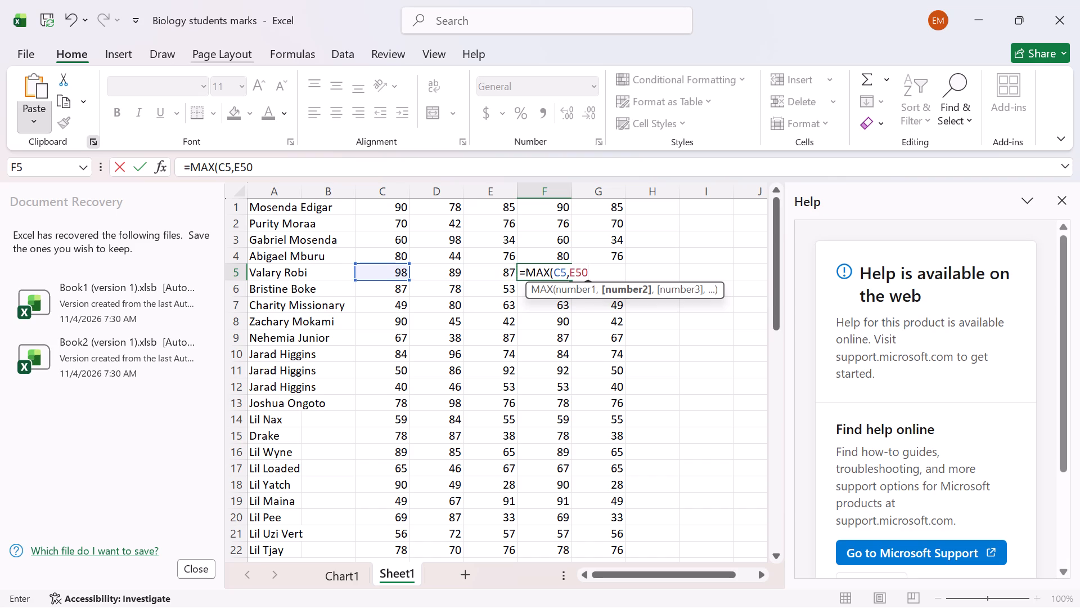
{"action": "key", "text": "Return"}
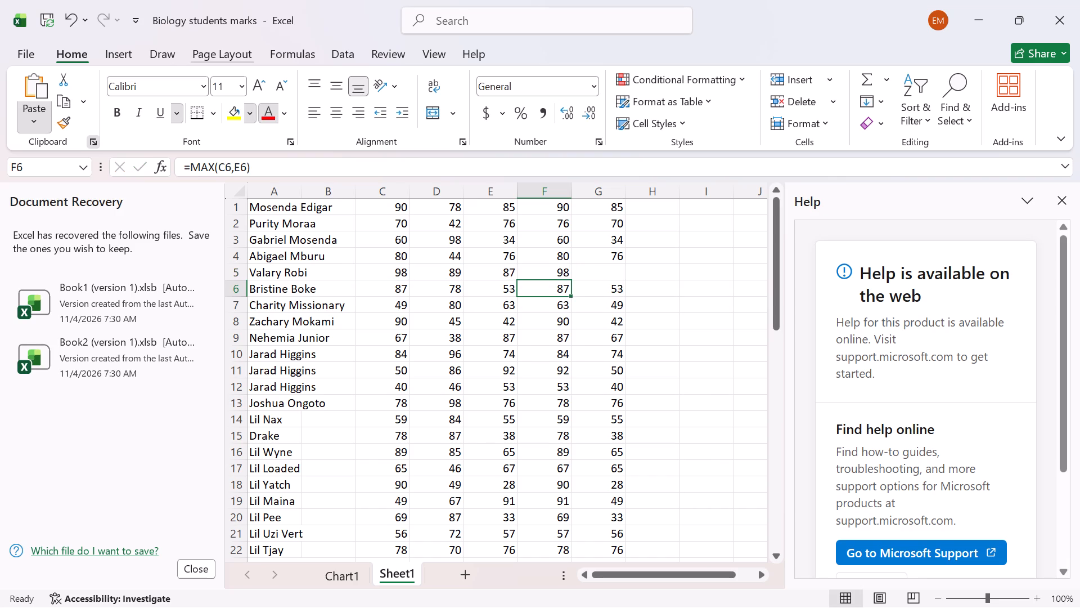
Enter the lowest-mark formula =MIN(C5,E5) in cell G5.
{"action": "left_click", "coordinate": [596, 278]}
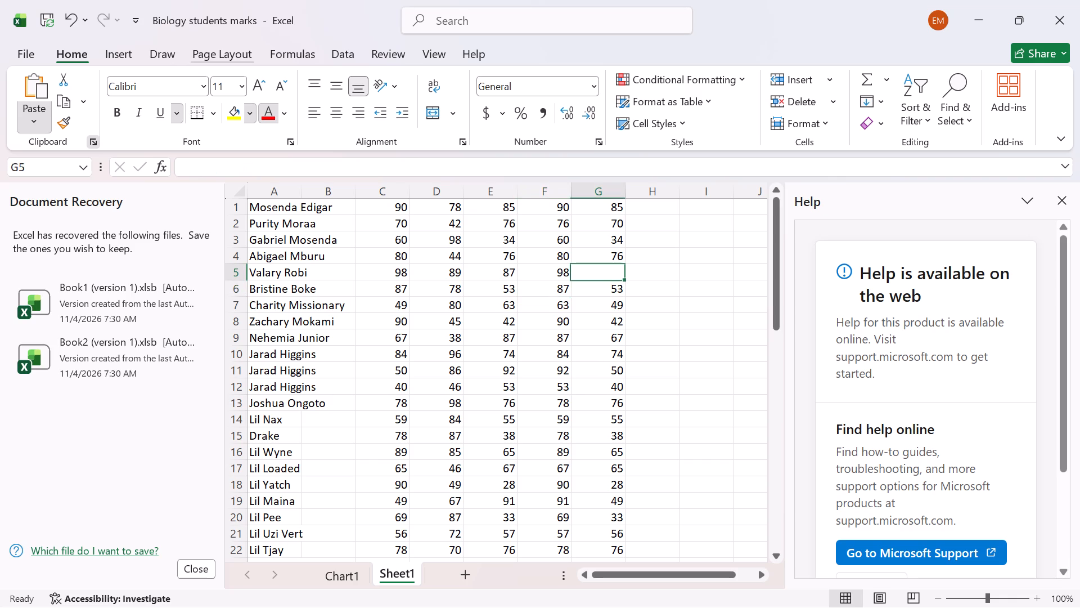
{"action": "key", "text": "equal"}
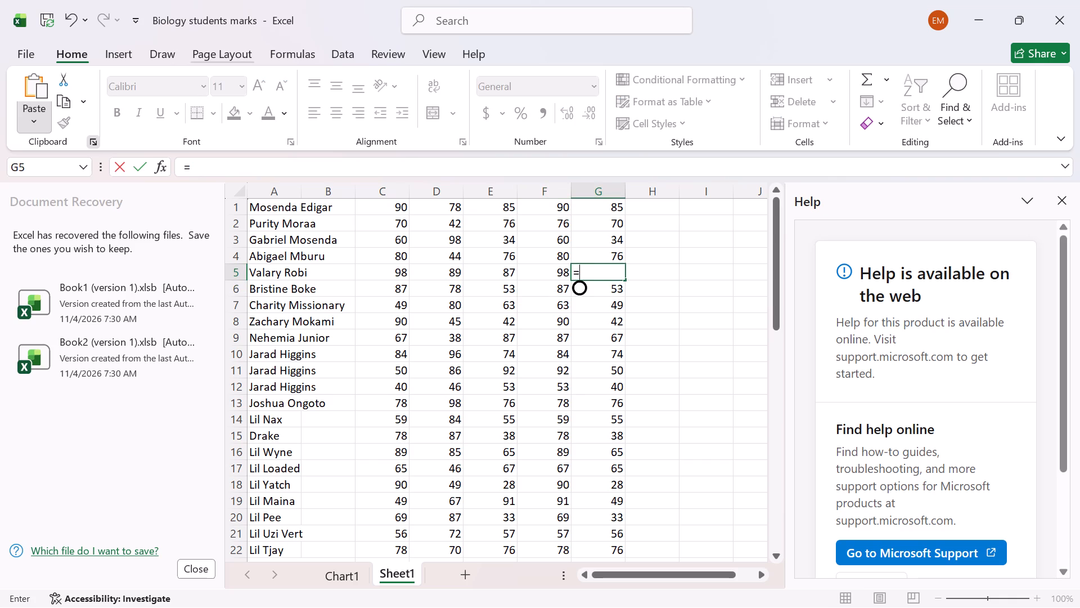
{"action": "key", "text": "m"}
{"action": "type", "text": "IN"}
{"action": "key", "text": "shift+parenleft"}
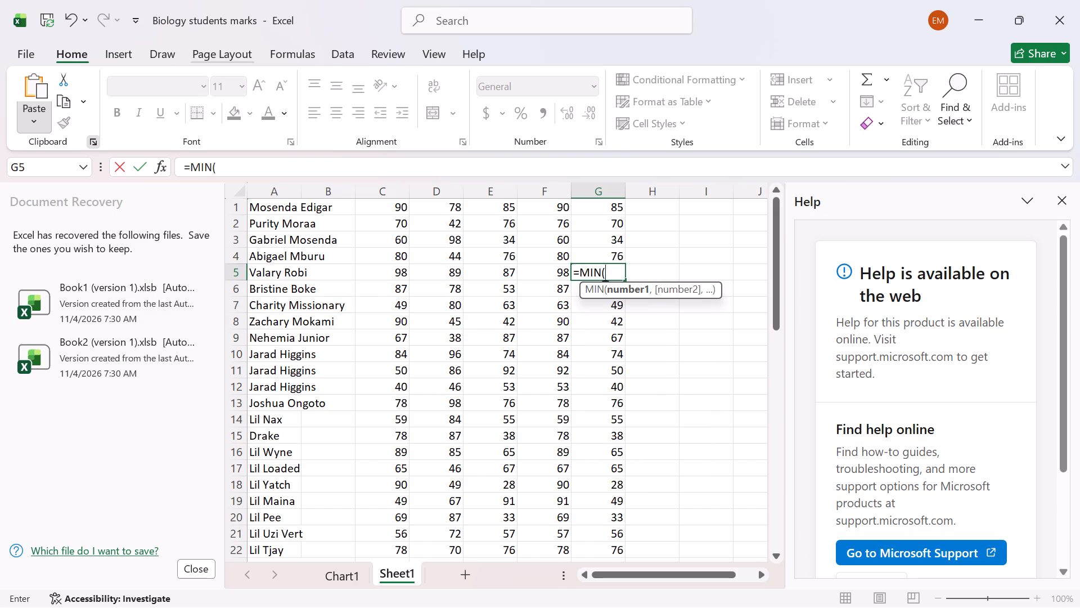
{"action": "left_click", "coordinate": [398, 272]}
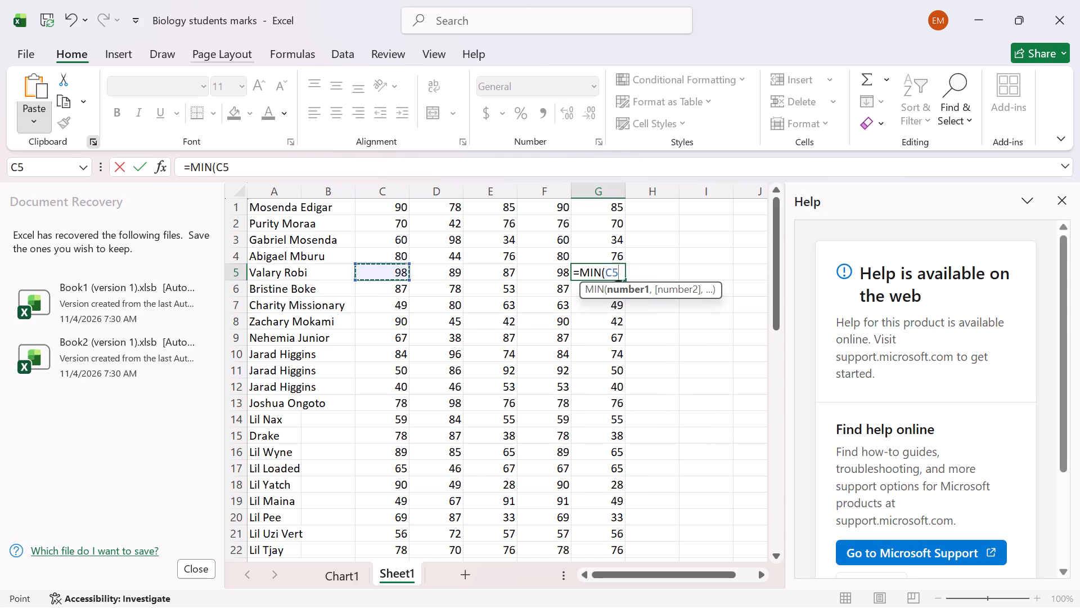
{"action": "key", "text": "comma"}
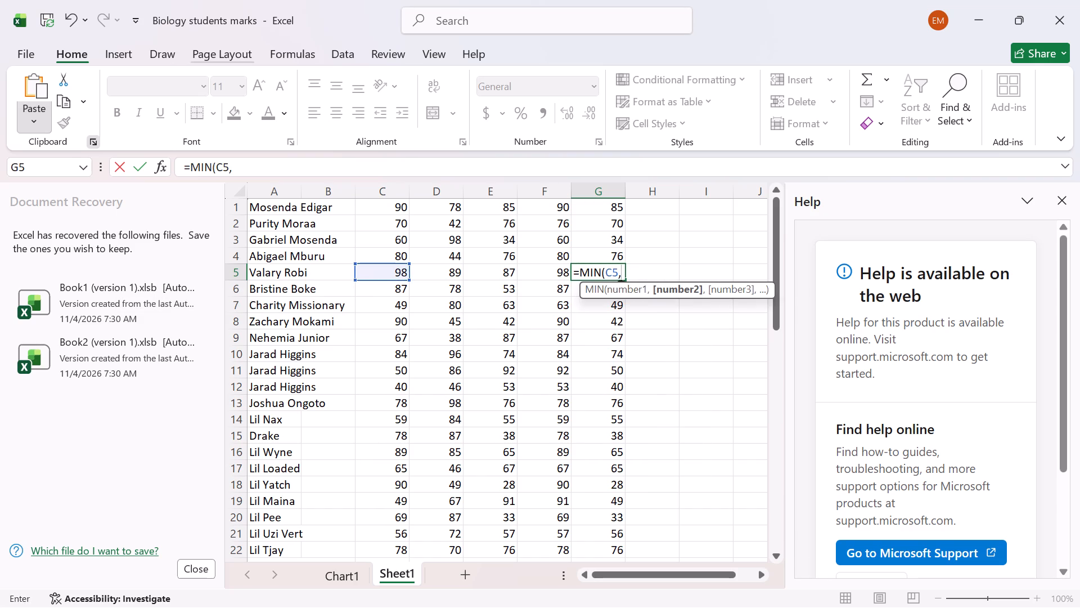
{"action": "left_click", "coordinate": [501, 275]}
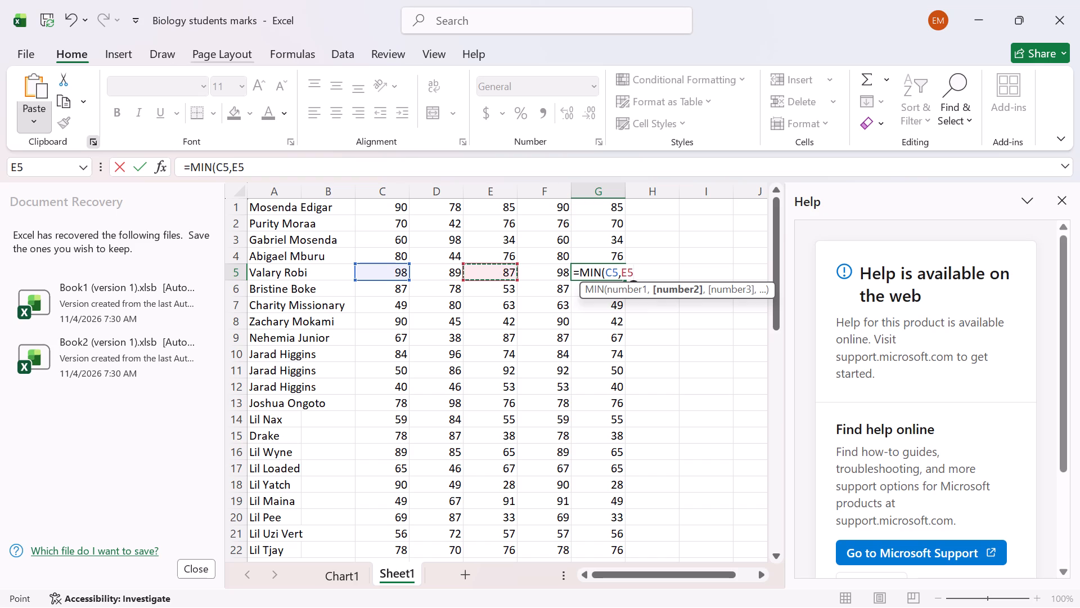
{"action": "key", "text": "ctrl+0"}
{"action": "key", "text": "shift+parenright"}
{"action": "key", "text": "Return"}
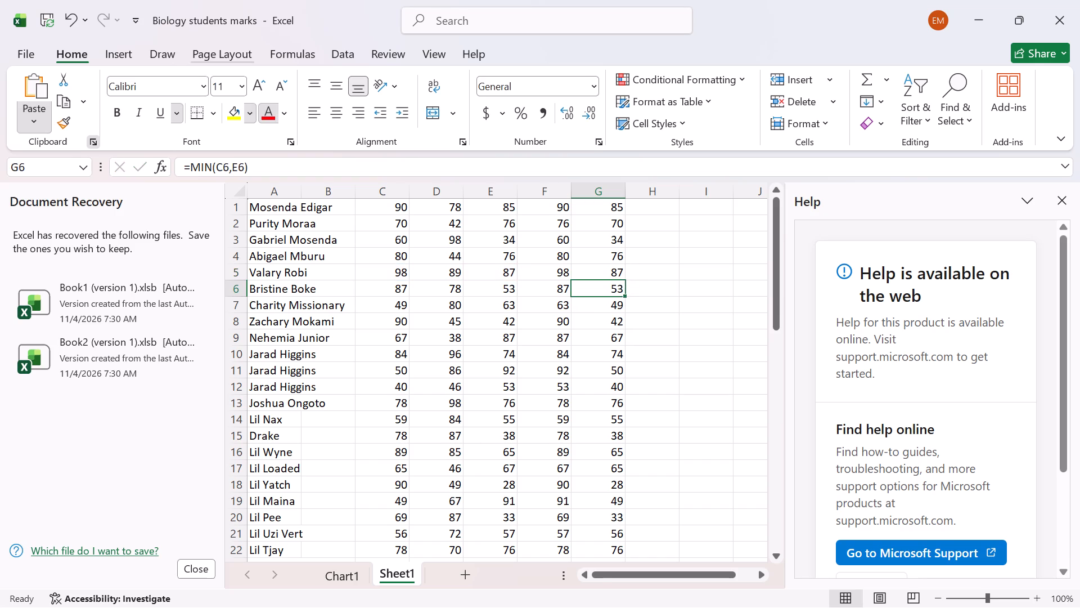
Start a RANK formula in cell H1 with F1 as the number to rank.
{"action": "scroll", "coordinate": [604, 374], "scroll_direction": "up", "scroll_amount": 5}
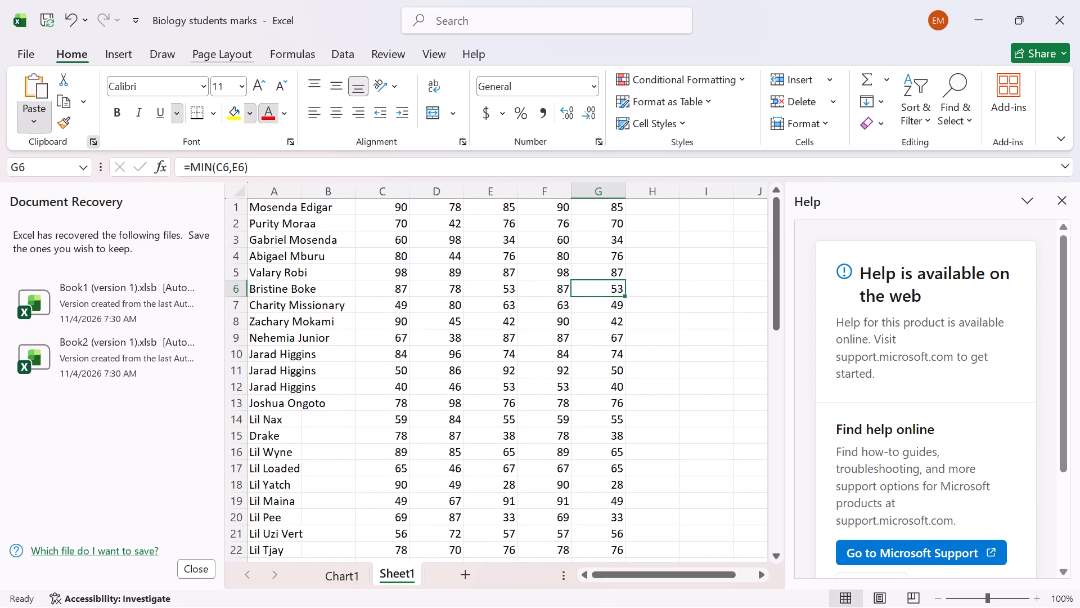
{"action": "left_click", "coordinate": [644, 209]}
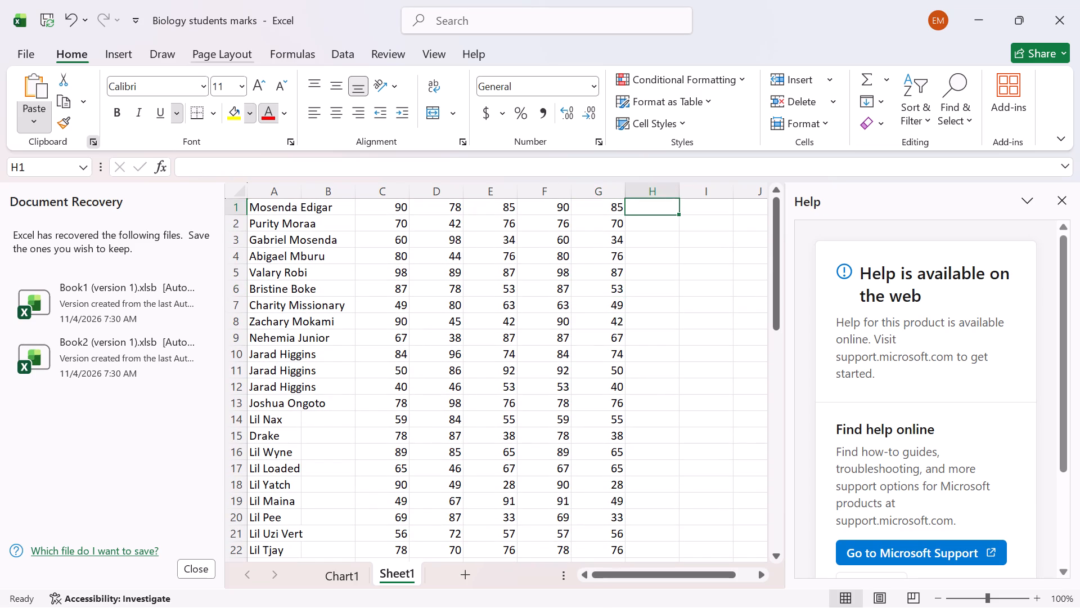
{"action": "key", "text": "equal"}
{"action": "type", "text": "RA"}
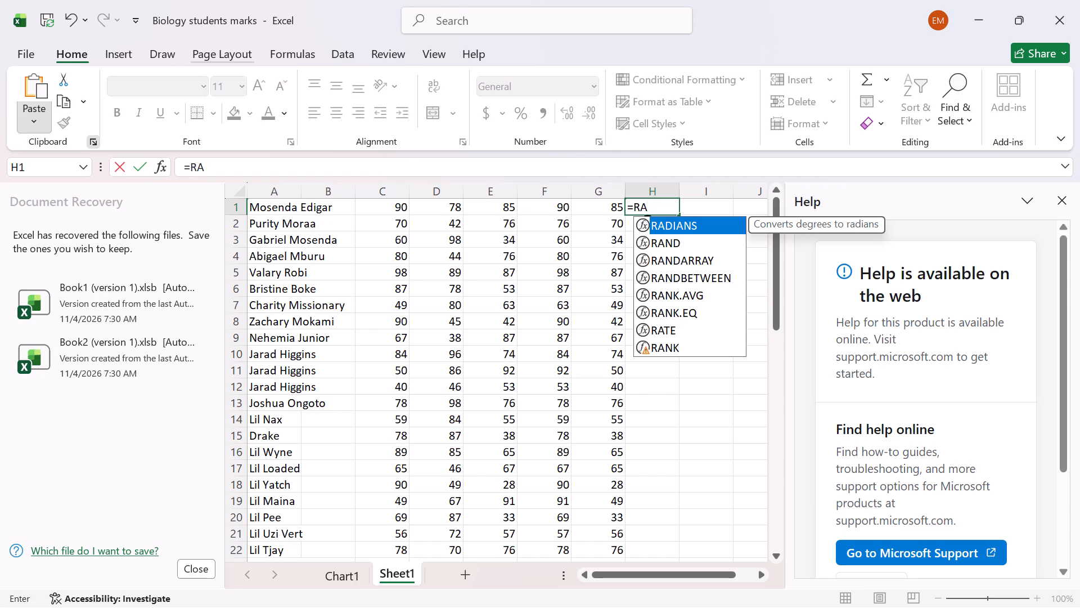
{"action": "type", "text": "NK"}
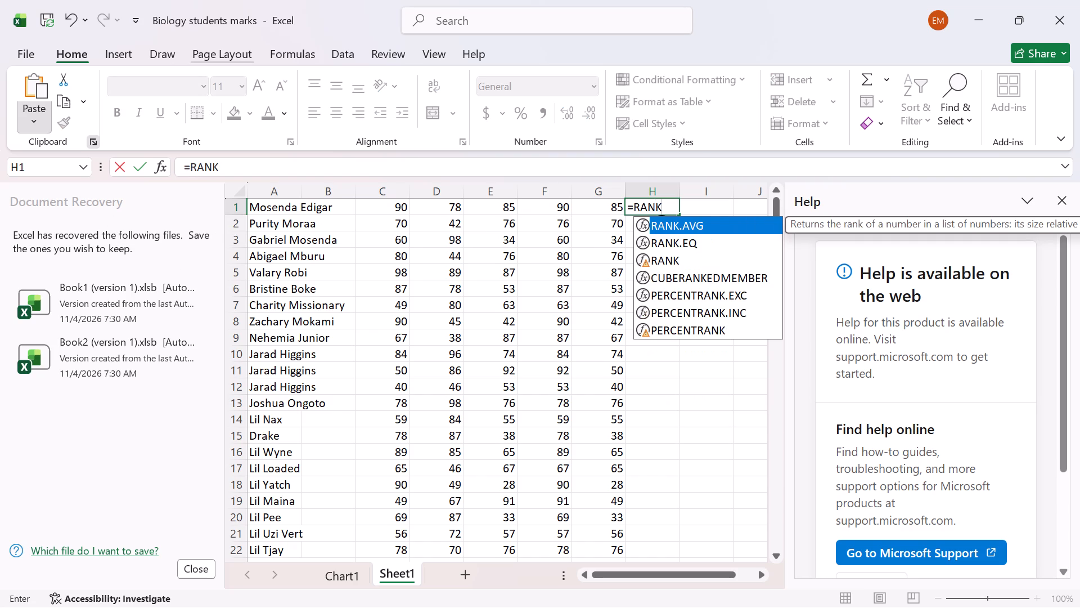
{"action": "key", "text": "shift+parenleft"}
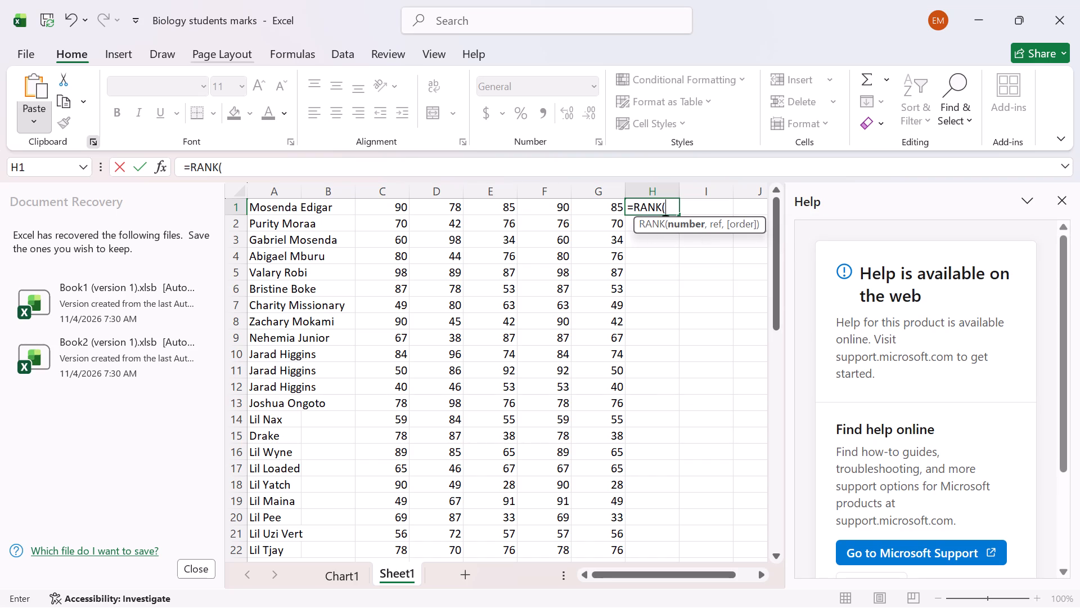
{"action": "left_click", "coordinate": [567, 213]}
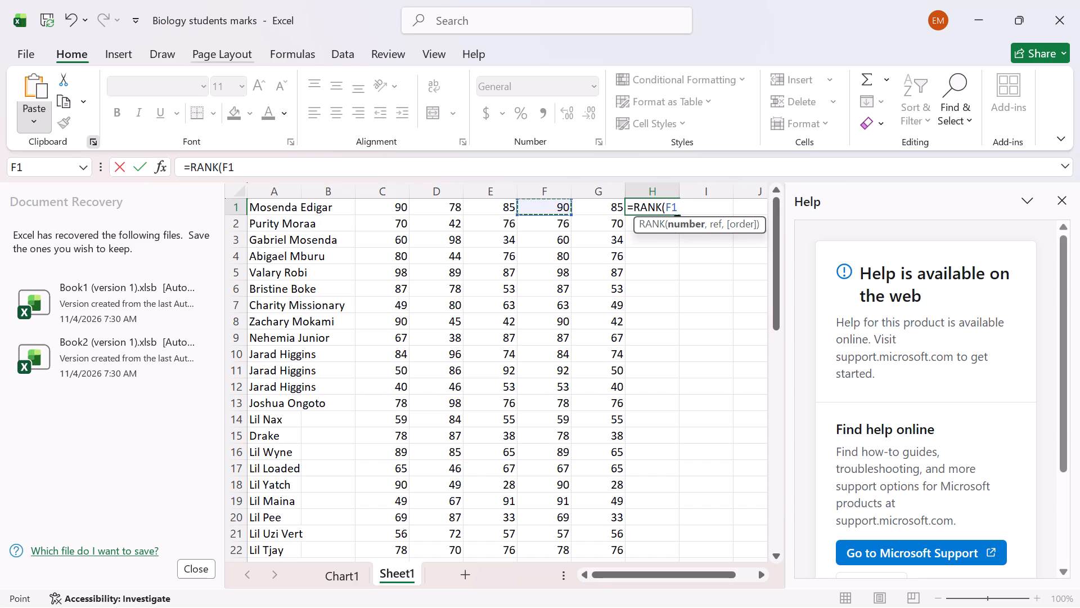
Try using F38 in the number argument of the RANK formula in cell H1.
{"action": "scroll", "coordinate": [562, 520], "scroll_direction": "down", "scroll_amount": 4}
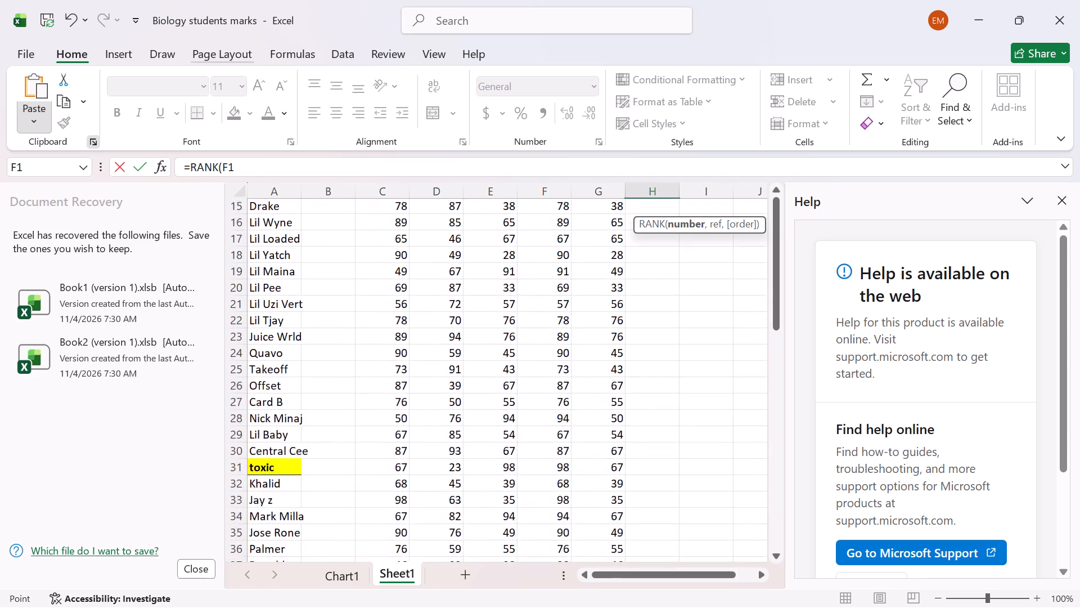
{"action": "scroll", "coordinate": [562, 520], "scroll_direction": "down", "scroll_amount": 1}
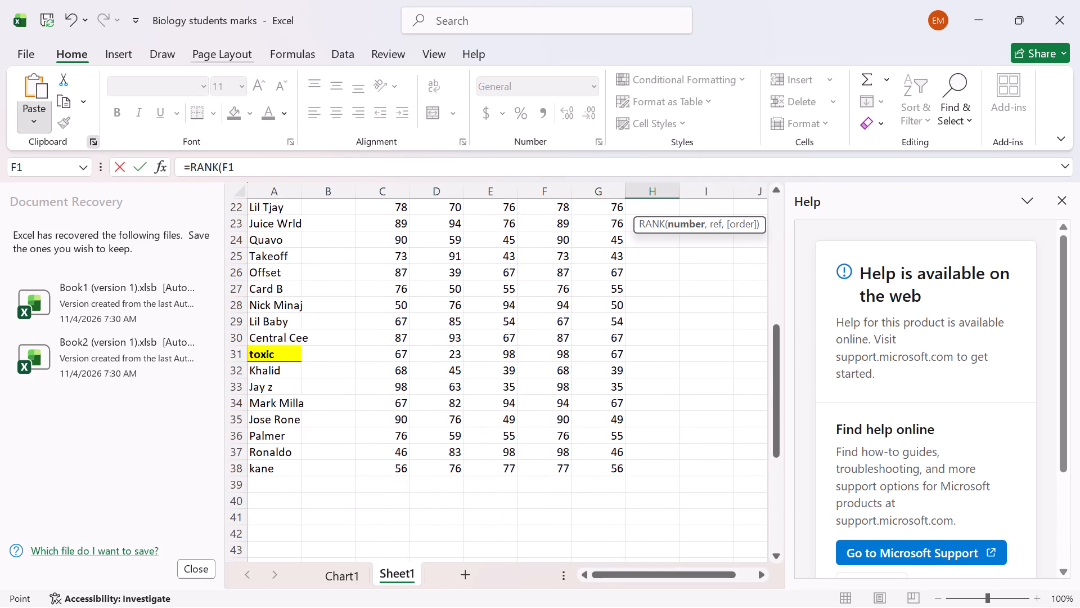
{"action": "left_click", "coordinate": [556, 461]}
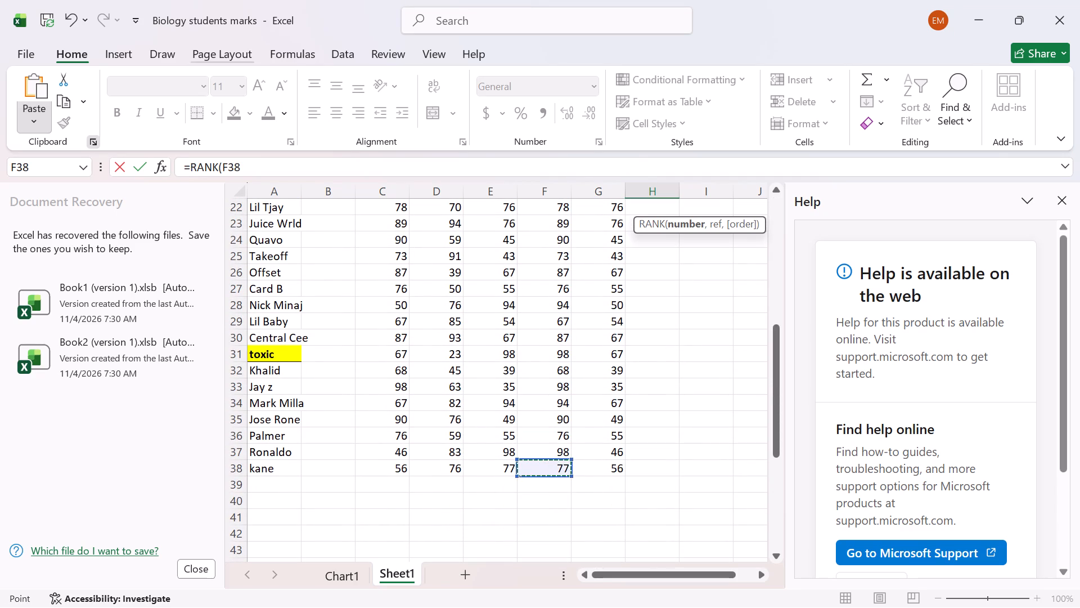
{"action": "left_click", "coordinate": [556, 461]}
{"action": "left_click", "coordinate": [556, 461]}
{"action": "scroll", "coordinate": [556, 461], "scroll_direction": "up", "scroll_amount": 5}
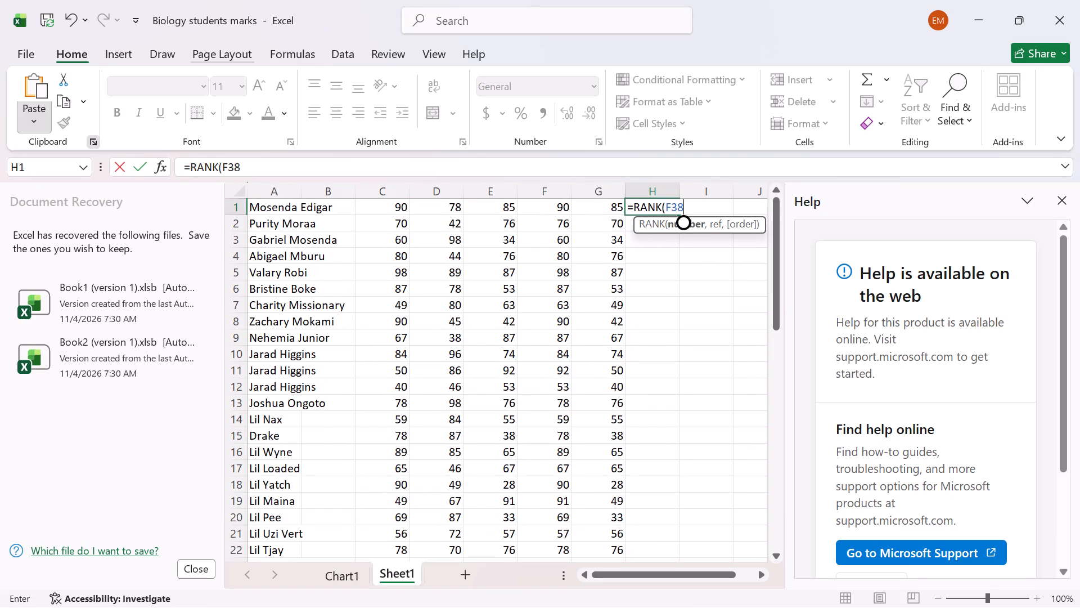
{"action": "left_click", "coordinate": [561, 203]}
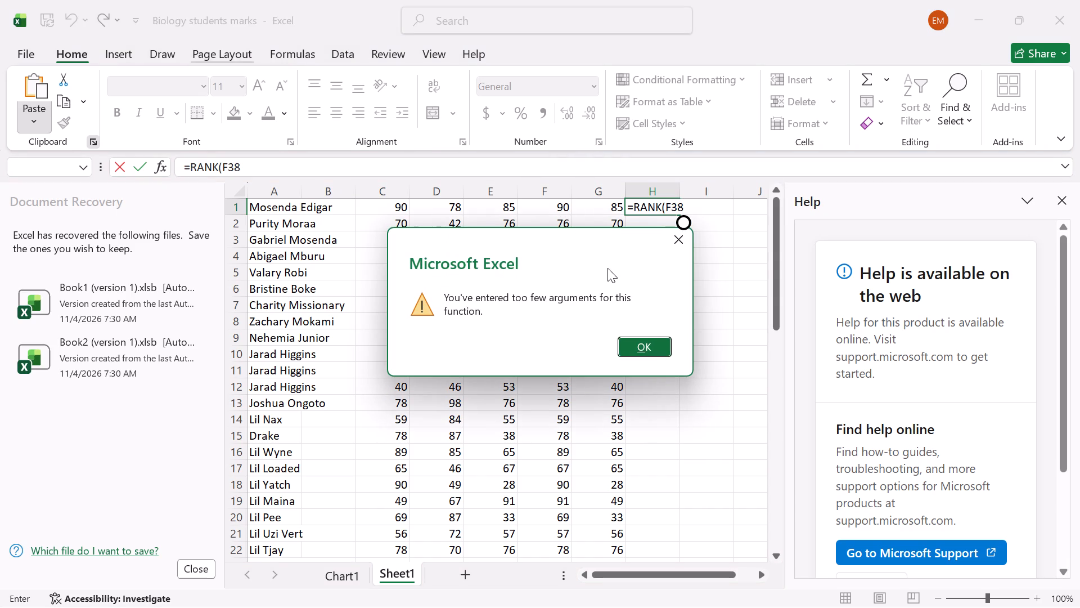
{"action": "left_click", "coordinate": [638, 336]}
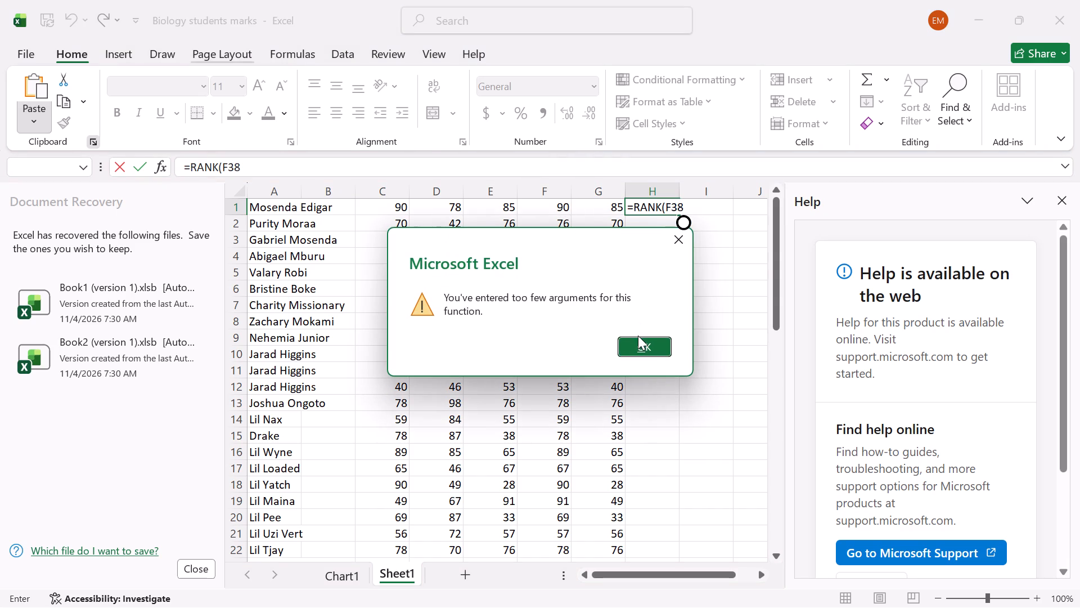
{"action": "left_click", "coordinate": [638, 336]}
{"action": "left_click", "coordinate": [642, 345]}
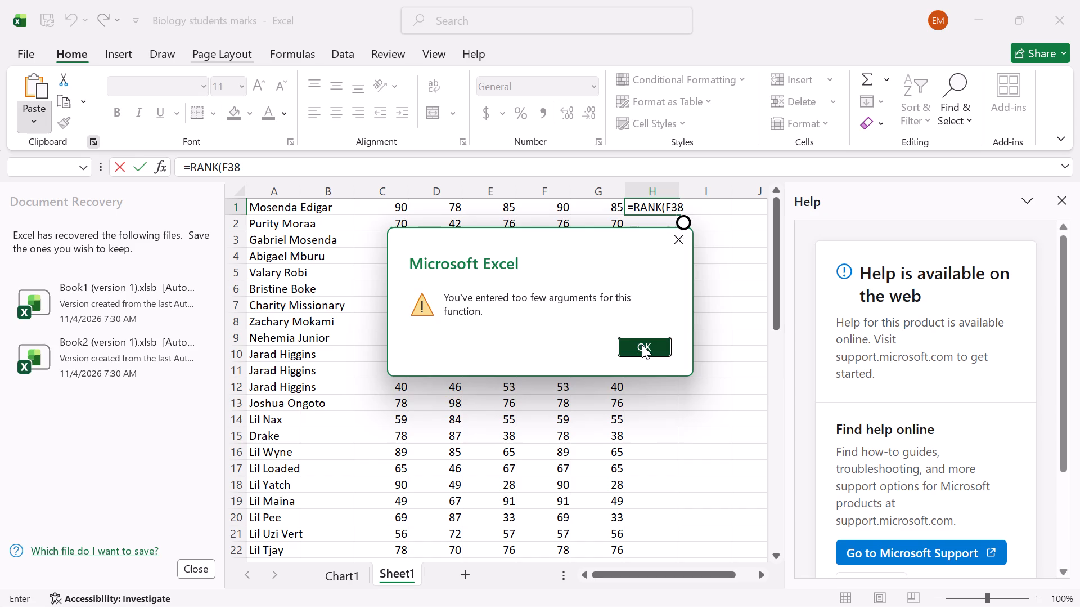
Set F1 as the number argument of the RANK formula in H1 and move on to its reference argument.
{"action": "left_click", "coordinate": [565, 213]}
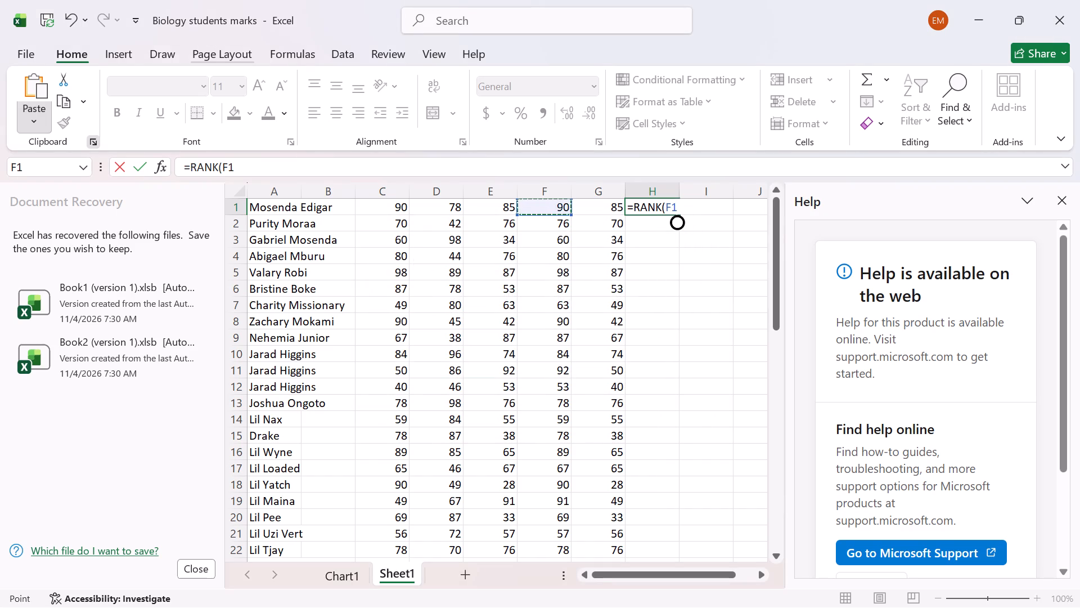
{"action": "key", "text": "comma"}
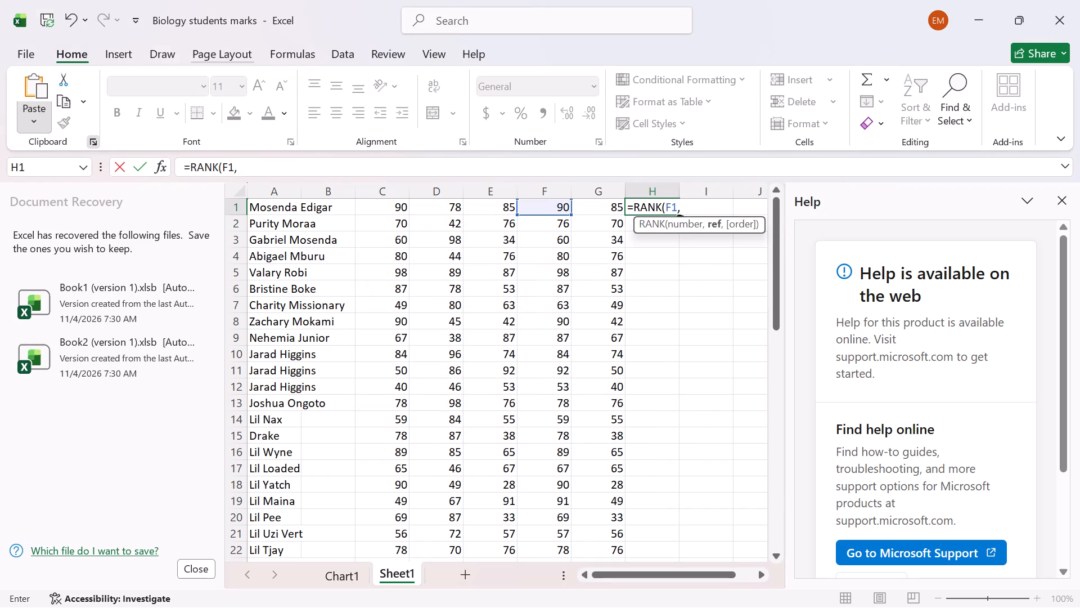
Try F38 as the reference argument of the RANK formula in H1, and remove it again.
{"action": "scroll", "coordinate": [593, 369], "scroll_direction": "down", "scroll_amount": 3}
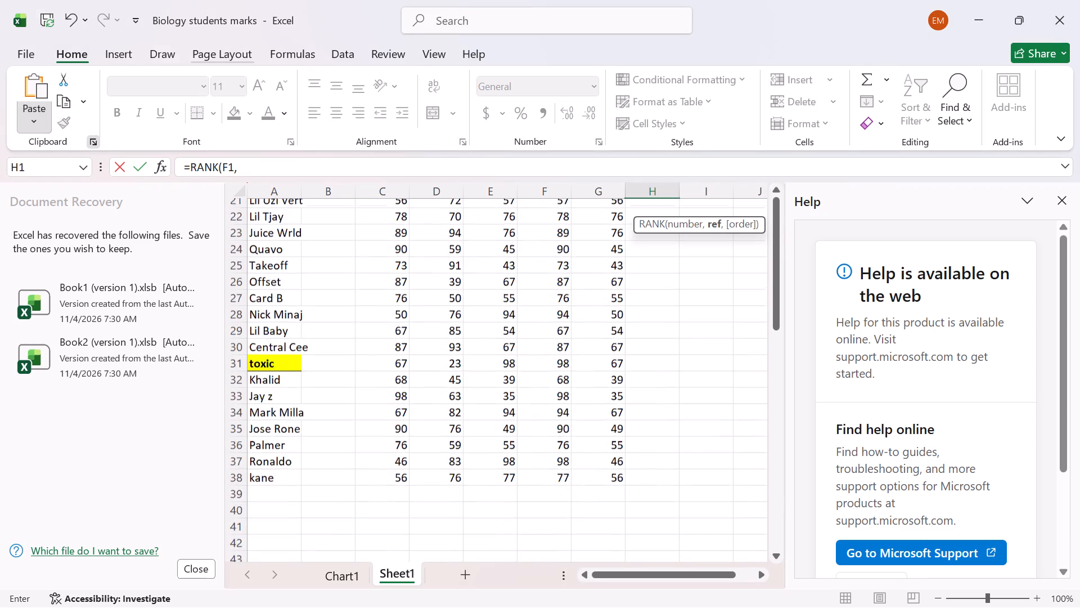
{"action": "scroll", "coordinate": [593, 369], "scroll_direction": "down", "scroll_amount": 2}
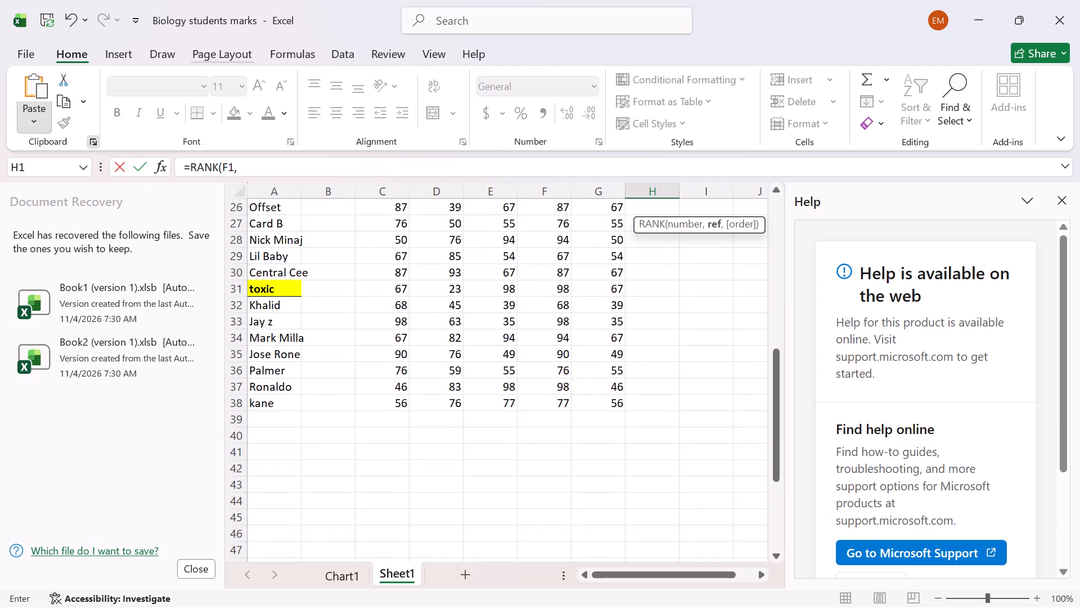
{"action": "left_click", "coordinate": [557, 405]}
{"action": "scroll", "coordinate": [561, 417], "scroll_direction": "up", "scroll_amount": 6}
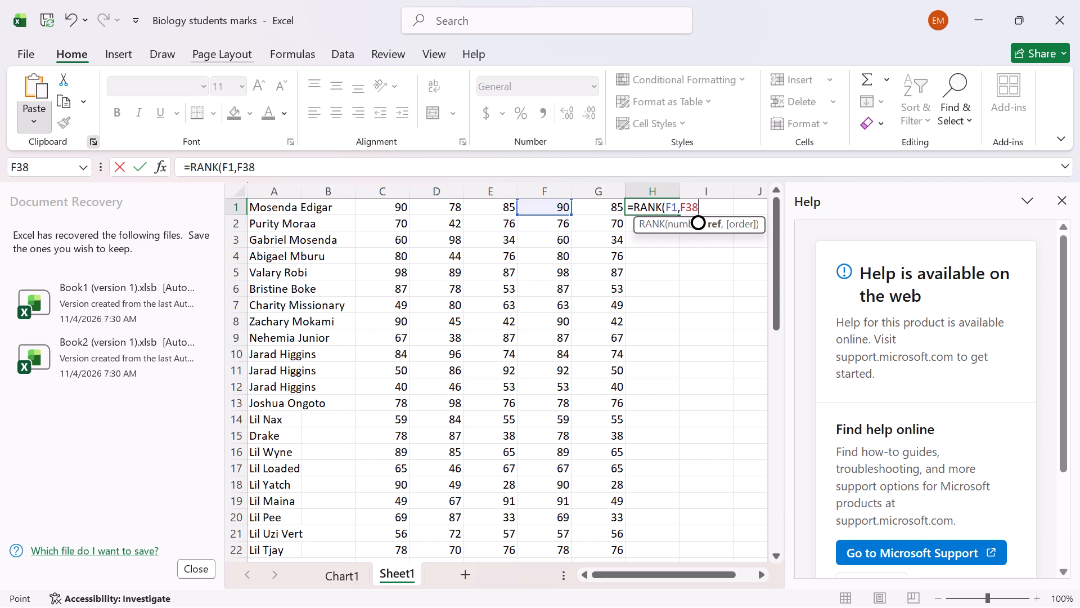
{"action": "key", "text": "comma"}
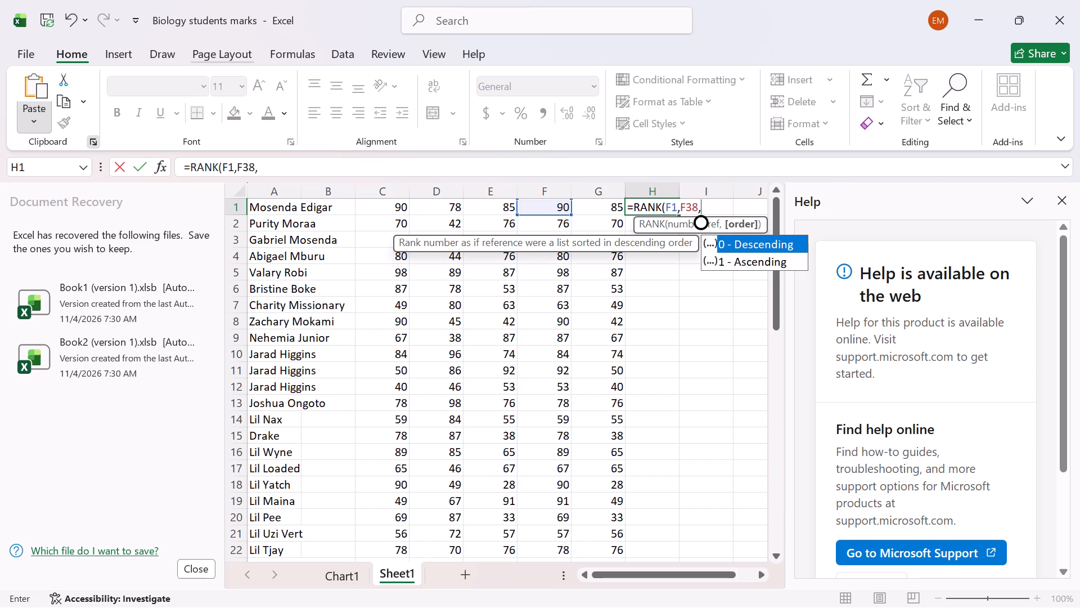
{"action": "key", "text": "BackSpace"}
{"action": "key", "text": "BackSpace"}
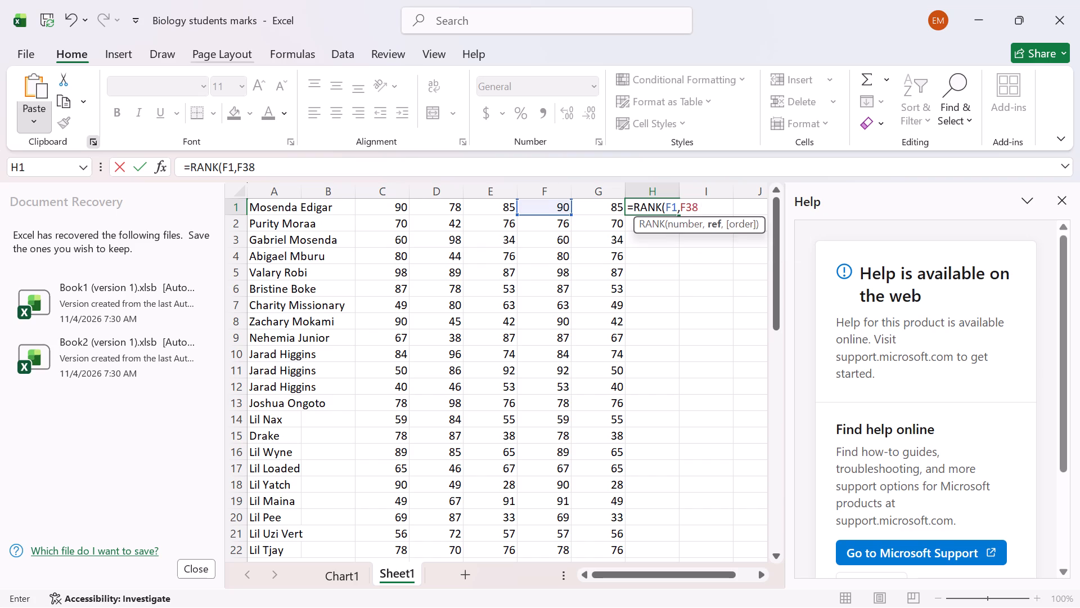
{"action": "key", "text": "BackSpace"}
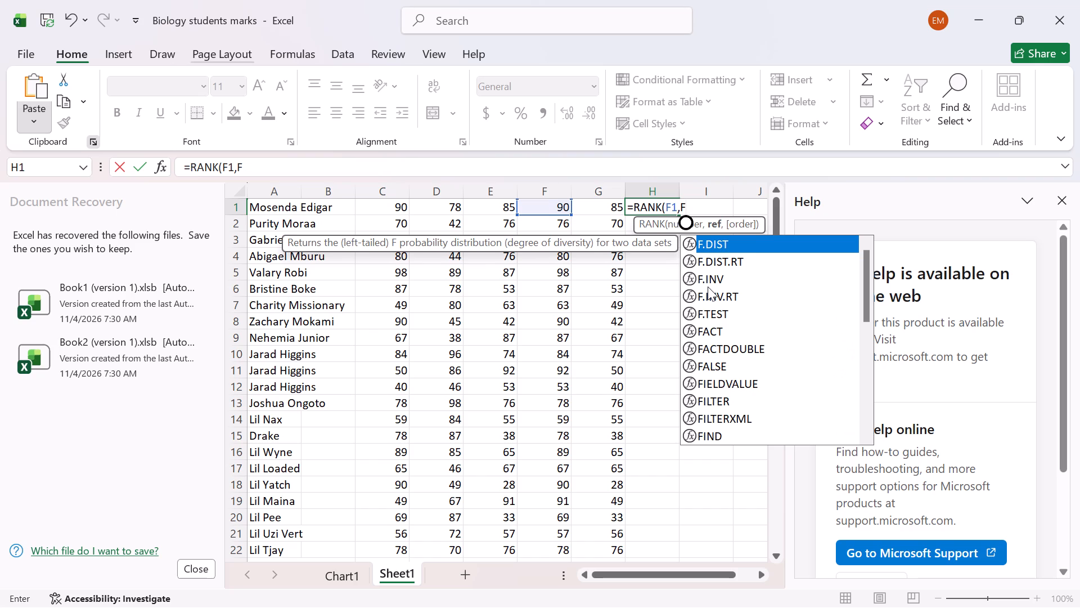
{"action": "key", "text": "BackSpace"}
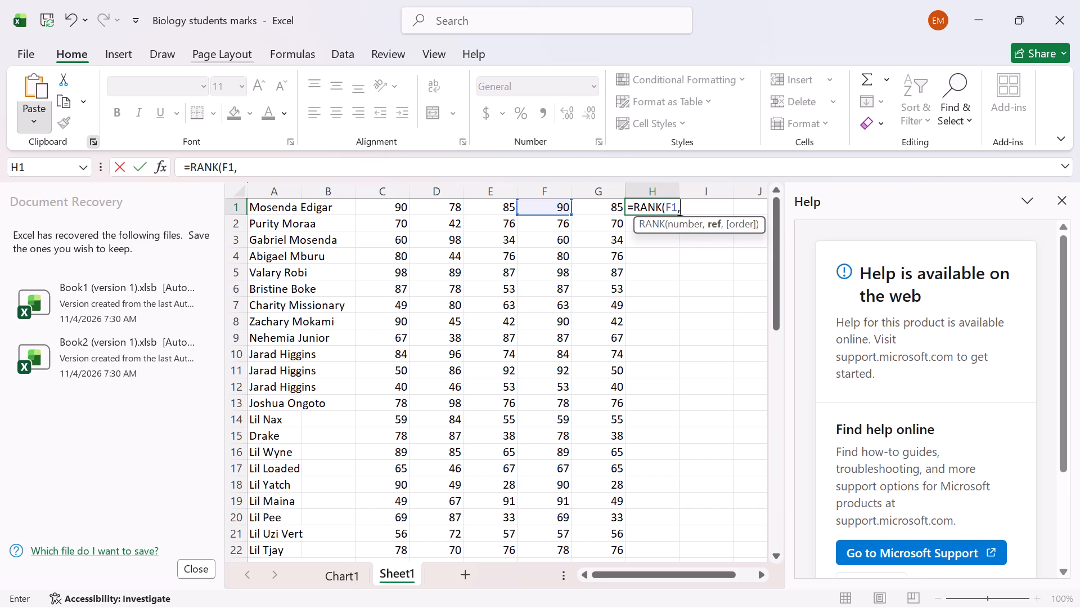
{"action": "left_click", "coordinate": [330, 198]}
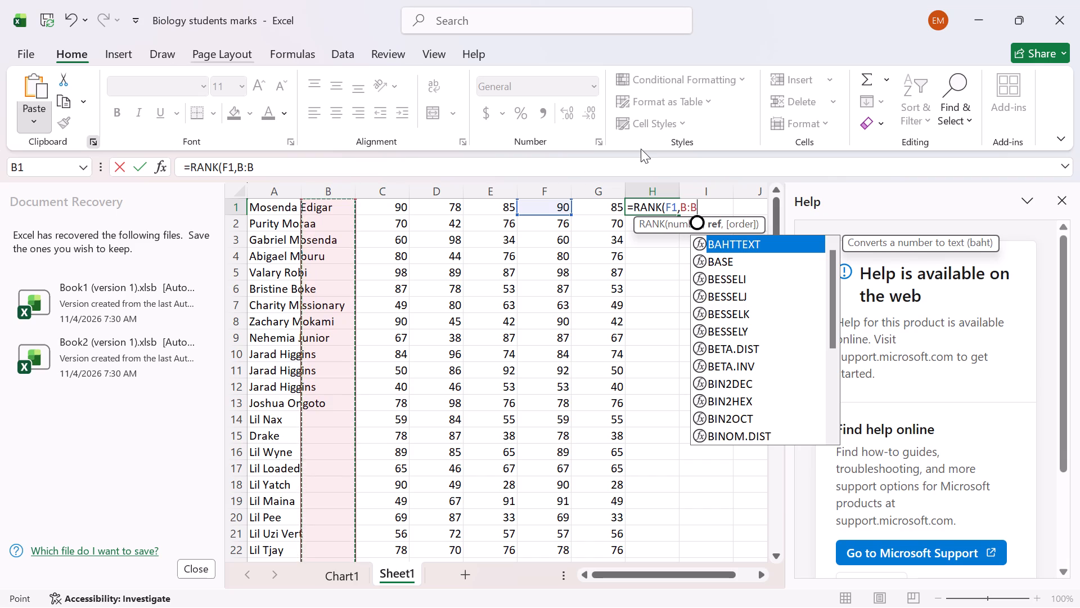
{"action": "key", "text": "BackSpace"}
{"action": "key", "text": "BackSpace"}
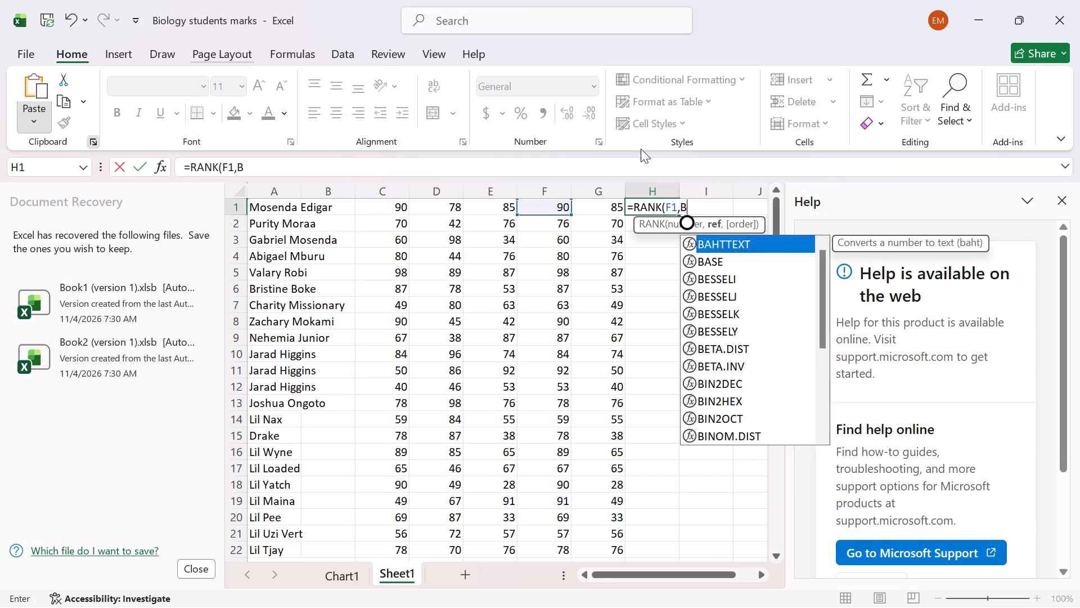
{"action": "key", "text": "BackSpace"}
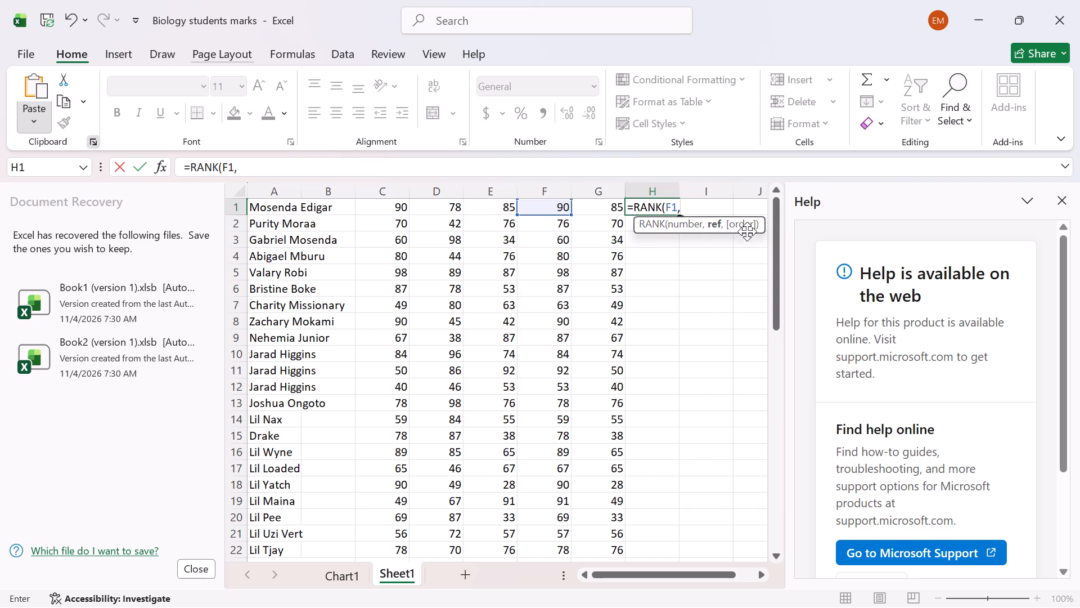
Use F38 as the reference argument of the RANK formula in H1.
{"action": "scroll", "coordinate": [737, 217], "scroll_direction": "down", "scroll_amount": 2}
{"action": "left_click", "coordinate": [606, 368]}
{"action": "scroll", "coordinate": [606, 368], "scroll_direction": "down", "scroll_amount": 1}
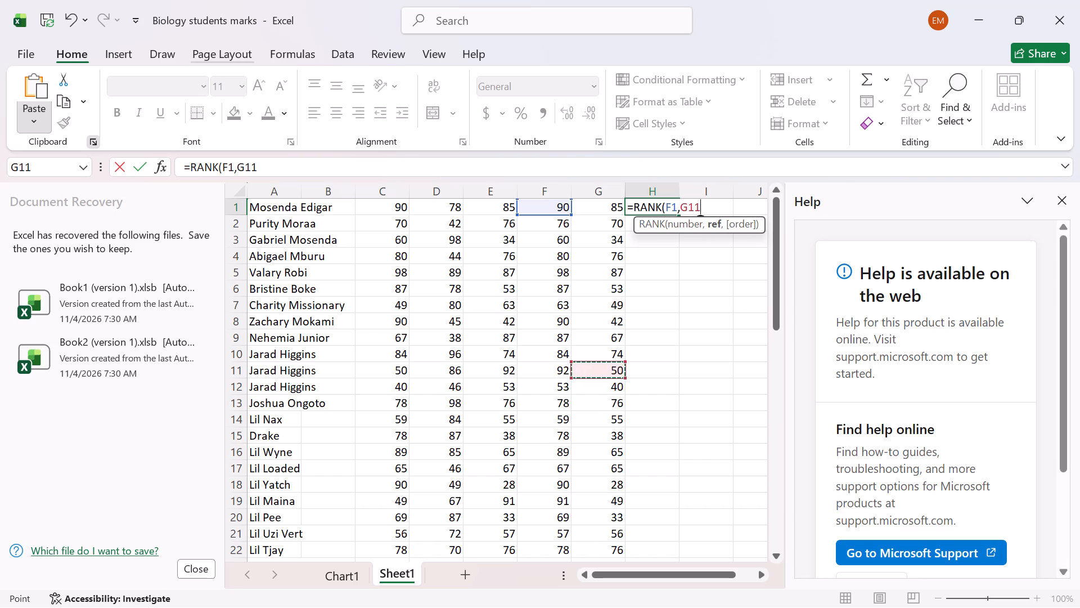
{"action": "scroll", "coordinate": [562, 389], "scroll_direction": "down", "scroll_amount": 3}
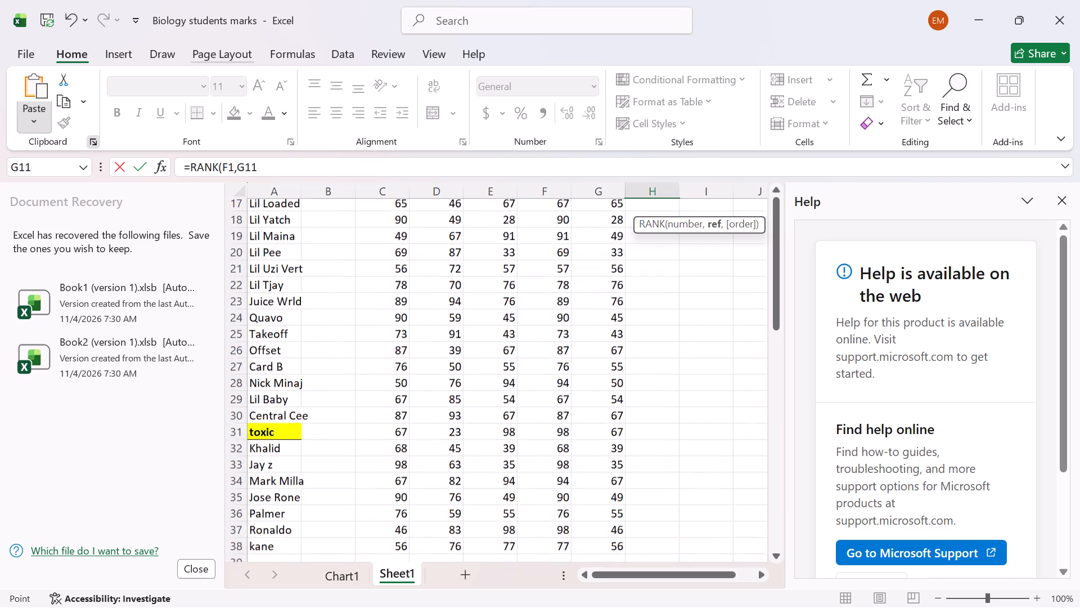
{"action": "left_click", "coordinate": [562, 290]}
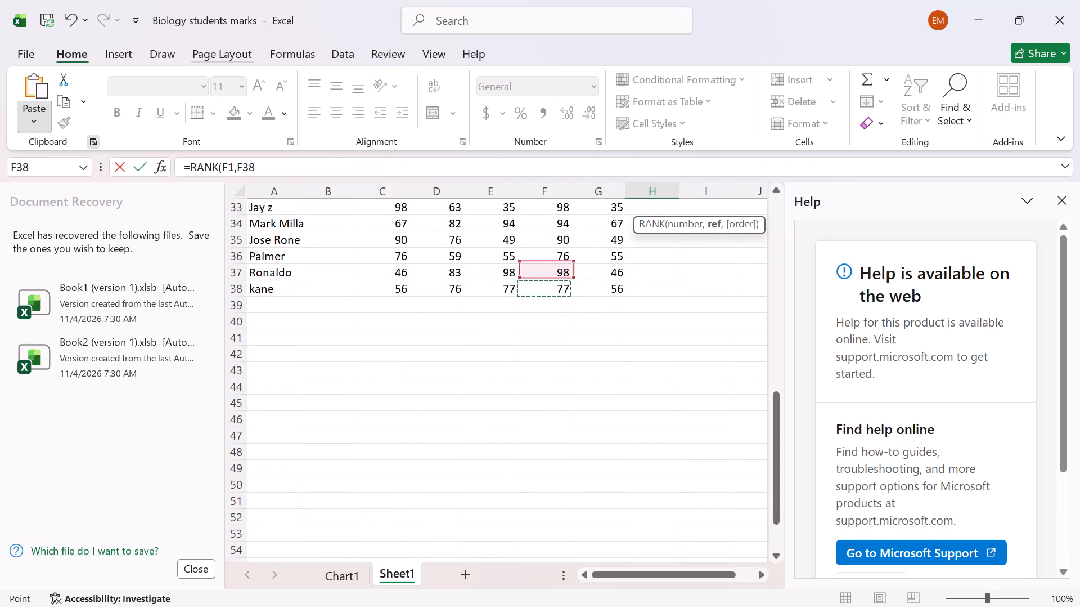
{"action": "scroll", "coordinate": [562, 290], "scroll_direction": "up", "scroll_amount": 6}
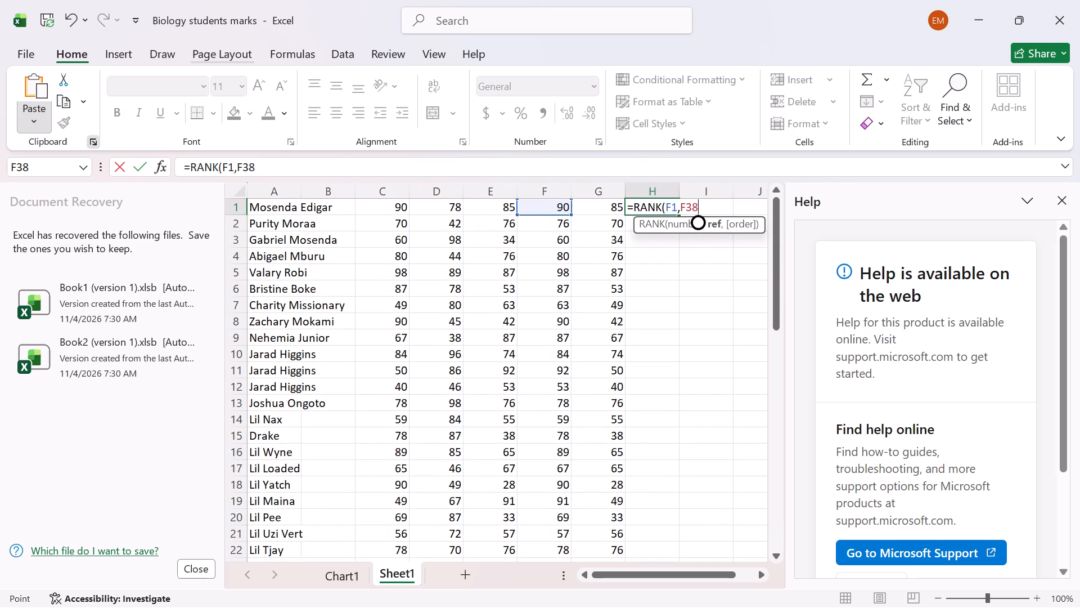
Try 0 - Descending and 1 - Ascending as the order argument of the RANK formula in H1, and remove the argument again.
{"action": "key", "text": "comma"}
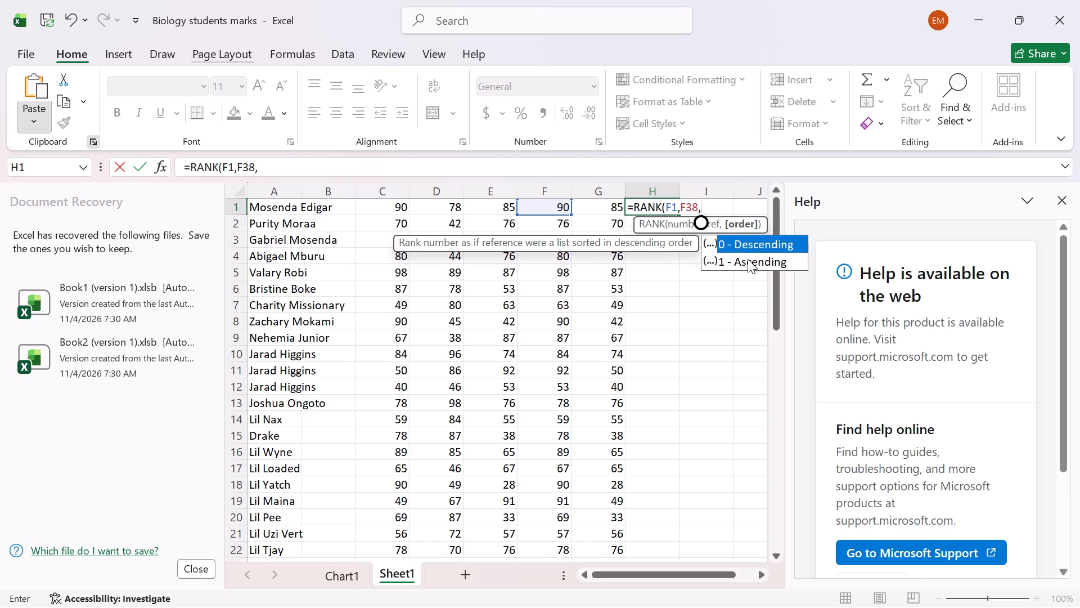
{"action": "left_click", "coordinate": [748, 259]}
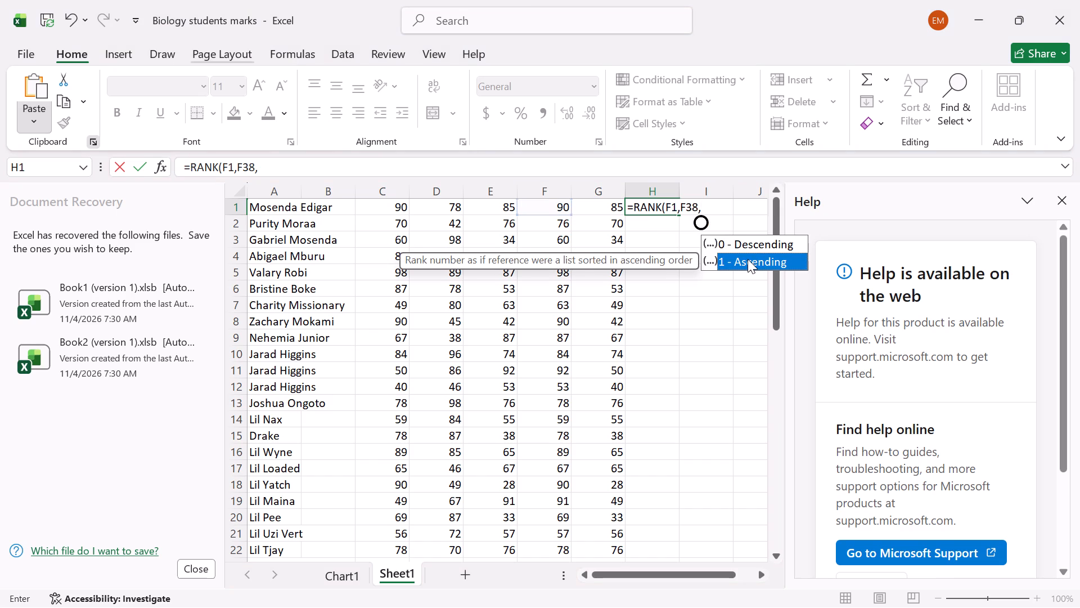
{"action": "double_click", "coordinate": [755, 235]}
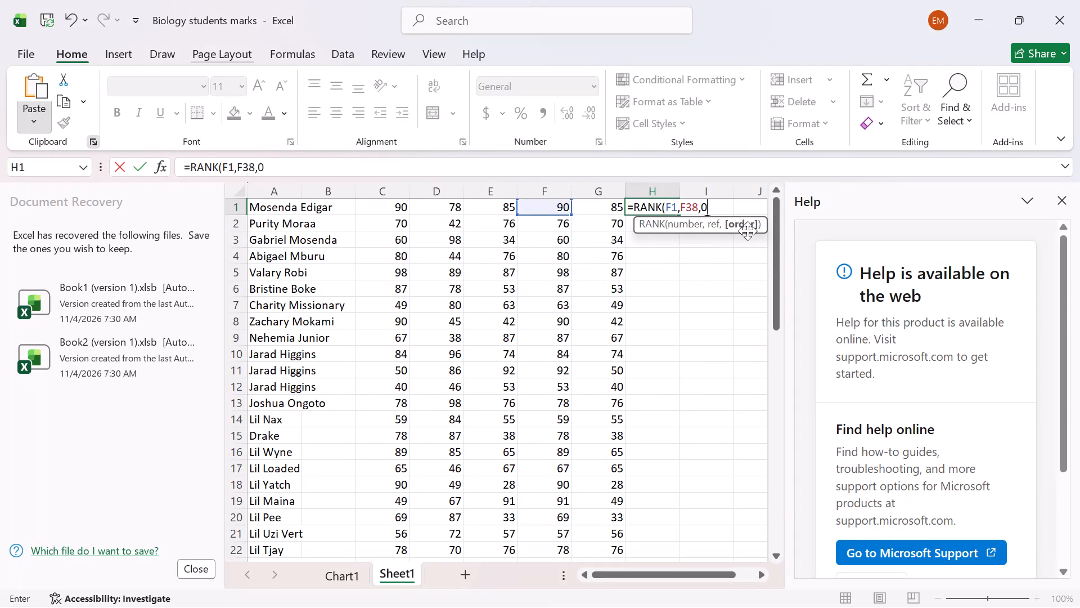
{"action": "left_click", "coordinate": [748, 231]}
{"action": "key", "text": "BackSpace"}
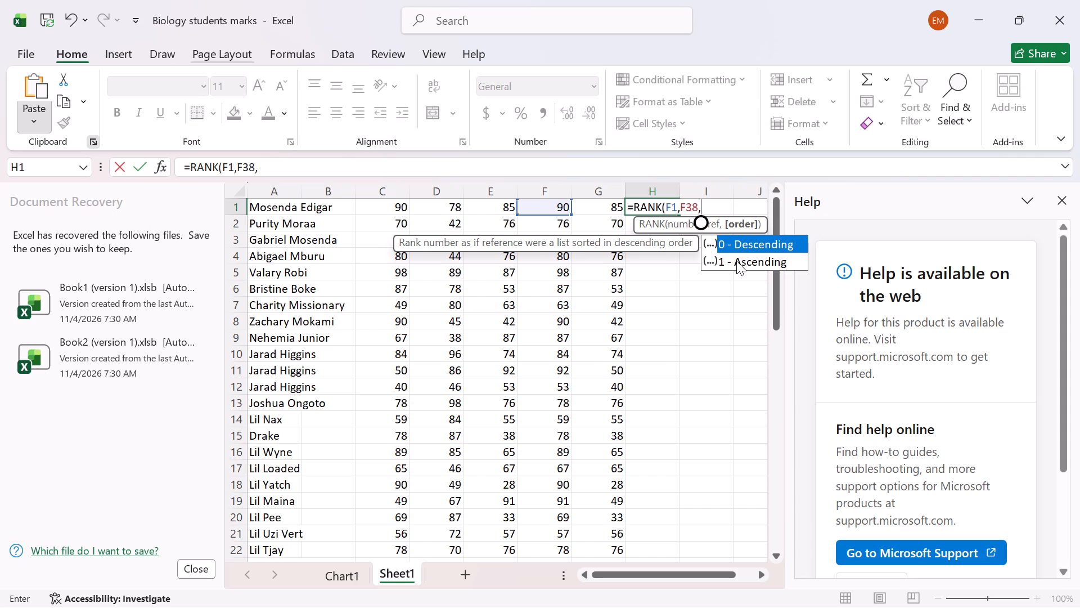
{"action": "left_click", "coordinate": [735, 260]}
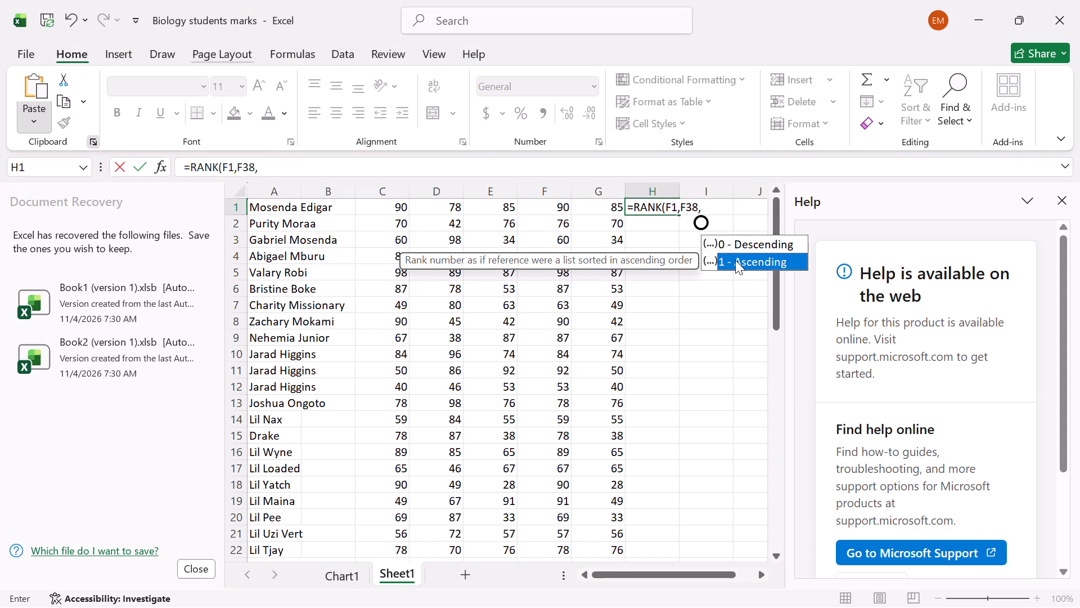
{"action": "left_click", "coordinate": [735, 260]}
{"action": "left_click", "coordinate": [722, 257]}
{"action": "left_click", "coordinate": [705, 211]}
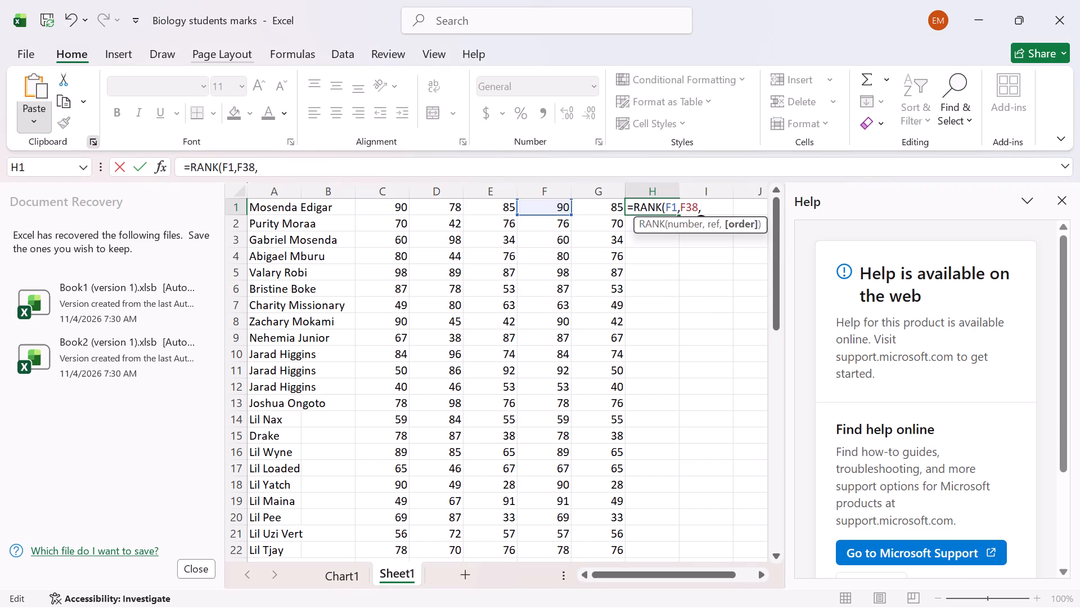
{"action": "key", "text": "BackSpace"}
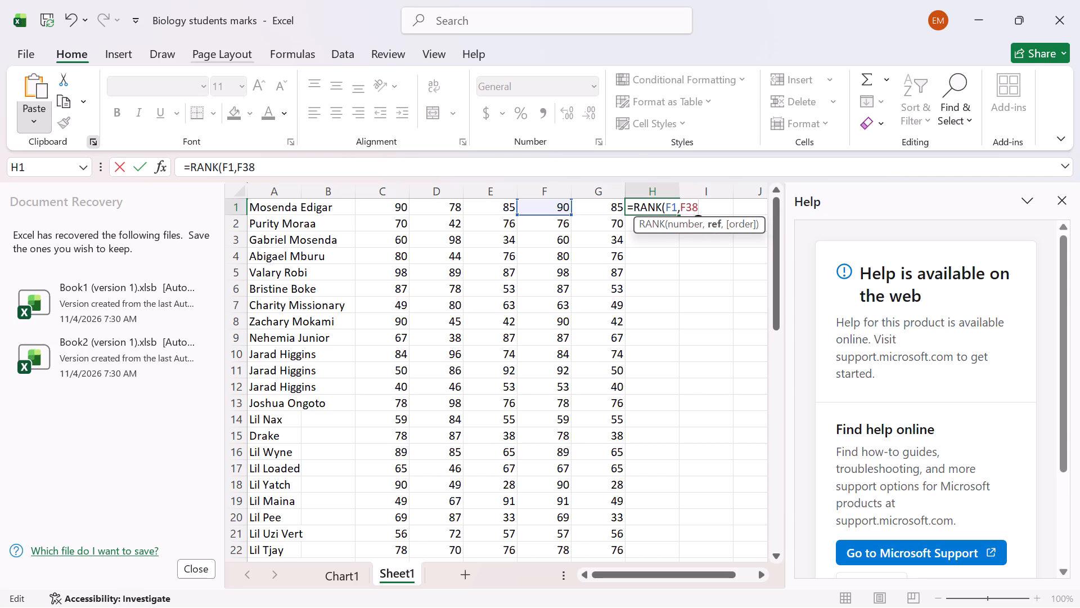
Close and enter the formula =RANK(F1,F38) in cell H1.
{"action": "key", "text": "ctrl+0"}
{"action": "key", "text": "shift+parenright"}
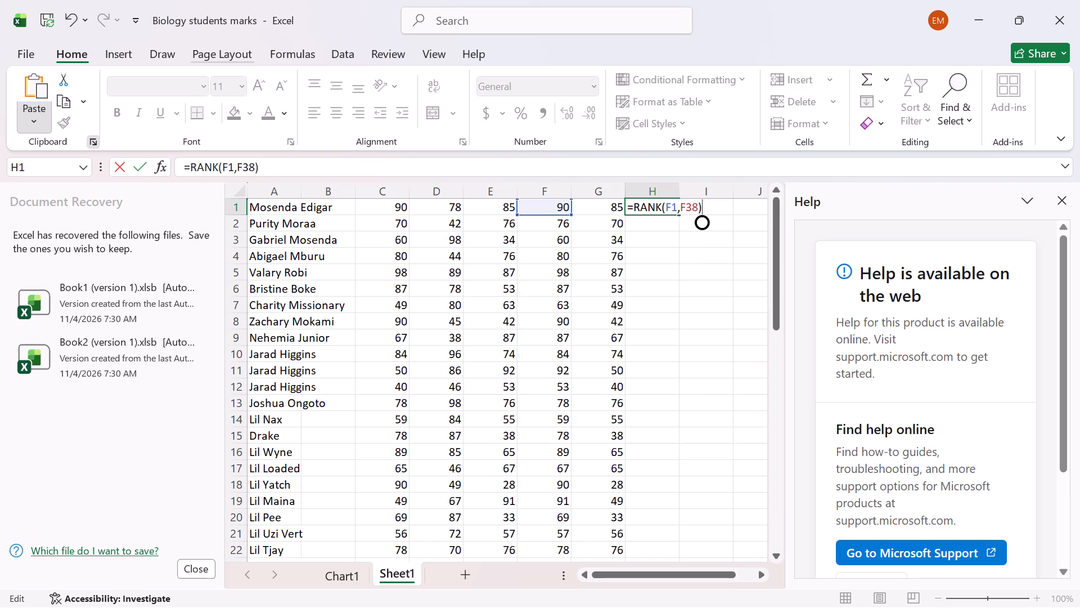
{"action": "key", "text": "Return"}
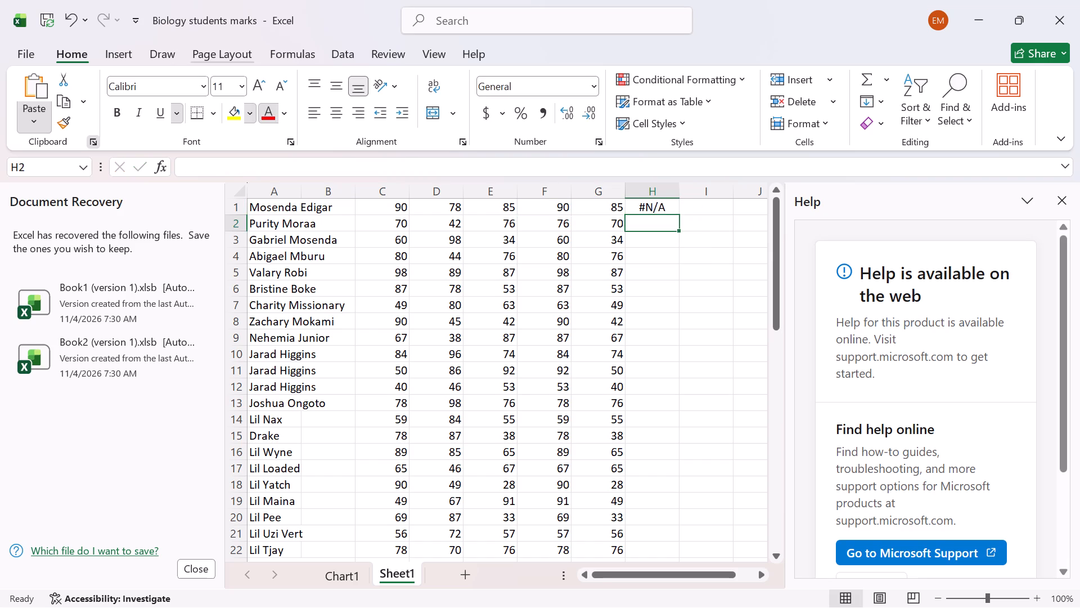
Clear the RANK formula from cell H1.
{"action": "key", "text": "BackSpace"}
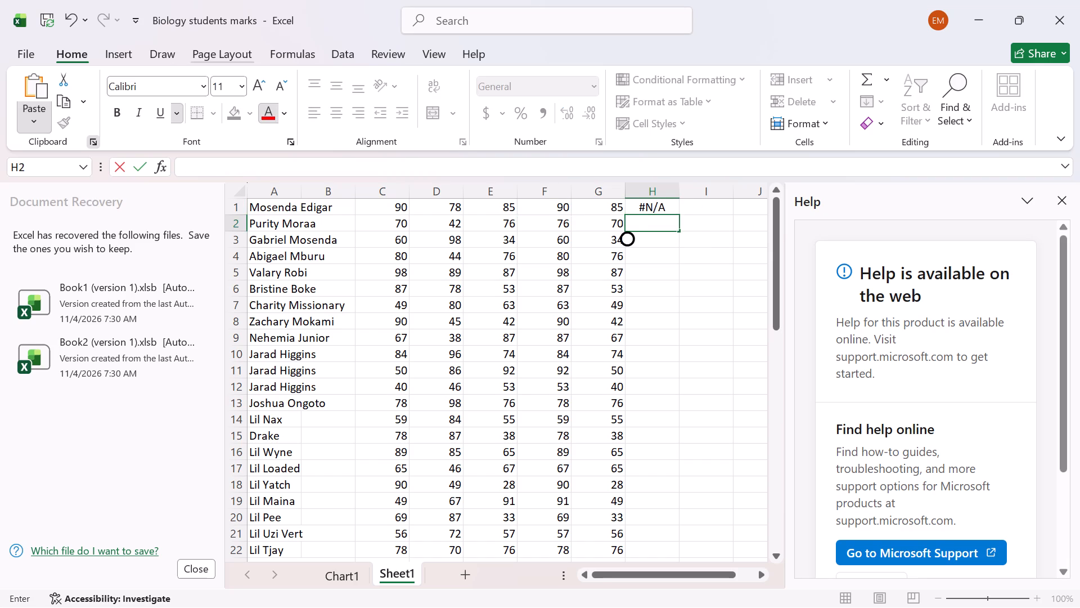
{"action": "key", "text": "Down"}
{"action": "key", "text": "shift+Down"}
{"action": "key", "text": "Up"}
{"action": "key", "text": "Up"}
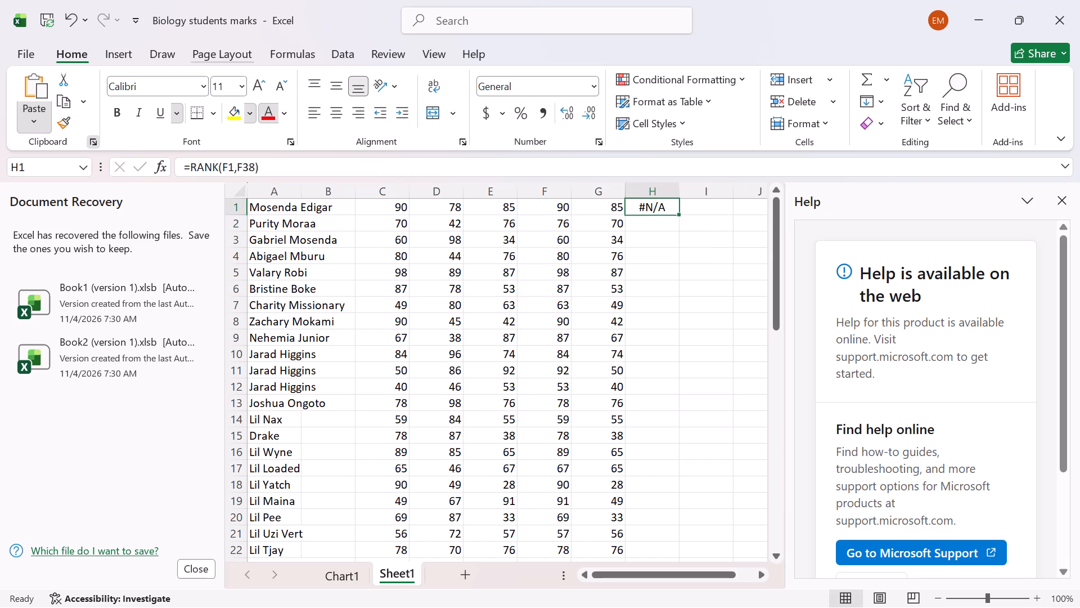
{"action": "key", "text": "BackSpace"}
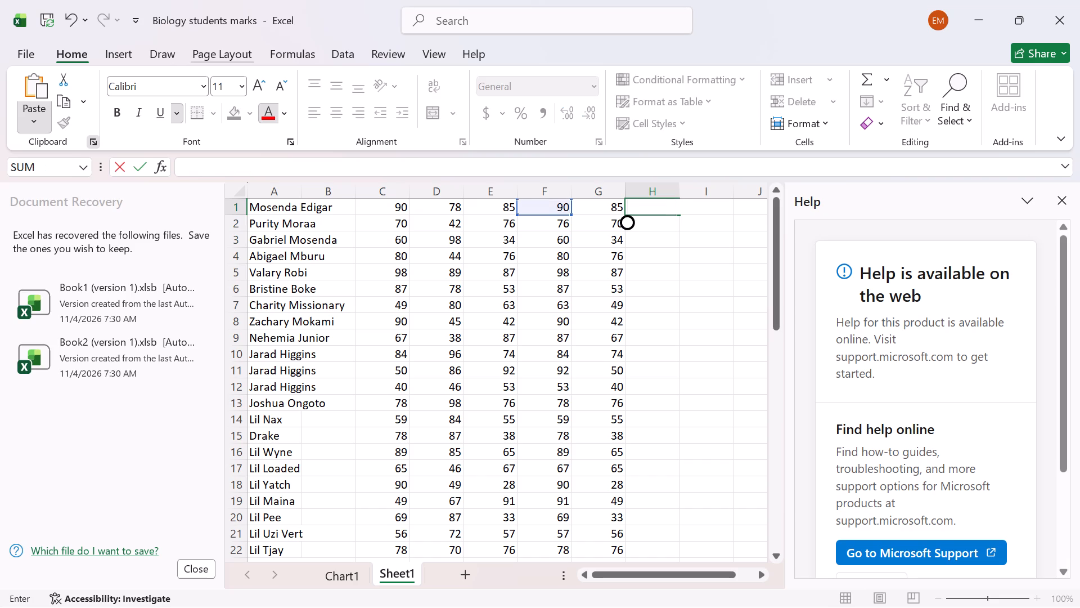
Start a new RANK formula in H1 with F1 as the number argument and move on to its reference argument.
{"action": "left_click", "coordinate": [652, 207]}
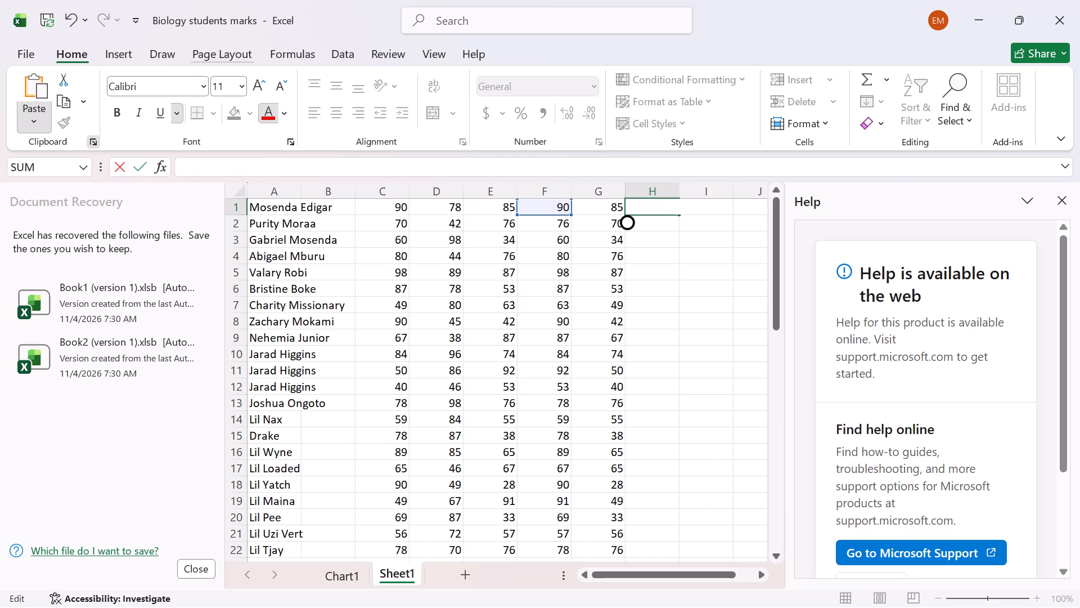
{"action": "left_click", "coordinate": [652, 207]}
{"action": "left_click", "coordinate": [652, 207]}
{"action": "key", "text": "equal"}
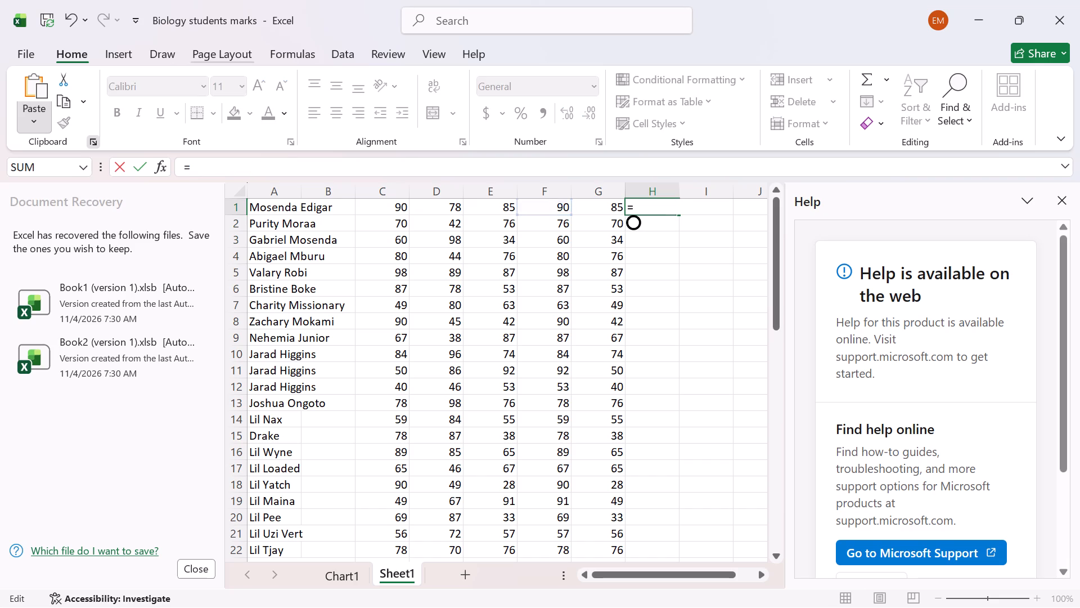
{"action": "type", "text": "RA"}
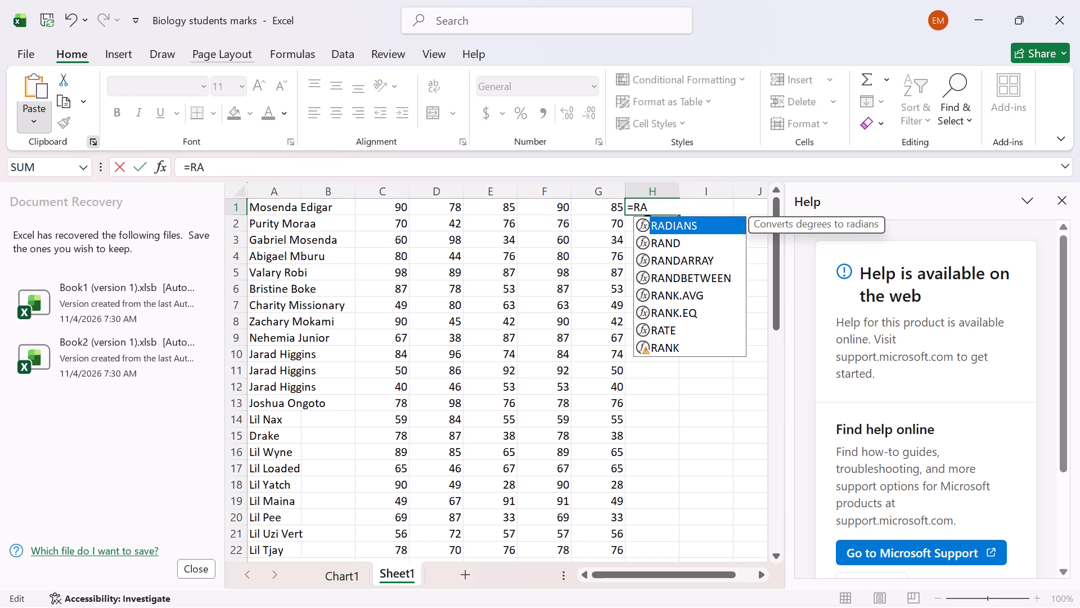
{"action": "left_click", "coordinate": [652, 207]}
{"action": "type", "text": "NK"}
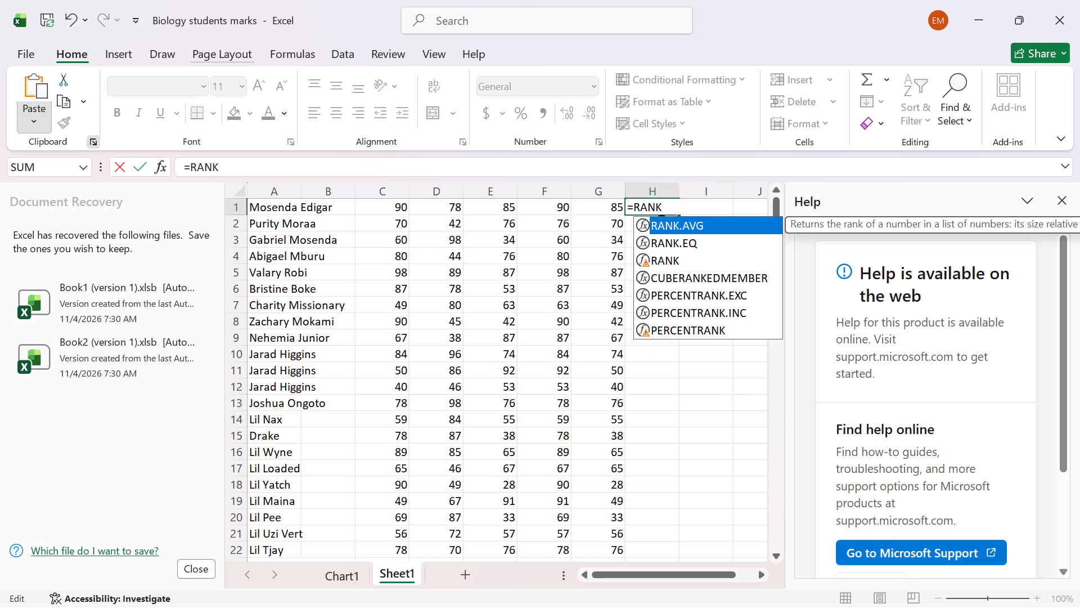
{"action": "key", "text": "shift+parenleft"}
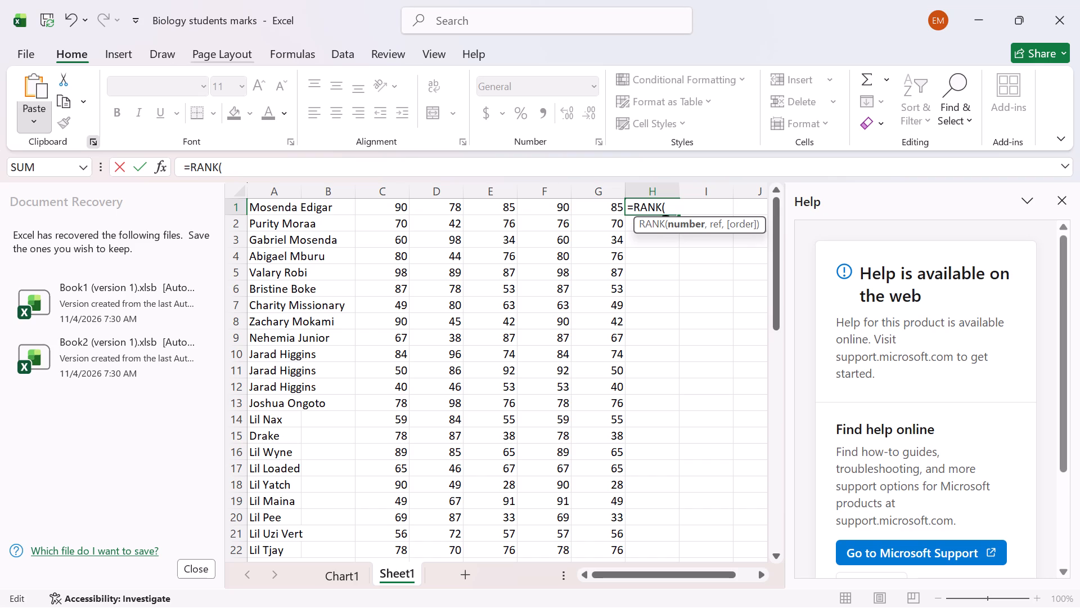
{"action": "double_click", "coordinate": [564, 211]}
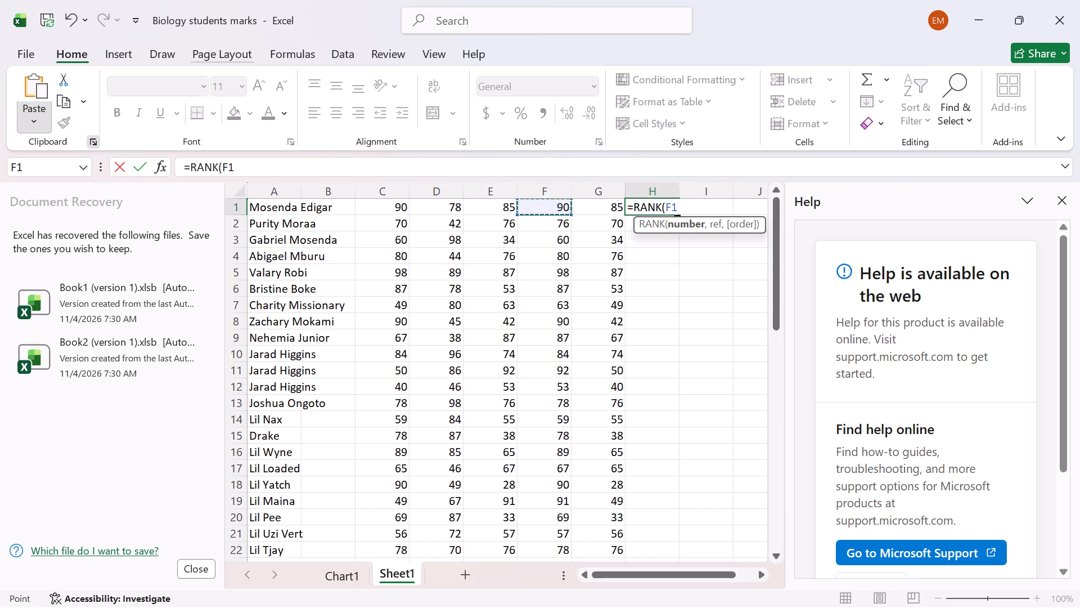
{"action": "key", "text": "comma"}
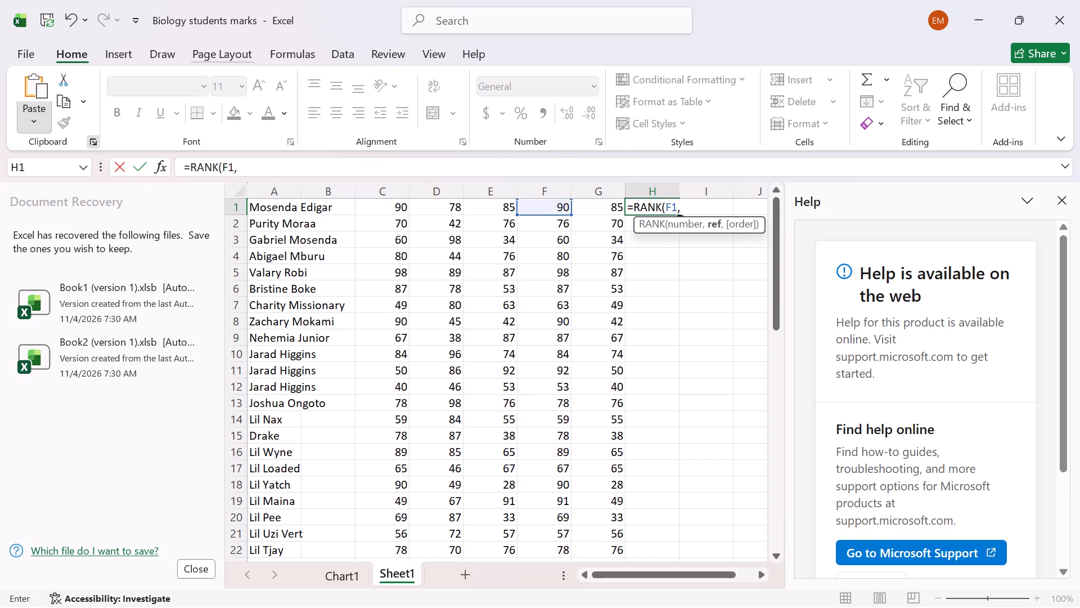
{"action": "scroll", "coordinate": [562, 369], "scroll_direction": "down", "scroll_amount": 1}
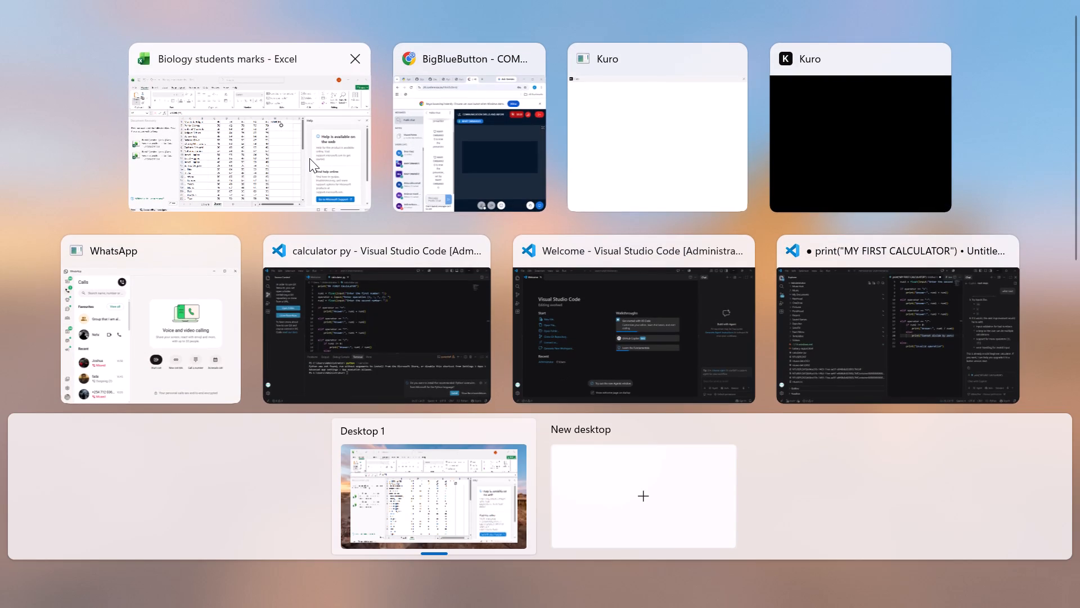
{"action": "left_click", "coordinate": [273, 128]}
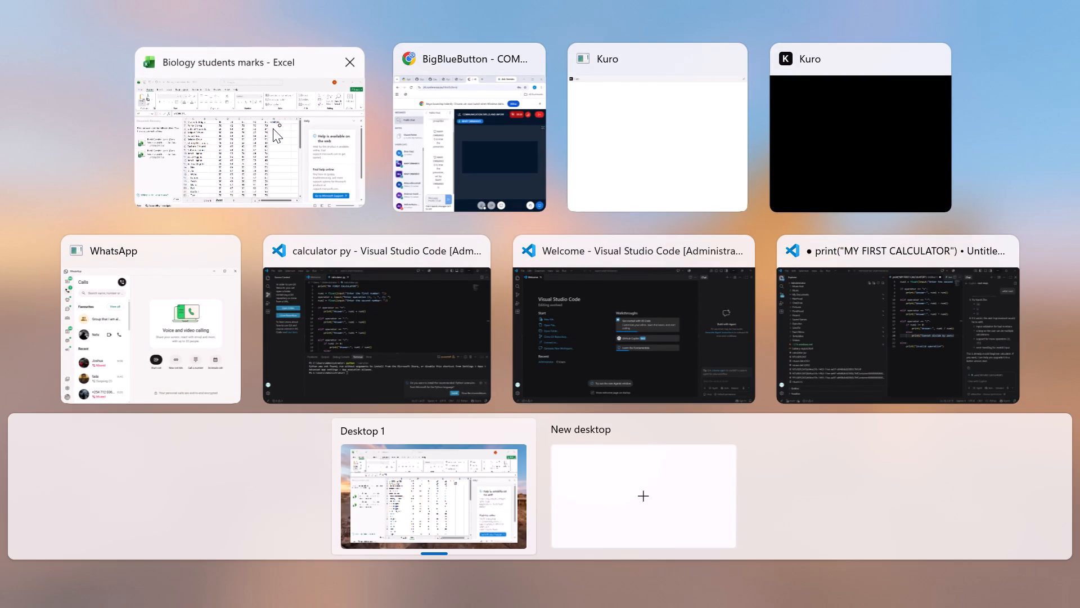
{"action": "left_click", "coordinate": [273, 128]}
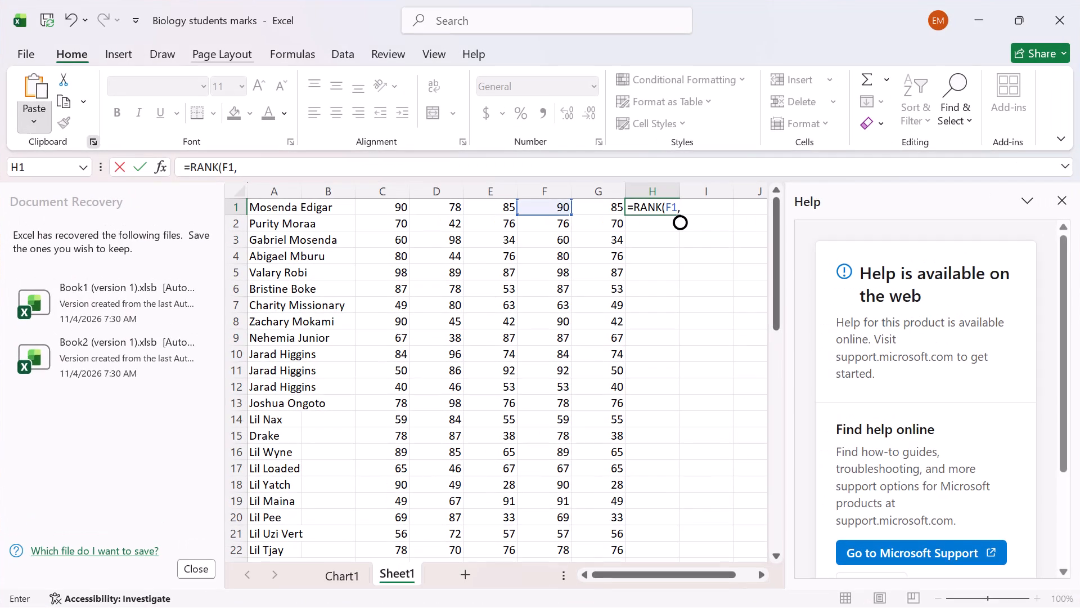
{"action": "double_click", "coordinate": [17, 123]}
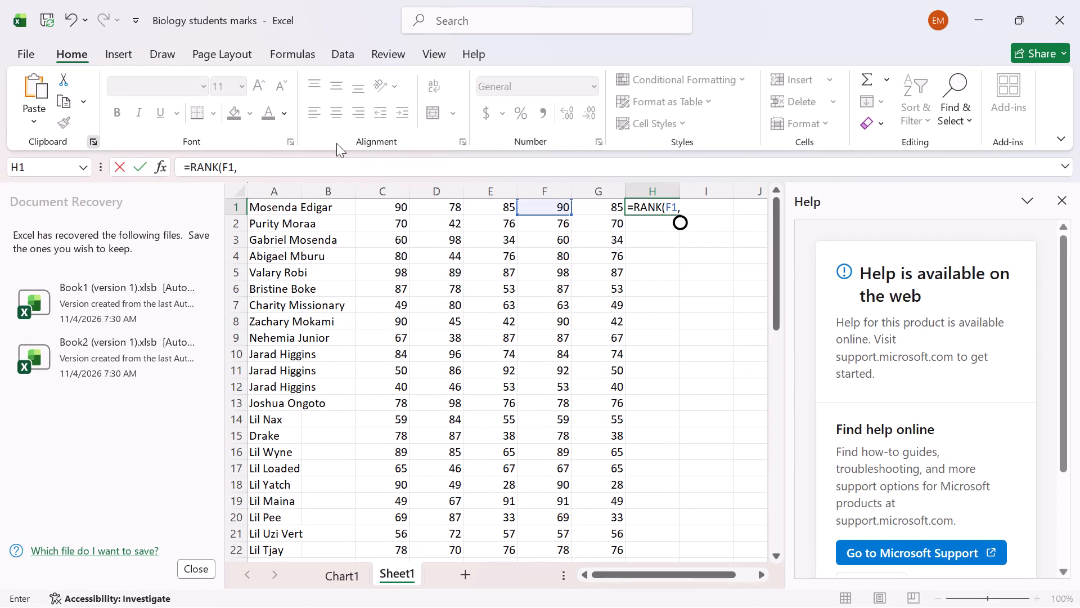
Resume editing the RANK formula in H1 and use F38, the last student's highest mark, in its reference argument.
{"action": "left_click", "coordinate": [681, 203]}
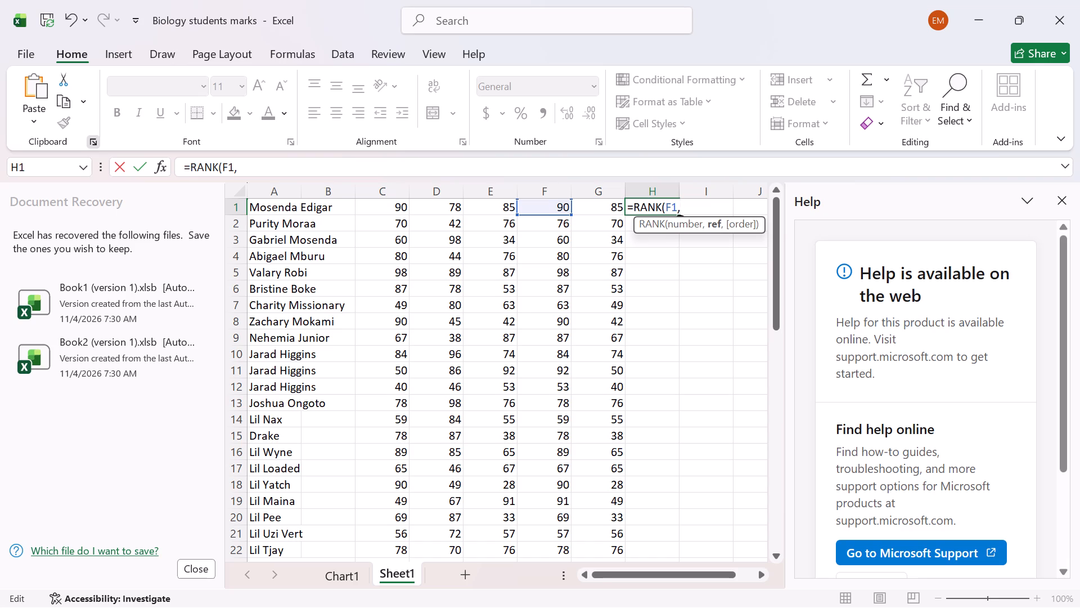
{"action": "scroll", "coordinate": [599, 372], "scroll_direction": "down", "scroll_amount": 3}
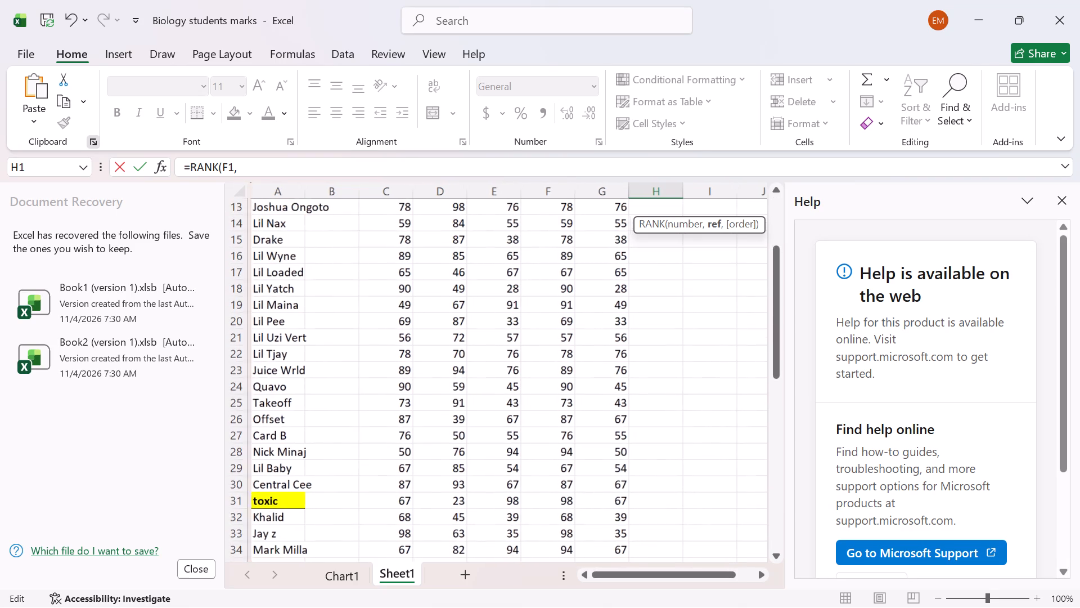
{"action": "scroll", "coordinate": [599, 372], "scroll_direction": "down", "scroll_amount": 2}
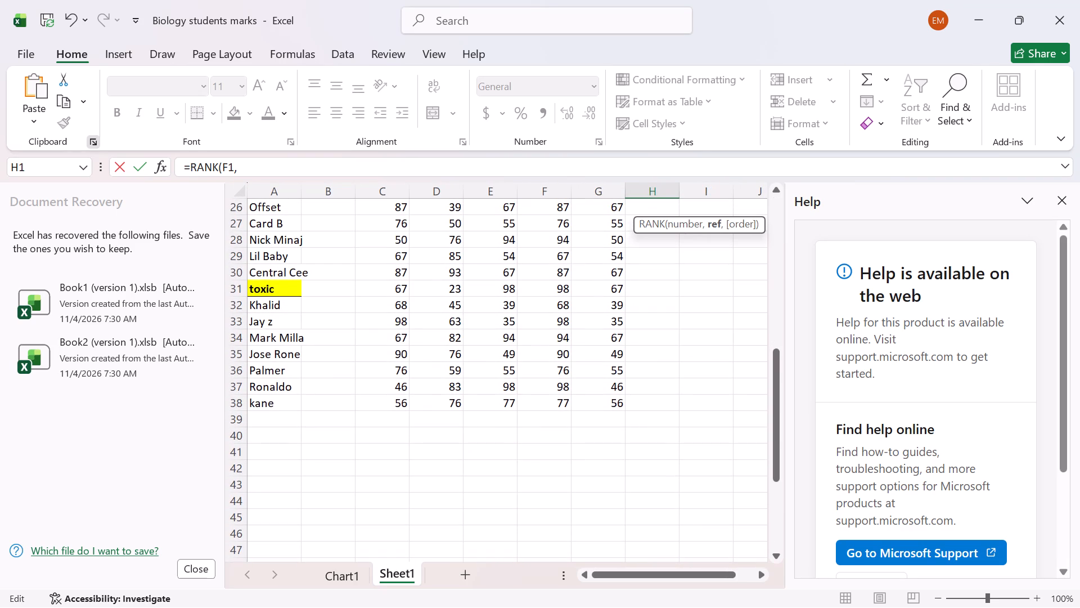
{"action": "left_click", "coordinate": [562, 401]}
{"action": "scroll", "coordinate": [562, 401], "scroll_direction": "up", "scroll_amount": 6}
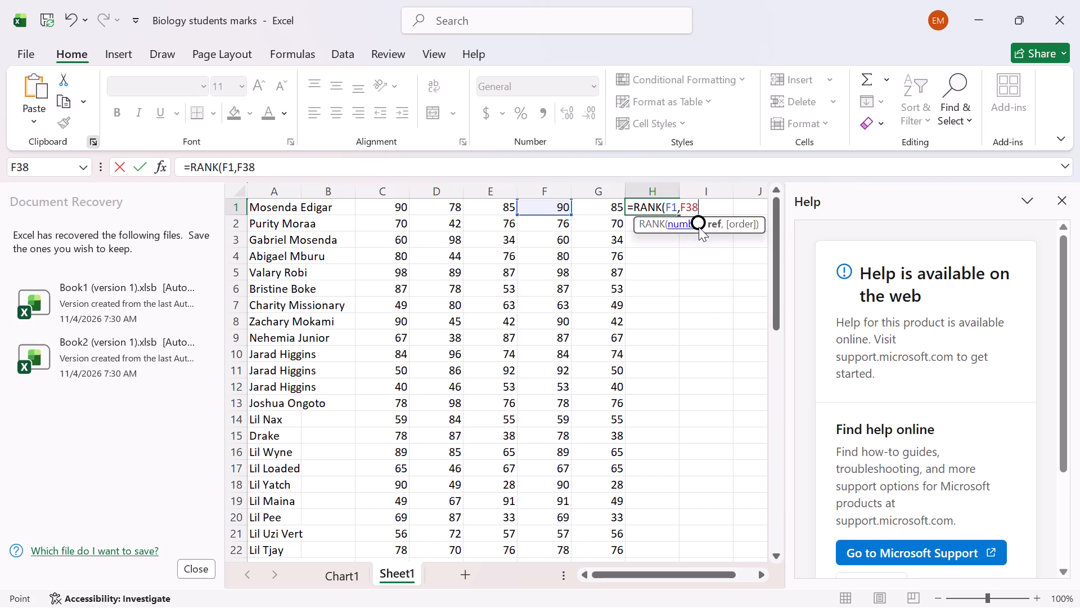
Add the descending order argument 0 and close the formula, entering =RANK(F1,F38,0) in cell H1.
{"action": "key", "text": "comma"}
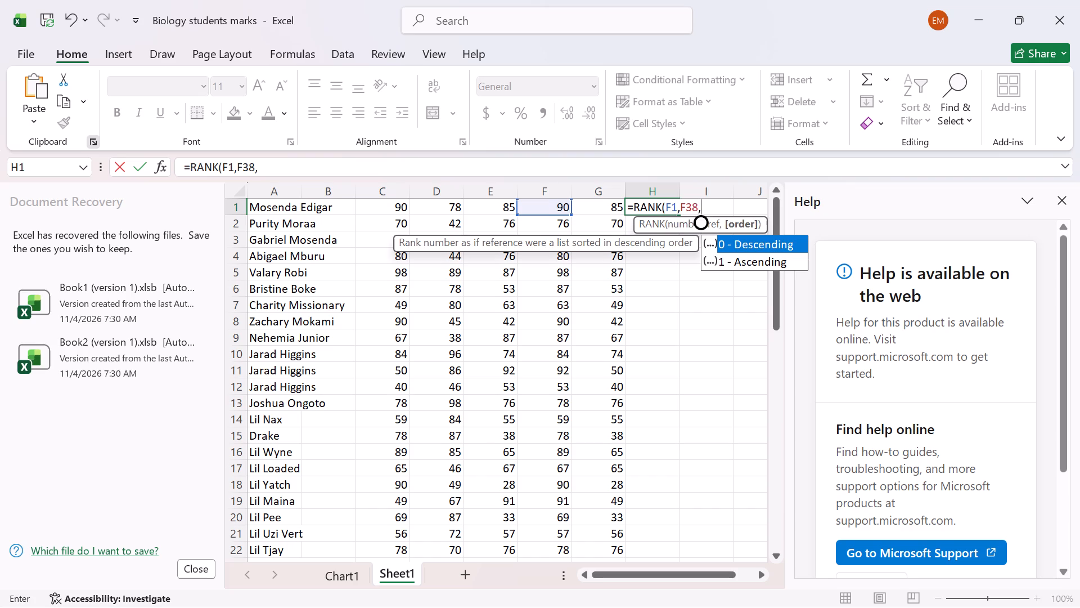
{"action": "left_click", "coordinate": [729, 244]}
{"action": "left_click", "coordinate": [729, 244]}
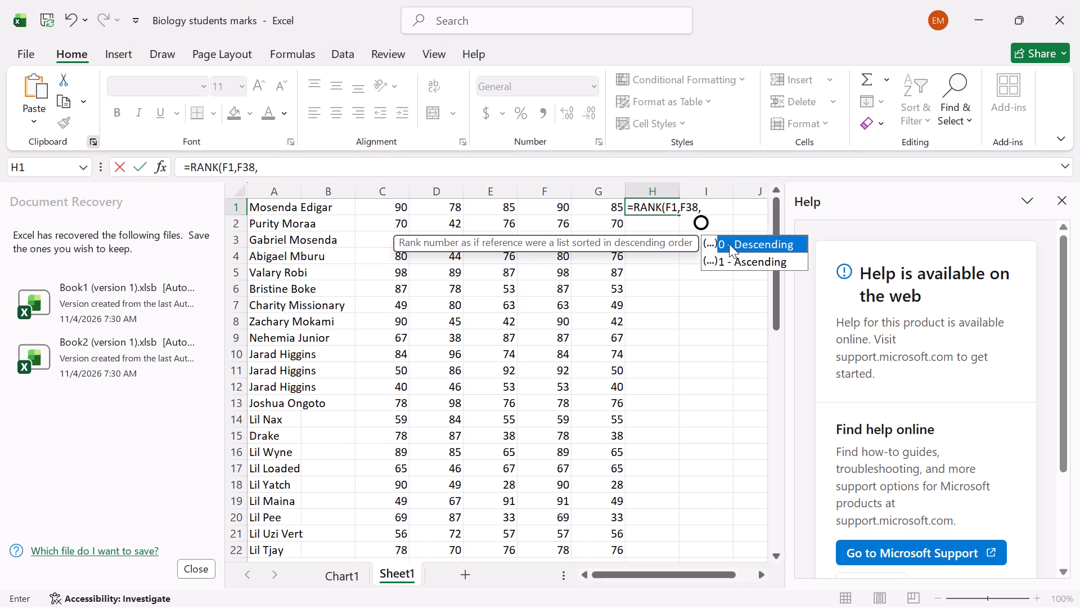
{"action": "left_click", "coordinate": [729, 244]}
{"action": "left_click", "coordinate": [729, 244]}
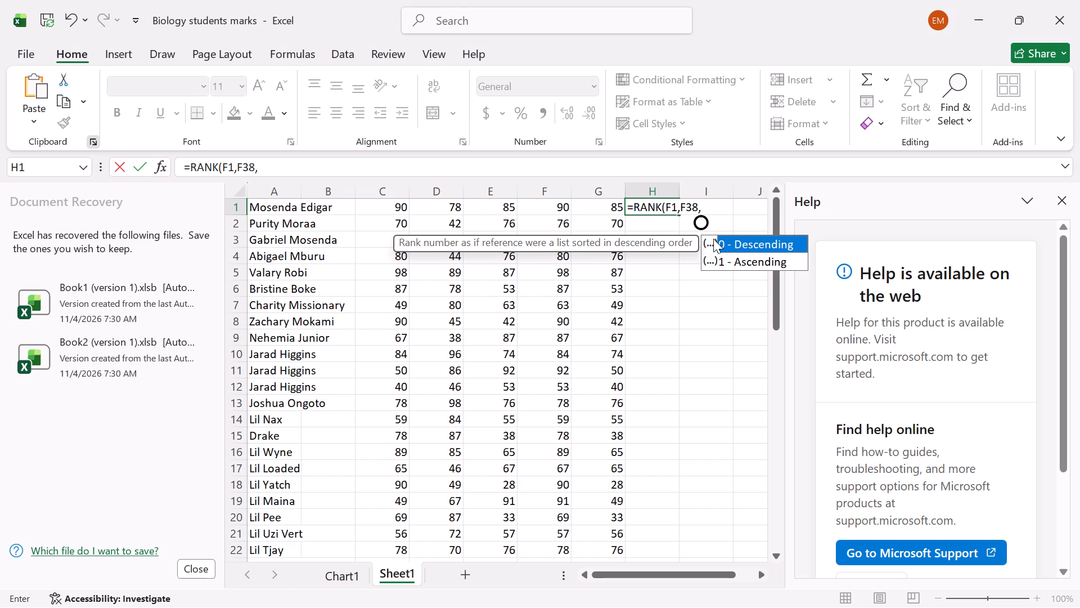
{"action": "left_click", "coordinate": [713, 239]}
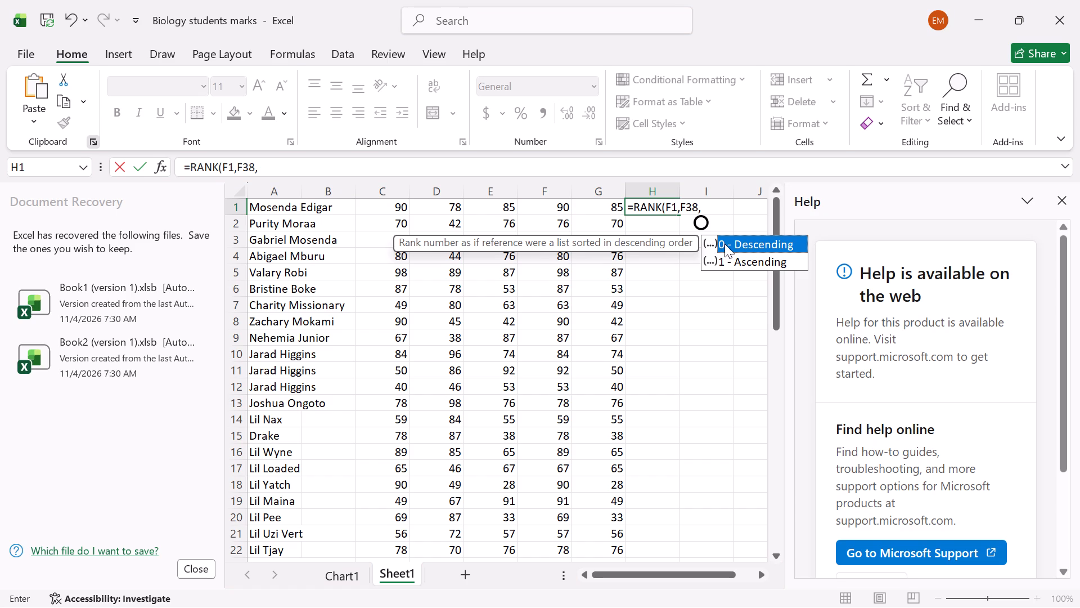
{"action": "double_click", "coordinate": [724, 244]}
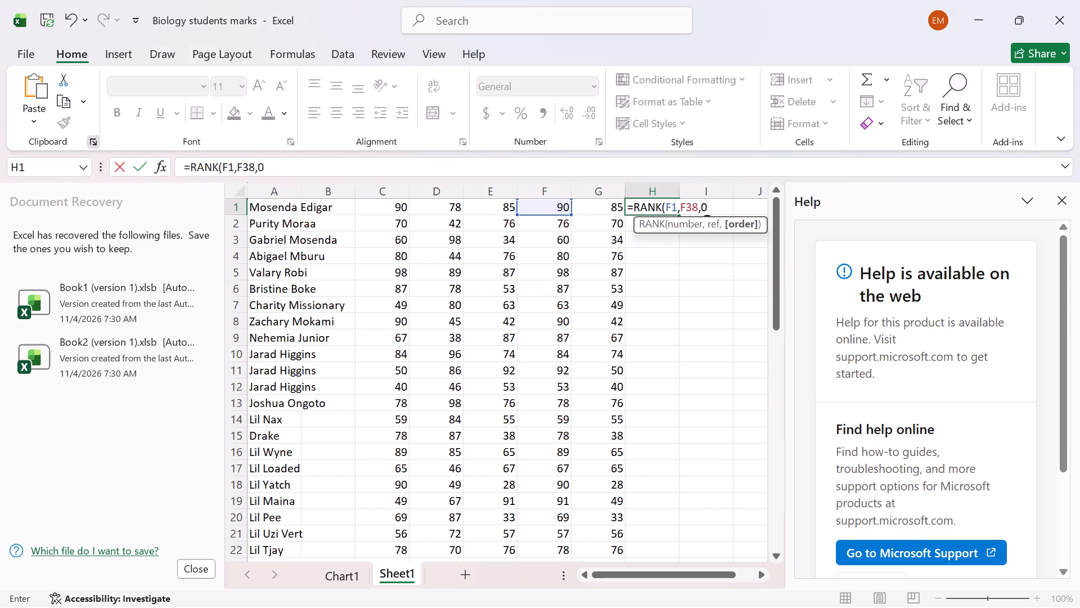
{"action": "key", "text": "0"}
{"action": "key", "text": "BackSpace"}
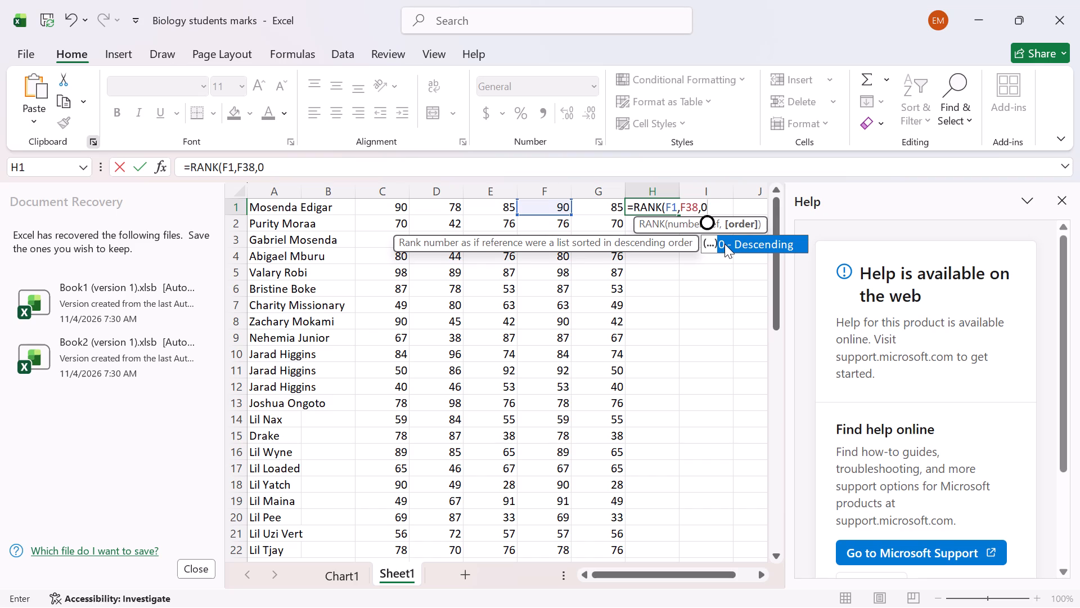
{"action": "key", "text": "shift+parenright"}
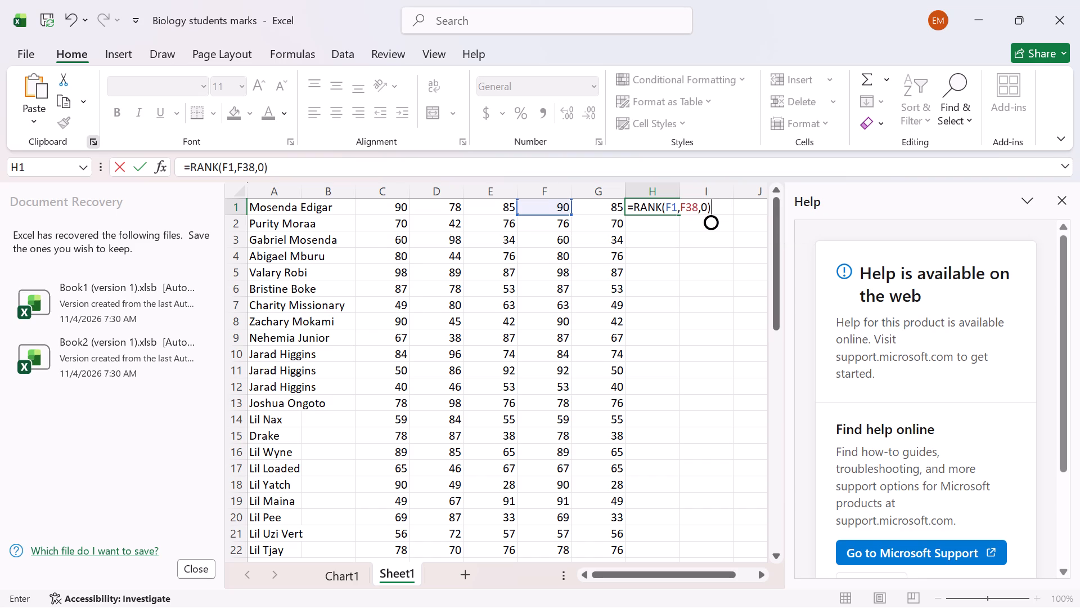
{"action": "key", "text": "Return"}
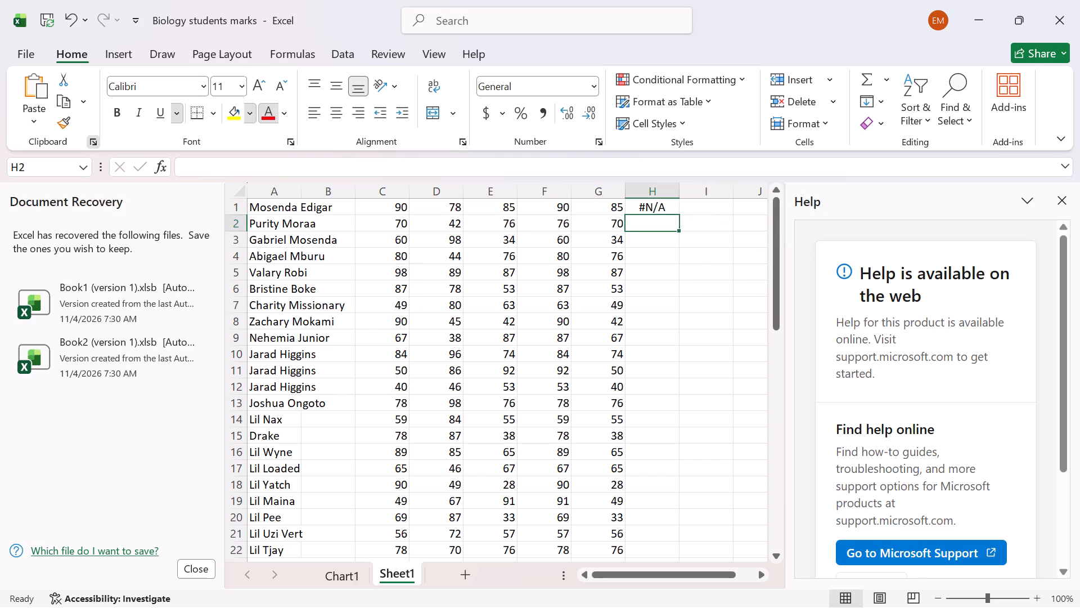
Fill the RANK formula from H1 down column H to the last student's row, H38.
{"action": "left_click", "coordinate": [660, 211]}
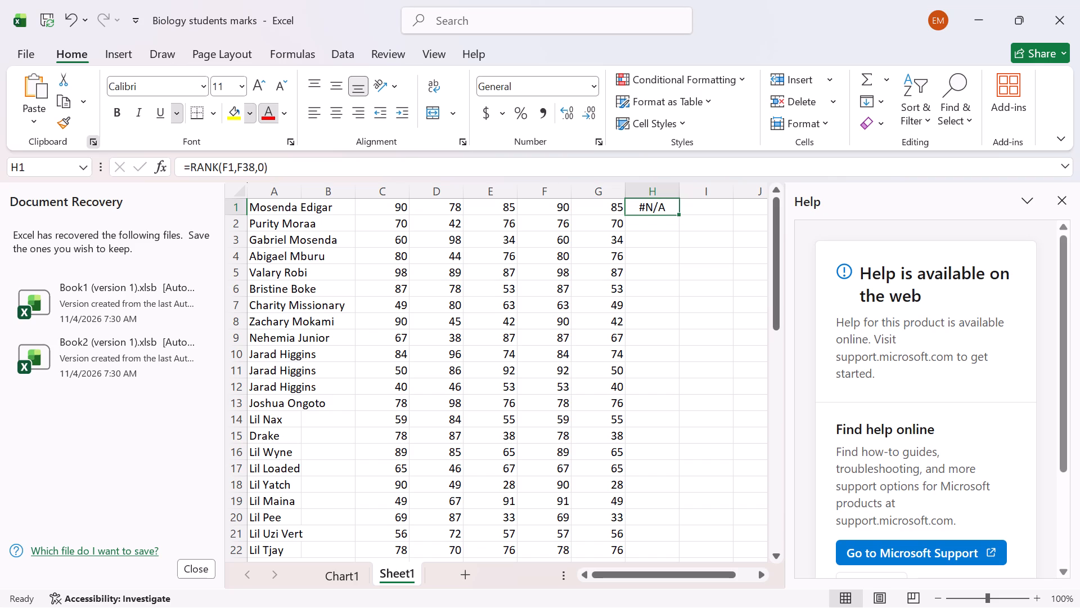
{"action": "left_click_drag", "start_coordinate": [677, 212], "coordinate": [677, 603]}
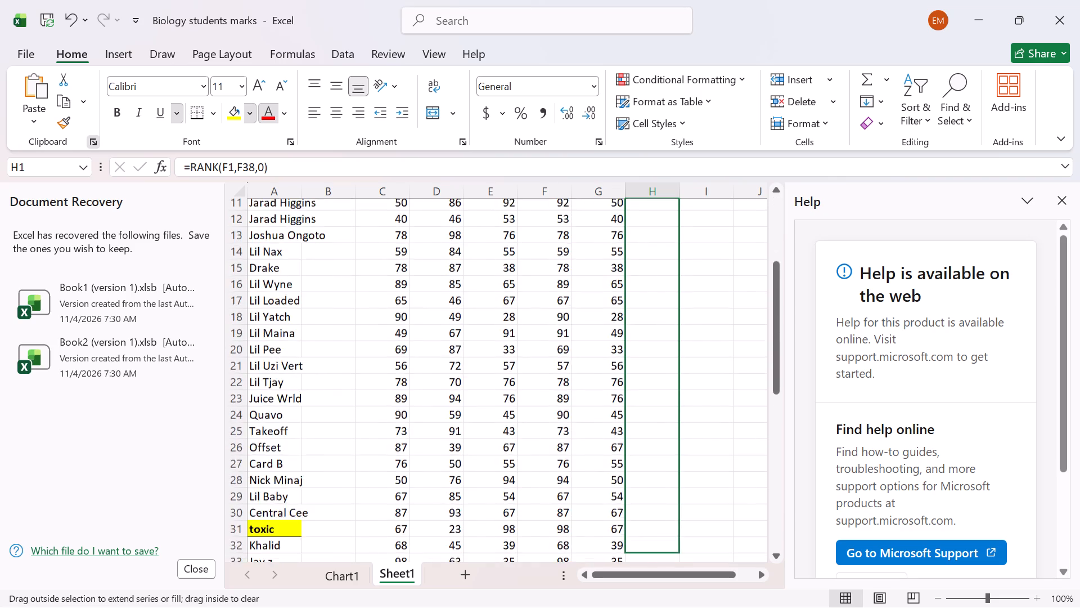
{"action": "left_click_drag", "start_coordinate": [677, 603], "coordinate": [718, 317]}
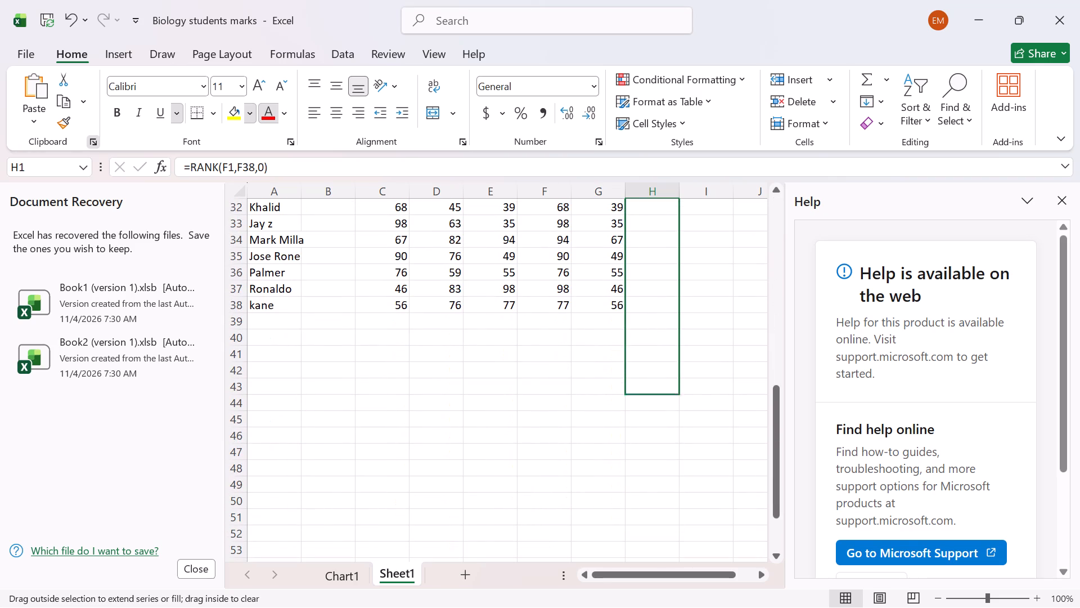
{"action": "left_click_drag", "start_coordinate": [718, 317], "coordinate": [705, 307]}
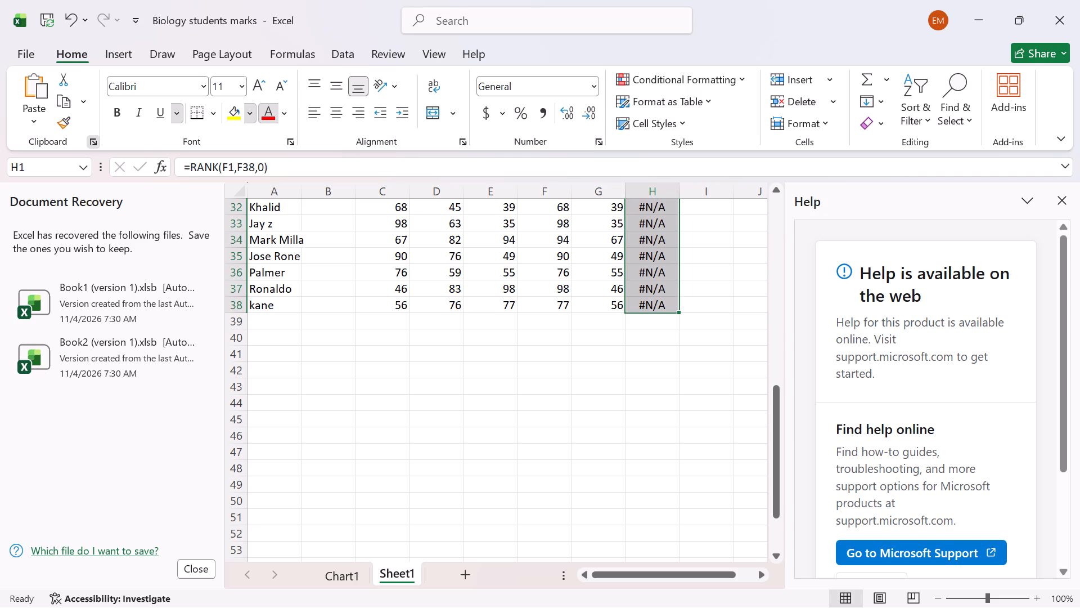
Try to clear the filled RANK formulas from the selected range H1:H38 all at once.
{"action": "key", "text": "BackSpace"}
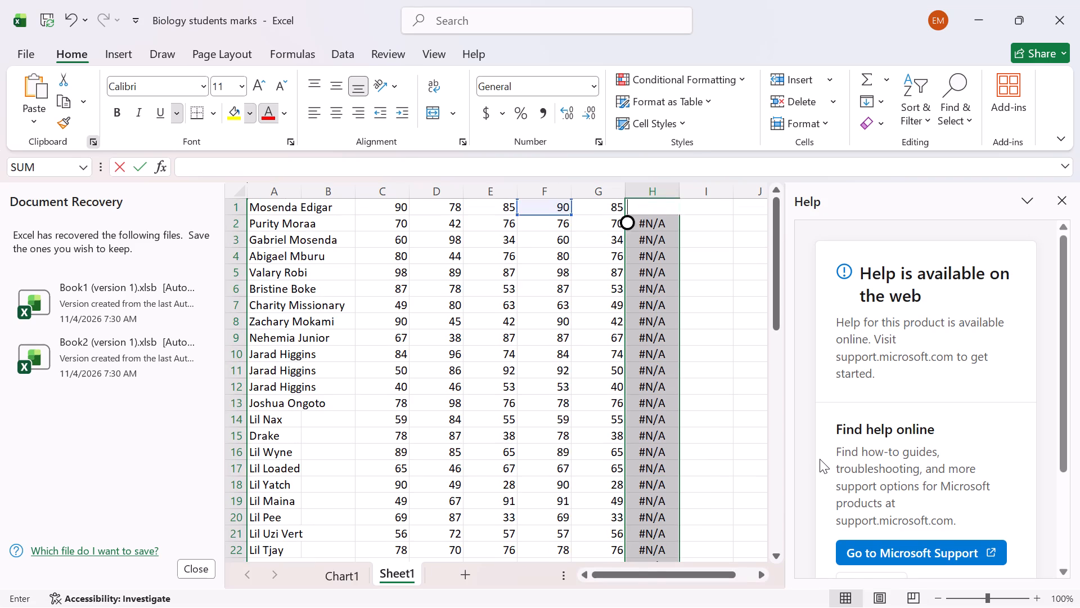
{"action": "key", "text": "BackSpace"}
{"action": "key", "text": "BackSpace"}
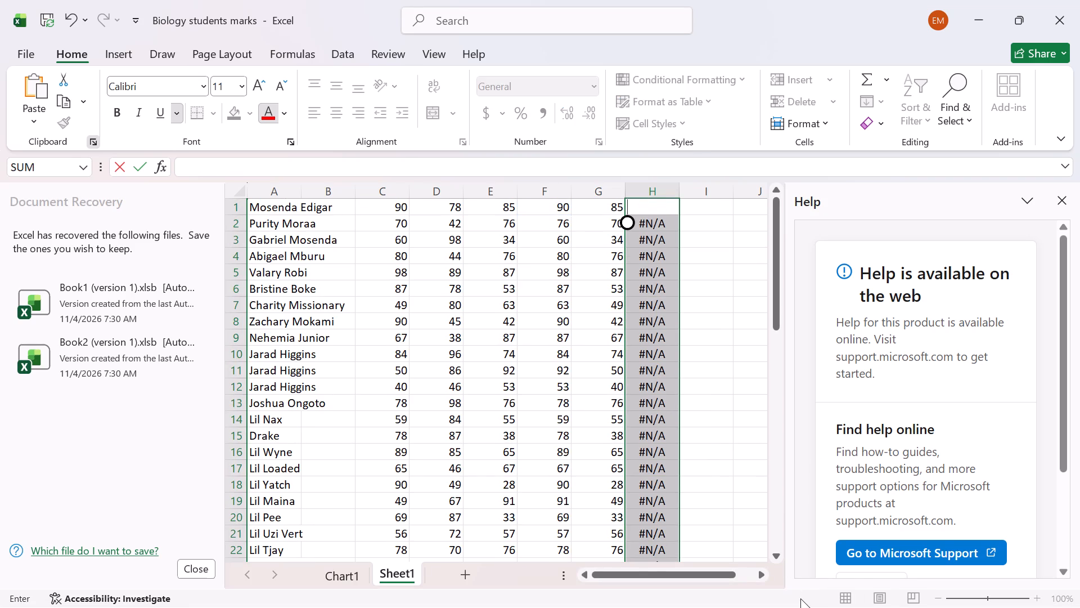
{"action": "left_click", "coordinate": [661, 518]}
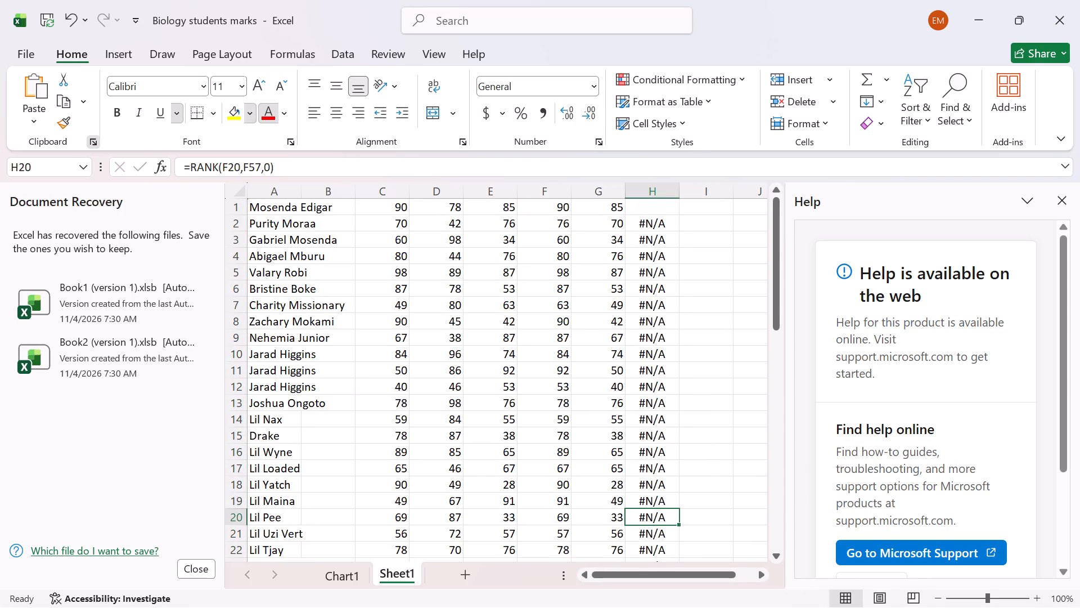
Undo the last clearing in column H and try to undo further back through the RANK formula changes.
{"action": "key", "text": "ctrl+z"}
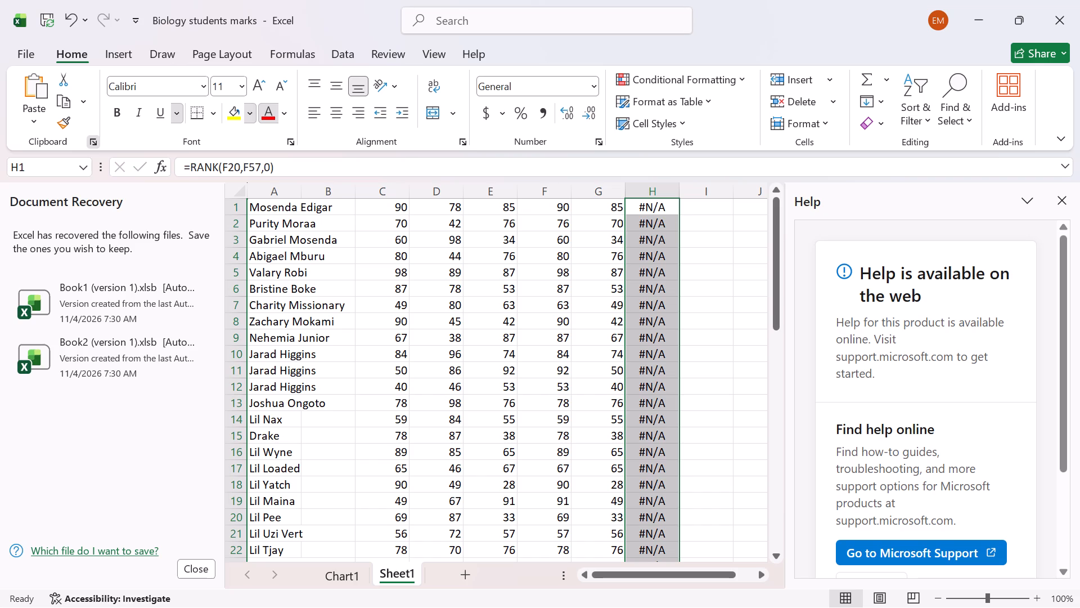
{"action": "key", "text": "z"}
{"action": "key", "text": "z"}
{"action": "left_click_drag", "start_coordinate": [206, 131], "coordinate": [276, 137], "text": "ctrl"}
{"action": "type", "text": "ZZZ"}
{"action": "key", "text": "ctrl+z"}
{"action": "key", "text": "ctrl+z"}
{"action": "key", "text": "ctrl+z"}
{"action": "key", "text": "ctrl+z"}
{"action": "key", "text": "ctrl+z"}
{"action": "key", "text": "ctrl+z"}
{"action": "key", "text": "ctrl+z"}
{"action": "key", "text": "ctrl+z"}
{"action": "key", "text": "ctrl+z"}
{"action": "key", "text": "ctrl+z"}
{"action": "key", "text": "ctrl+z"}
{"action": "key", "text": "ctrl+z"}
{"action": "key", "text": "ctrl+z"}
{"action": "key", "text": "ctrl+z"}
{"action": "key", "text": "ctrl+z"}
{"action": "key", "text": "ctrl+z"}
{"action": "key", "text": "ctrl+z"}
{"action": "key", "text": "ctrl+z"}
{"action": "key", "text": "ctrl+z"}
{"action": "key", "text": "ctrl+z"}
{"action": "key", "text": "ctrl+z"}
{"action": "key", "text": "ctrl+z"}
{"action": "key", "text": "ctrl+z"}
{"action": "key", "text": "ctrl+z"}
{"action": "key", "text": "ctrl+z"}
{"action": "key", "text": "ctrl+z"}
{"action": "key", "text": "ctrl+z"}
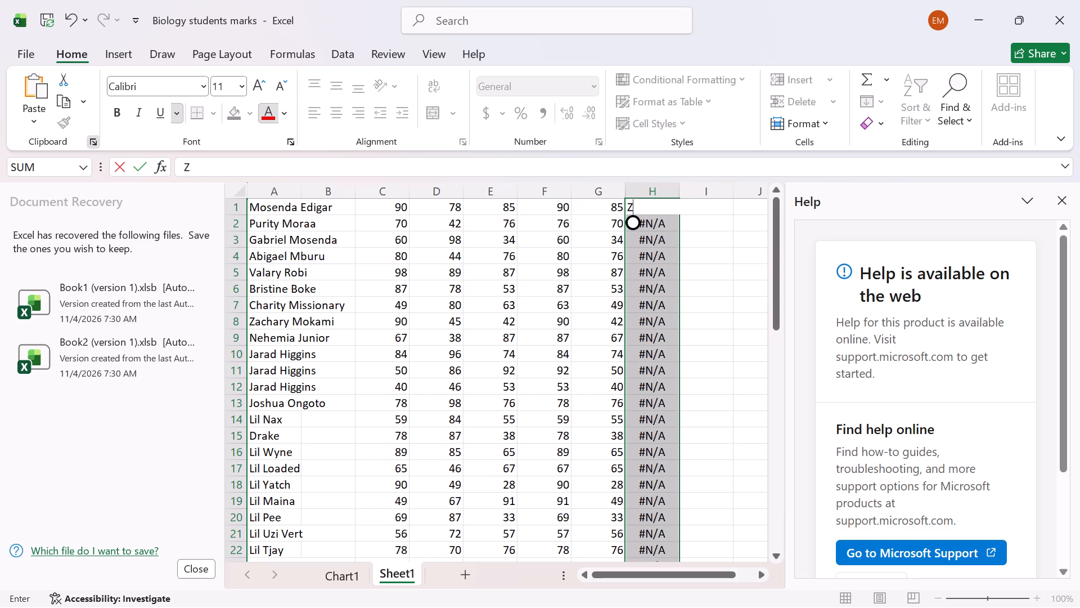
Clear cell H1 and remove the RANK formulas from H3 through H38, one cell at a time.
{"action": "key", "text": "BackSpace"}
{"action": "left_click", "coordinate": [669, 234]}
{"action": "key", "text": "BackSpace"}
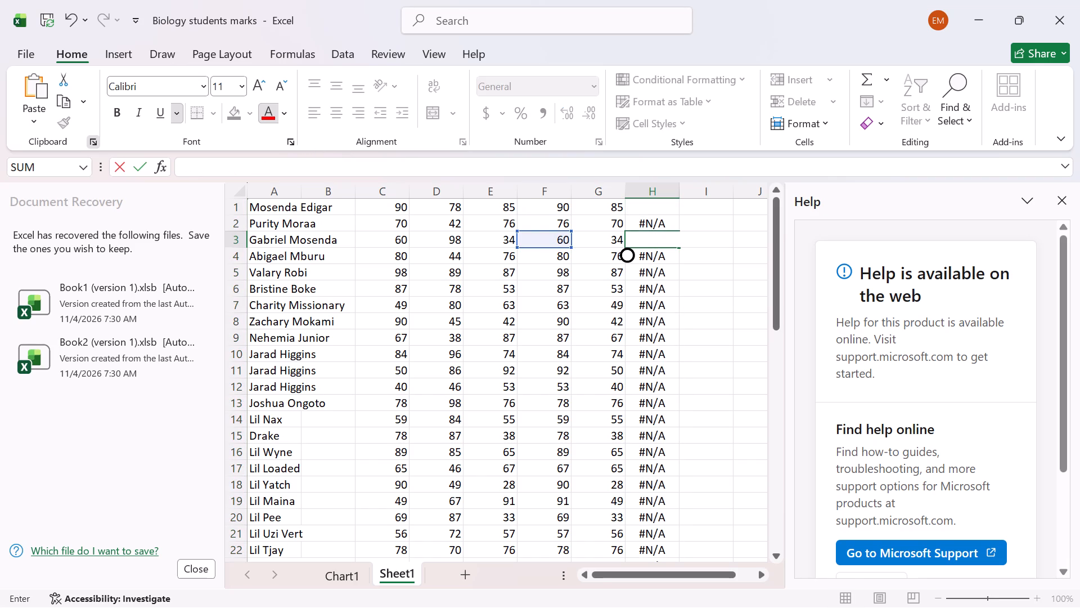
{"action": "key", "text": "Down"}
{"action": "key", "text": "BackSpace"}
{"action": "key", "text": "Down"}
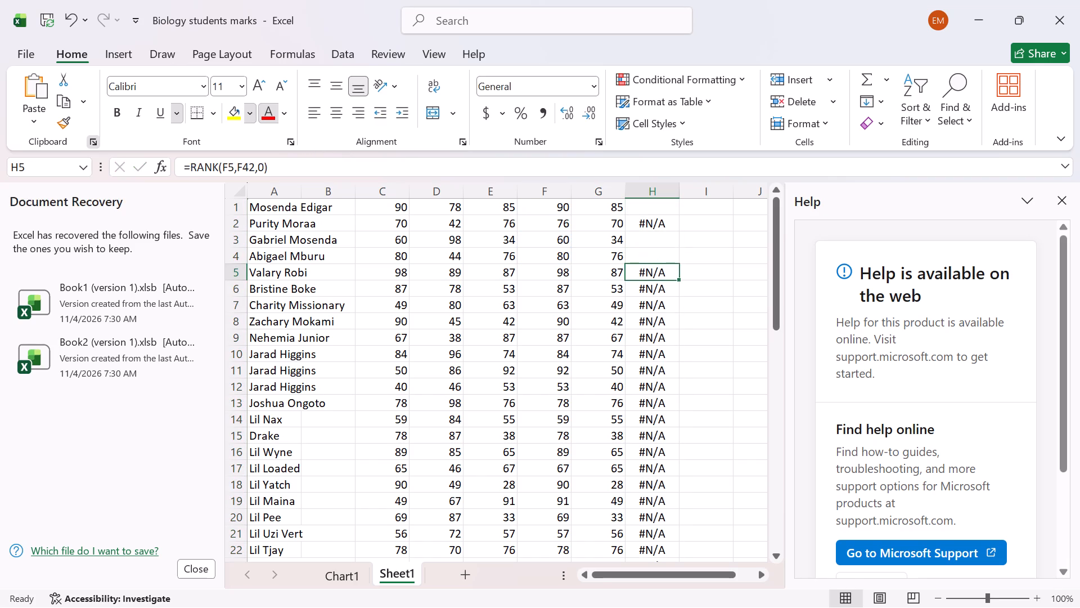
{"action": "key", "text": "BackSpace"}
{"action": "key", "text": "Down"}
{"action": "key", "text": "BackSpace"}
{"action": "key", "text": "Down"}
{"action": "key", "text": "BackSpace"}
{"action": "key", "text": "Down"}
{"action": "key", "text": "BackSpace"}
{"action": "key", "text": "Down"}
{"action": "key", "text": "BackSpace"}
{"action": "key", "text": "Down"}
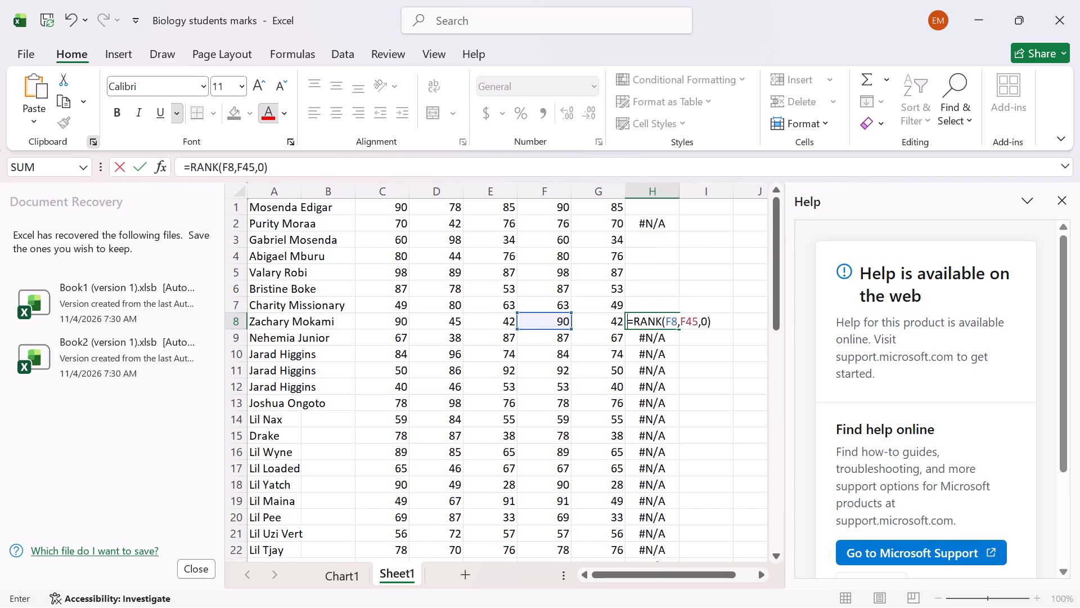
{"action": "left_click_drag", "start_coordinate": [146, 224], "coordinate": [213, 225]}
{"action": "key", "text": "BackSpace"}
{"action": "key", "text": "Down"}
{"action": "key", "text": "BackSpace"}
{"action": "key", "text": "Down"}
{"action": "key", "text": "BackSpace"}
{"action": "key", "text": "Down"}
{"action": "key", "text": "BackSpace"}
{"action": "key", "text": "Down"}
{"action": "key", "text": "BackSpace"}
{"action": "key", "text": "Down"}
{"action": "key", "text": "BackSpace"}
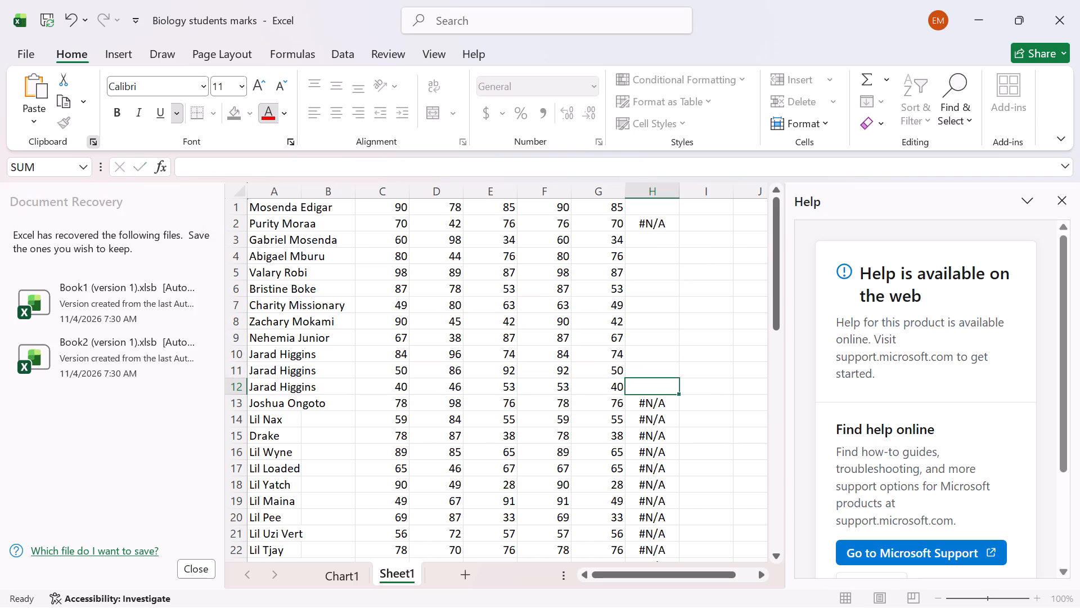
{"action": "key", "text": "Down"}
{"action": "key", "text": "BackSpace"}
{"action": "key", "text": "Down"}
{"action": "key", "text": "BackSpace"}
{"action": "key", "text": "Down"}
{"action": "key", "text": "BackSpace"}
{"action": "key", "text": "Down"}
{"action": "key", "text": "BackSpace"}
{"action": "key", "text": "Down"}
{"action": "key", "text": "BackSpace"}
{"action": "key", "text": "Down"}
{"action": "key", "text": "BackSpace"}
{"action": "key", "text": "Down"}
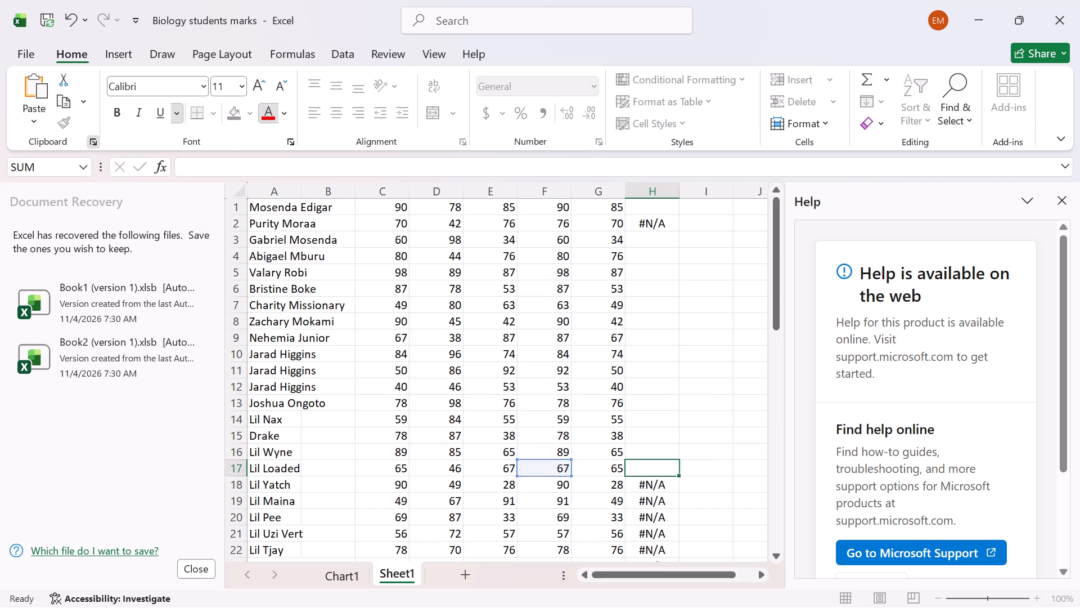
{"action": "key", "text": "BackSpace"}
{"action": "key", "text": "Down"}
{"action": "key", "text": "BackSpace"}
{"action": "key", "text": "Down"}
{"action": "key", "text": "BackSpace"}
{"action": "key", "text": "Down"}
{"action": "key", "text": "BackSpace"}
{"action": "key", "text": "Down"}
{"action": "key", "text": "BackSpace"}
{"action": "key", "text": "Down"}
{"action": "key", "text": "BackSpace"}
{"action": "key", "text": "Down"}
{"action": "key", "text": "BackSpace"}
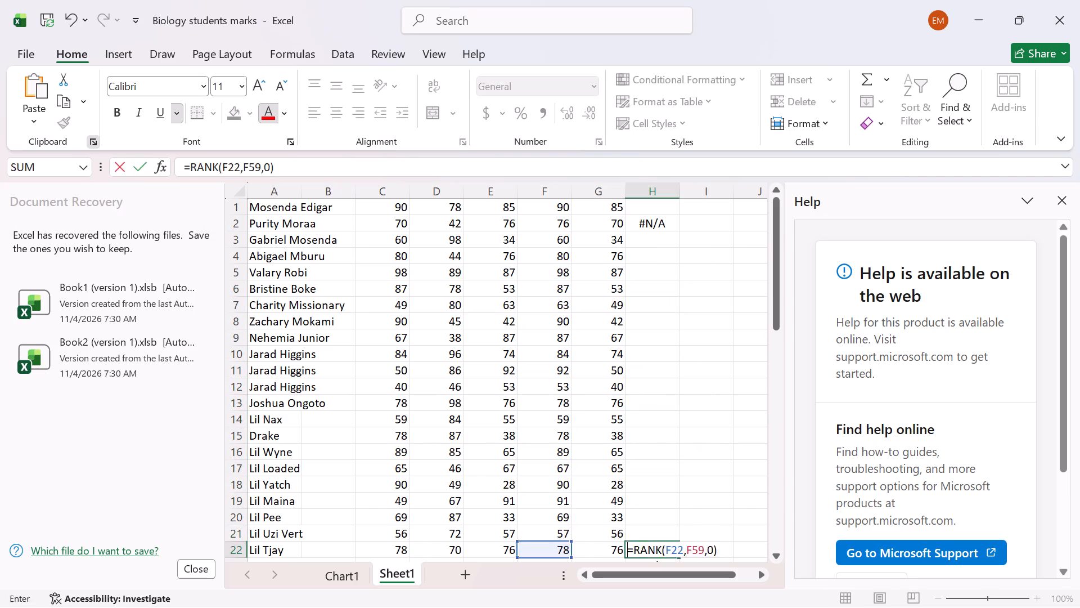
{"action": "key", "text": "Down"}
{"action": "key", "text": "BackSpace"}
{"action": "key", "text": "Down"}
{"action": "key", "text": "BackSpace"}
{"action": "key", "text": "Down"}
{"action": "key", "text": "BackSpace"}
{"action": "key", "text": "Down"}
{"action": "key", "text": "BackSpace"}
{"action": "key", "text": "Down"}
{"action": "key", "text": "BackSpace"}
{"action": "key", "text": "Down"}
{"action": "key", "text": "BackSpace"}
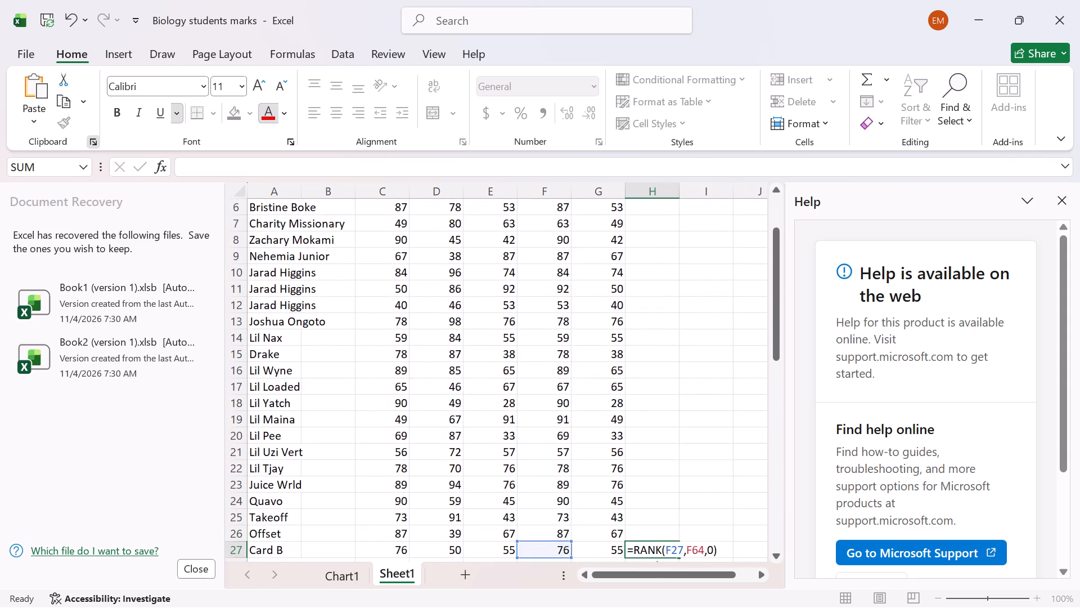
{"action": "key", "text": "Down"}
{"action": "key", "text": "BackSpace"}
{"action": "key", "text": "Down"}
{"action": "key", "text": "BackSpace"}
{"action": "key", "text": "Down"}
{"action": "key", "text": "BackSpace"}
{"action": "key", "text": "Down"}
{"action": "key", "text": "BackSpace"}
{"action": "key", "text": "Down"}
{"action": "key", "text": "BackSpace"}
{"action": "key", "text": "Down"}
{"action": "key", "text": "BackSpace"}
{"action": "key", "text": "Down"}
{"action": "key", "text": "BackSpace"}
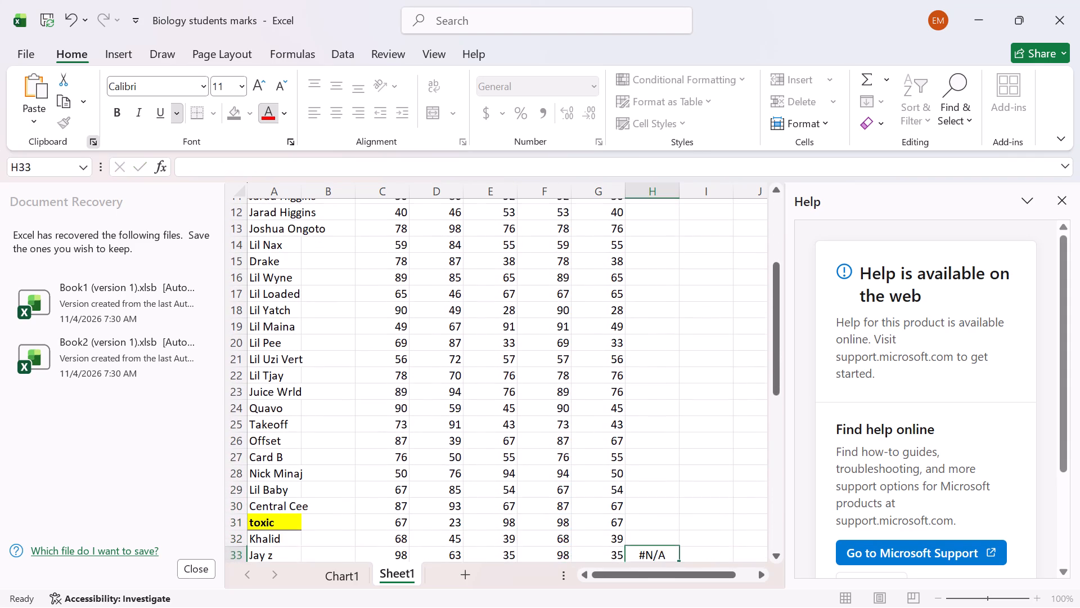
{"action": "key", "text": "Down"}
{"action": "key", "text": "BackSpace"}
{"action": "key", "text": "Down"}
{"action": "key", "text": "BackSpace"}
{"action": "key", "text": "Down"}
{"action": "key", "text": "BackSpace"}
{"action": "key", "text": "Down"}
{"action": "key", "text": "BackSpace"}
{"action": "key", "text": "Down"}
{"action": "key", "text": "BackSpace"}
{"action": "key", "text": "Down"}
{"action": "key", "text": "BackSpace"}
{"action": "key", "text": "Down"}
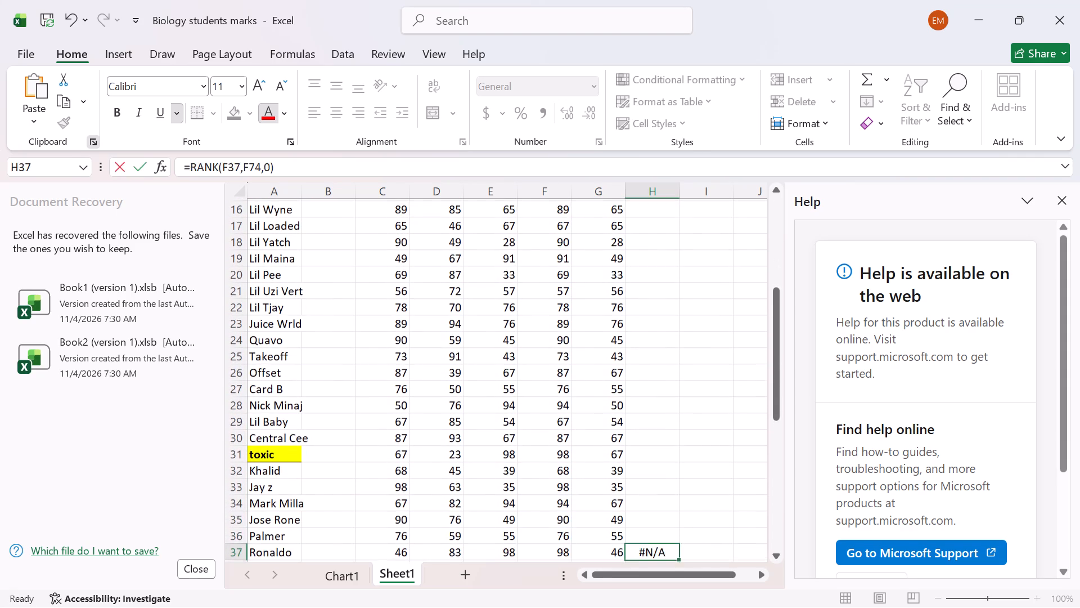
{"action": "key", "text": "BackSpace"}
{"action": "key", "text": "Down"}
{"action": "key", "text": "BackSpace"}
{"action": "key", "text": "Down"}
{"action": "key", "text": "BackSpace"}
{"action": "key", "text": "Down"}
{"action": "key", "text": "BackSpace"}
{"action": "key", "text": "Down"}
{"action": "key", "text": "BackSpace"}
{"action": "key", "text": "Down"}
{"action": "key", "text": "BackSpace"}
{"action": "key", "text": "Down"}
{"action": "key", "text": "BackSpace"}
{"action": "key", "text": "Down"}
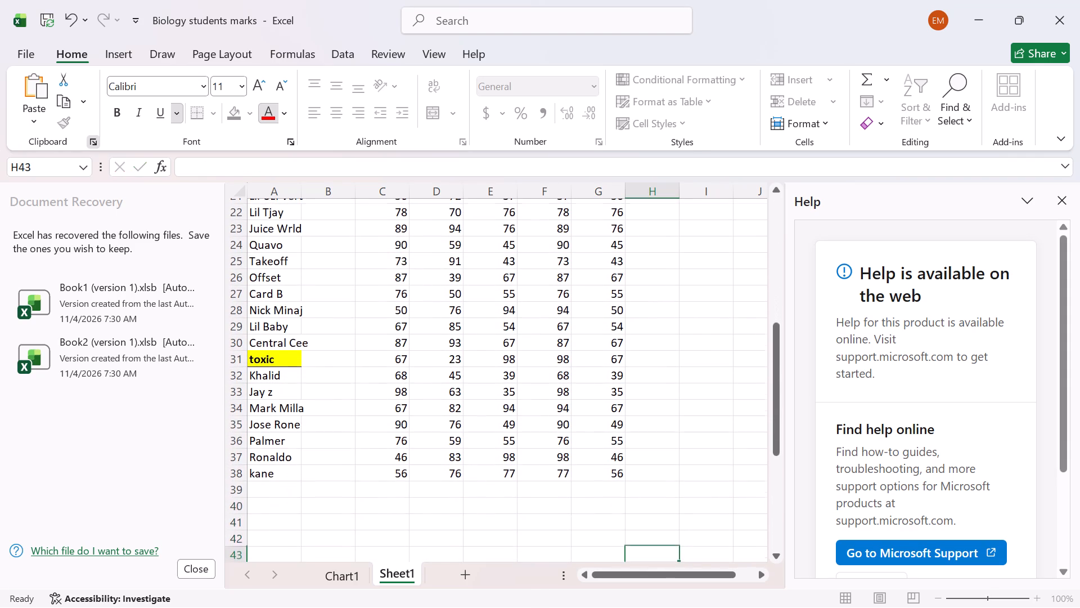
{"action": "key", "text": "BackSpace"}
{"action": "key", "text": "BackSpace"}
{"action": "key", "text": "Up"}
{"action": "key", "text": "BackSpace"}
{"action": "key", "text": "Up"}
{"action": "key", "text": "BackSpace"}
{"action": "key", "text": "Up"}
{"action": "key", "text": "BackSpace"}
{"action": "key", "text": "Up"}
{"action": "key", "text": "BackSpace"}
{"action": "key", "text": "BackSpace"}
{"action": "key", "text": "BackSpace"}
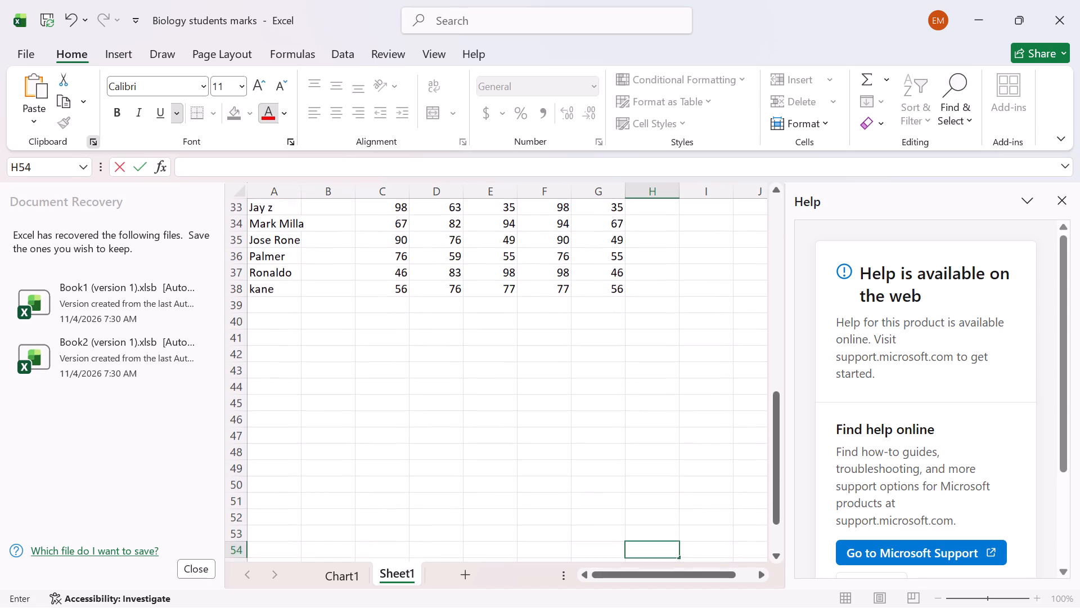
Clear the remaining RANK formula from cell H2.
{"action": "key", "text": "Up"}
{"action": "key", "text": "Up"}
{"action": "key", "text": "Up"}
{"action": "key", "text": "Up"}
{"action": "key", "text": "Up"}
{"action": "key", "text": "Up"}
{"action": "key", "text": "Up"}
{"action": "key", "text": "Up"}
{"action": "key", "text": "Up"}
{"action": "key", "text": "Up"}
{"action": "key", "text": "Up"}
{"action": "key", "text": "Up"}
{"action": "key", "text": "Up"}
{"action": "key", "text": "Up"}
{"action": "key", "text": "Up"}
{"action": "key", "text": "Up"}
{"action": "key", "text": "Up"}
{"action": "key", "text": "Up"}
{"action": "key", "text": "Up"}
{"action": "key", "text": "Up"}
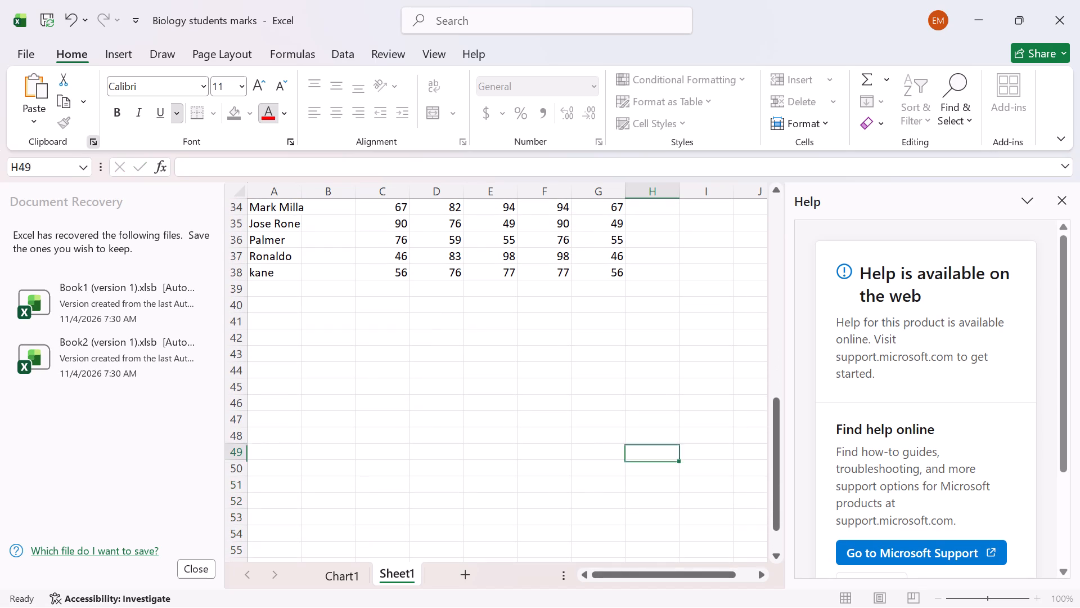
{"action": "key", "text": "Up"}
{"action": "key", "text": "Up"}
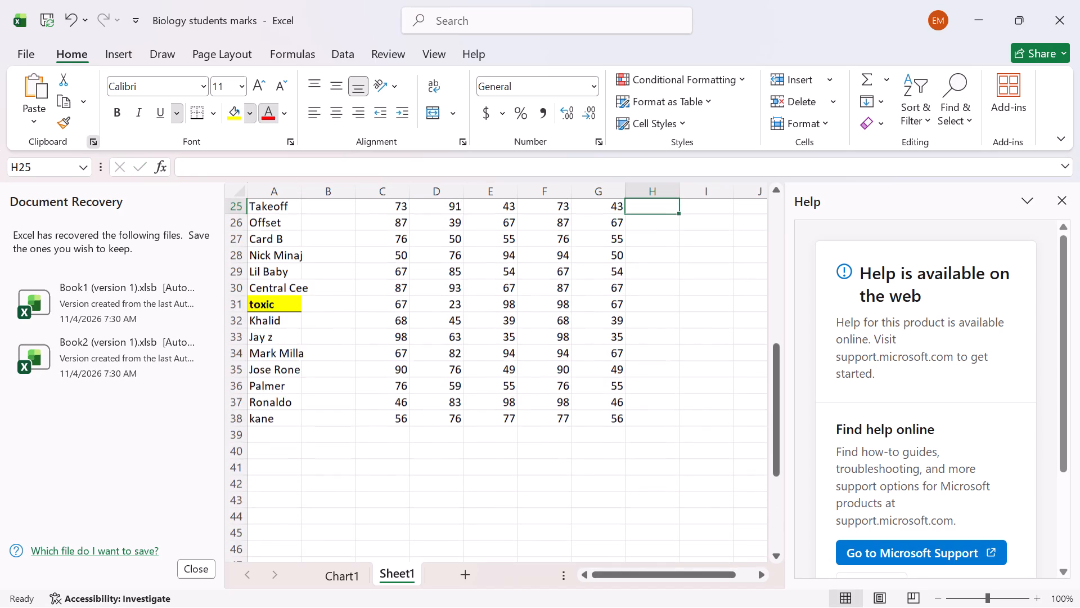
{"action": "key", "text": "Up"}
{"action": "key", "text": "Up"}
{"action": "key", "text": "Up"}
{"action": "key", "text": "Up"}
{"action": "key", "text": "Up"}
{"action": "key", "text": "Up"}
{"action": "key", "text": "Up"}
{"action": "key", "text": "Up"}
{"action": "key", "text": "Up"}
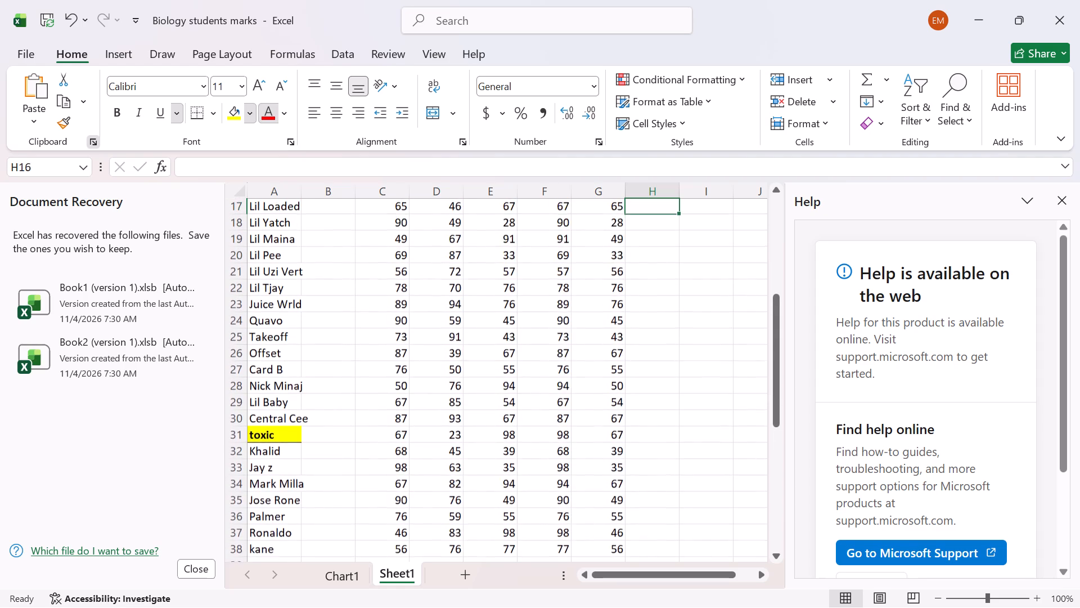
{"action": "key", "text": "Up"}
{"action": "key", "text": "Up"}
{"action": "key", "text": "Up"}
{"action": "key", "text": "Up"}
{"action": "key", "text": "Up"}
{"action": "key", "text": "Up"}
{"action": "key", "text": "Up"}
{"action": "key", "text": "Up"}
{"action": "key", "text": "Up"}
{"action": "key", "text": "Up"}
{"action": "key", "text": "Up"}
{"action": "key", "text": "Up"}
{"action": "key", "text": "Up"}
{"action": "key", "text": "Up"}
{"action": "key", "text": "Up"}
{"action": "key", "text": "Up"}
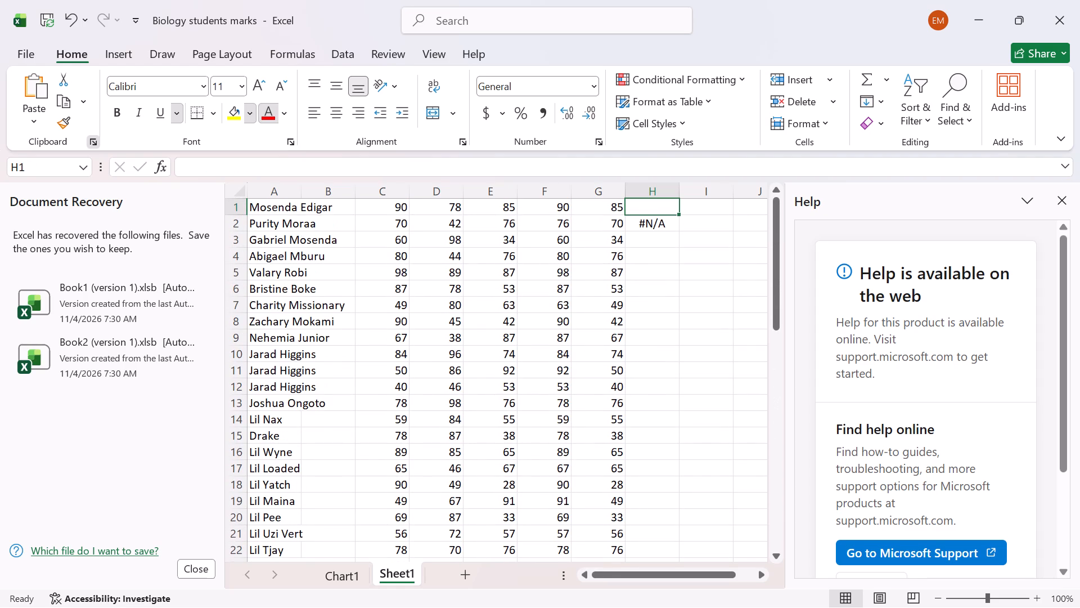
{"action": "key", "text": "Down"}
{"action": "key", "text": "BackSpace"}
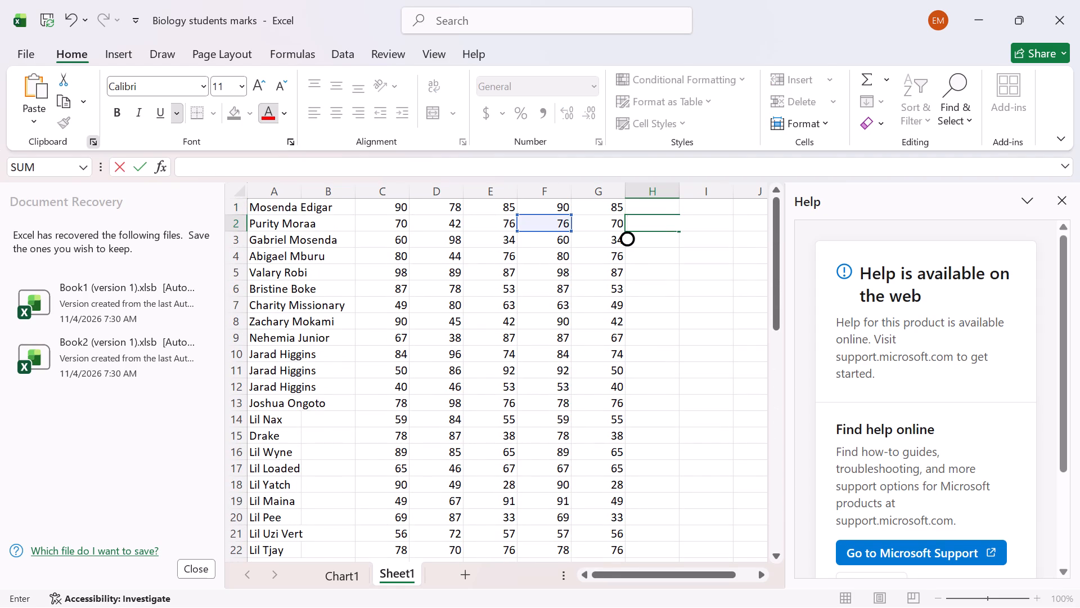
{"action": "key", "text": "Up"}
{"action": "key", "text": "Up"}
{"action": "key", "text": "Up"}
{"action": "key", "text": "Up"}
{"action": "key", "text": "Up"}
{"action": "key", "text": "Up"}
{"action": "key", "text": "Up"}
{"action": "key", "text": "Up"}
{"action": "key", "text": "Up"}
{"action": "key", "text": "Up"}
{"action": "key", "text": "Up"}
{"action": "key", "text": "Up"}
{"action": "key", "text": "Up"}
{"action": "key", "text": "Up"}
{"action": "key", "text": "Up"}
{"action": "key", "text": "Up"}
{"action": "key", "text": "Up"}
{"action": "key", "text": "Up"}
{"action": "key", "text": "Up"}
{"action": "key", "text": "Up"}
{"action": "key", "text": "Up"}
{"action": "key", "text": "Up"}
{"action": "key", "text": "Up"}
{"action": "key", "text": "Up"}
{"action": "key", "text": "Up"}
{"action": "key", "text": "Up"}
{"action": "key", "text": "Up"}
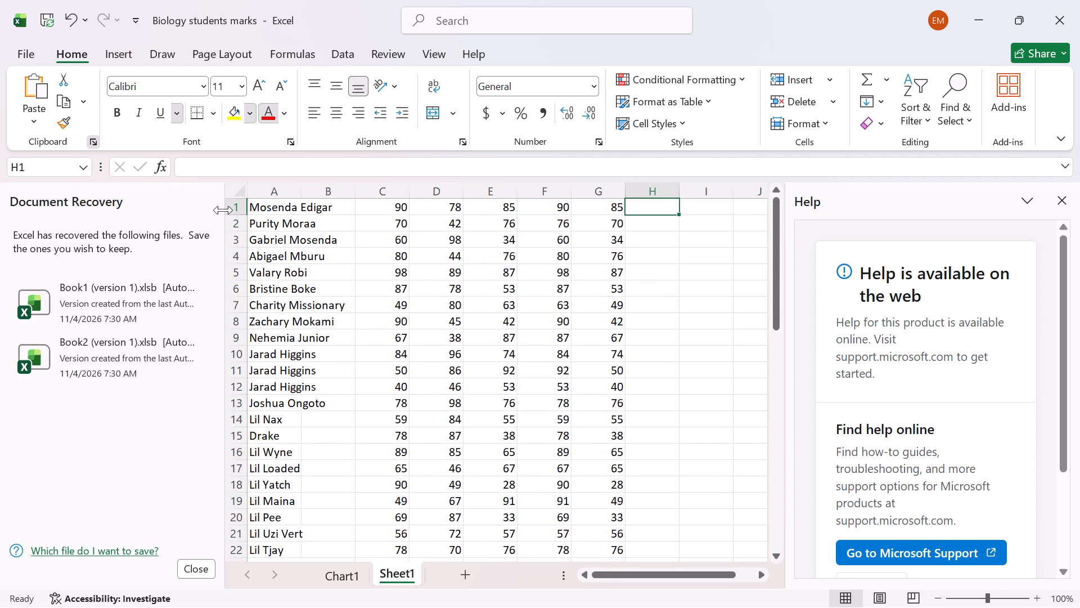
{"action": "key", "text": "Up"}
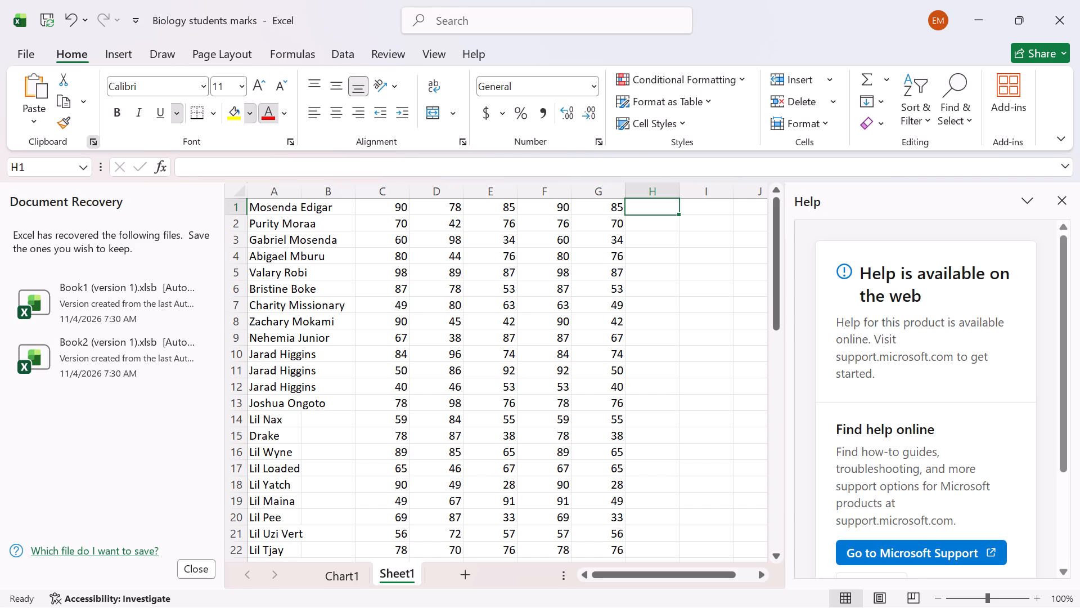
Check column H on Sheet1 down to the last student's row for leftover entries.
{"action": "scroll", "coordinate": [702, 367], "scroll_direction": "up", "scroll_amount": 2}
{"action": "left_click", "coordinate": [393, 580]}
{"action": "scroll", "coordinate": [439, 483], "scroll_direction": "down", "scroll_amount": 3}
{"action": "scroll", "coordinate": [439, 483], "scroll_direction": "up", "scroll_amount": 4}
{"action": "scroll", "coordinate": [439, 483], "scroll_direction": "down", "scroll_amount": 2}
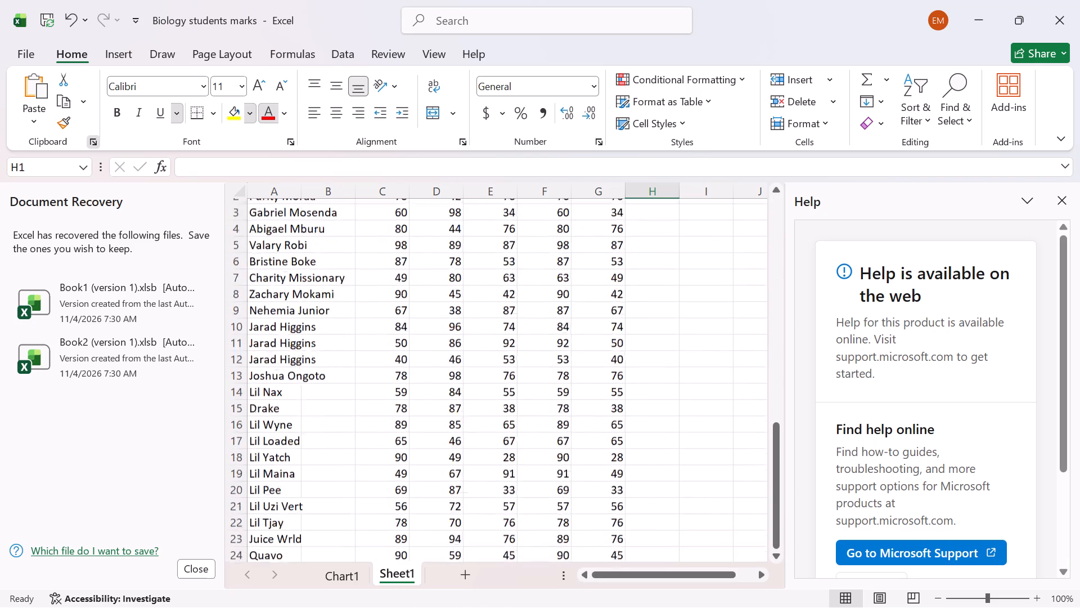
{"action": "scroll", "coordinate": [439, 483], "scroll_direction": "down", "scroll_amount": 2}
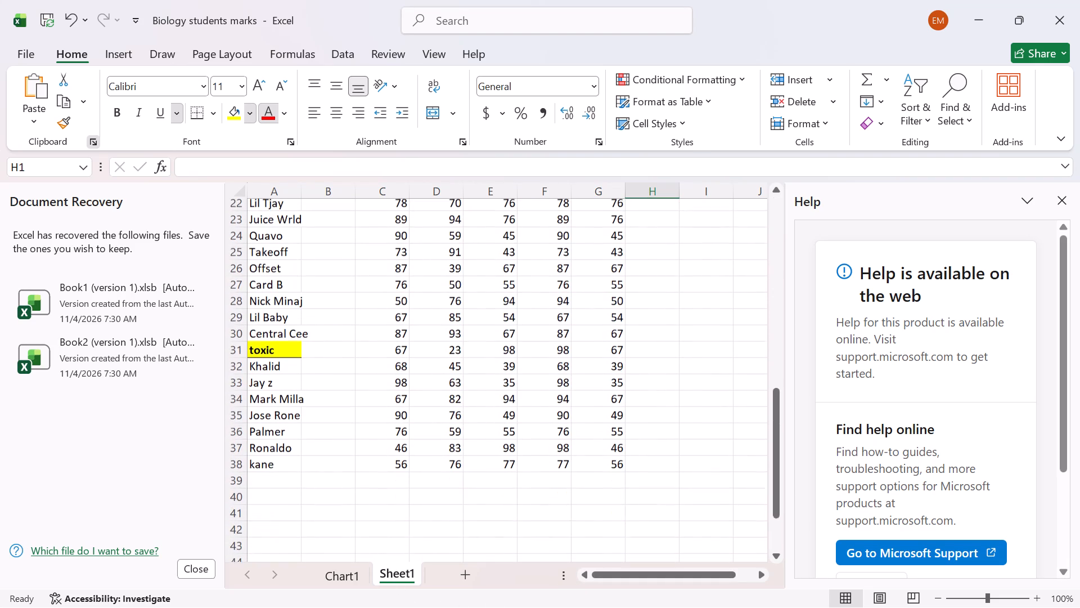
{"action": "left_click", "coordinate": [439, 483]}
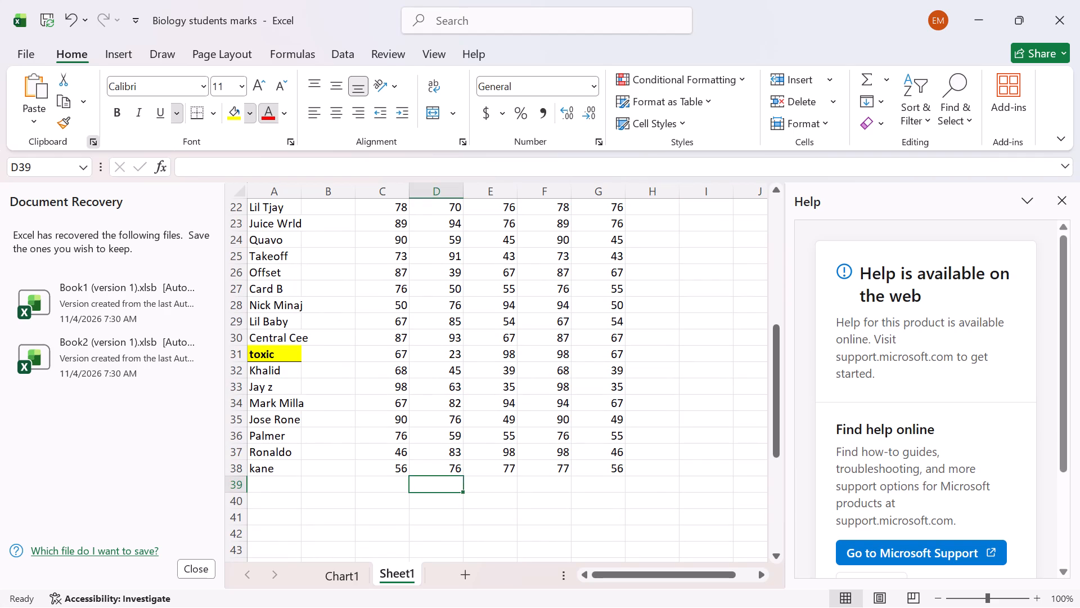
{"action": "left_click", "coordinate": [653, 217]}
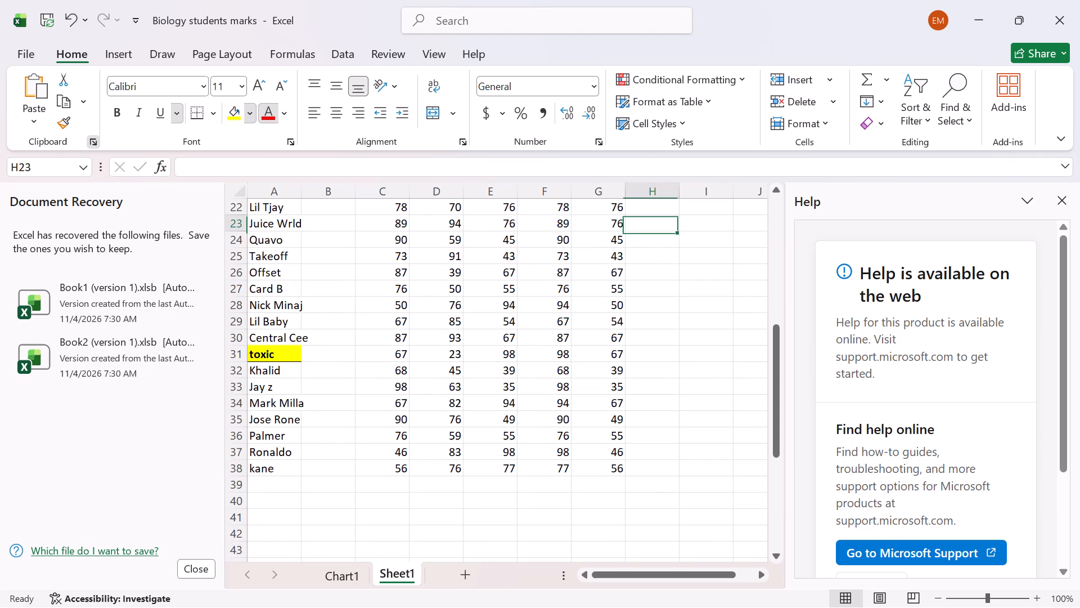
{"action": "left_click", "coordinate": [653, 217]}
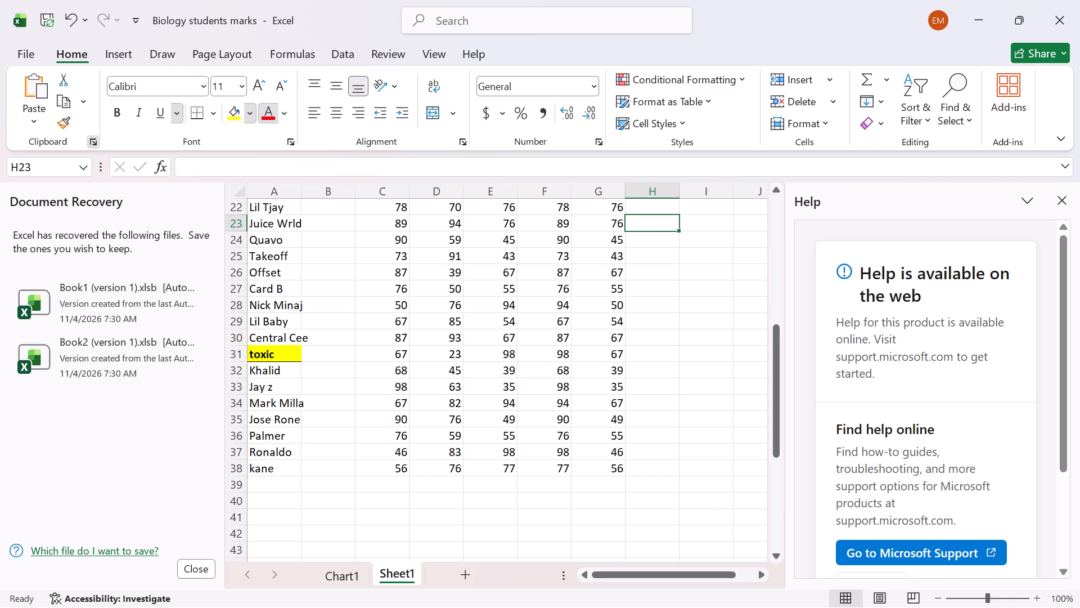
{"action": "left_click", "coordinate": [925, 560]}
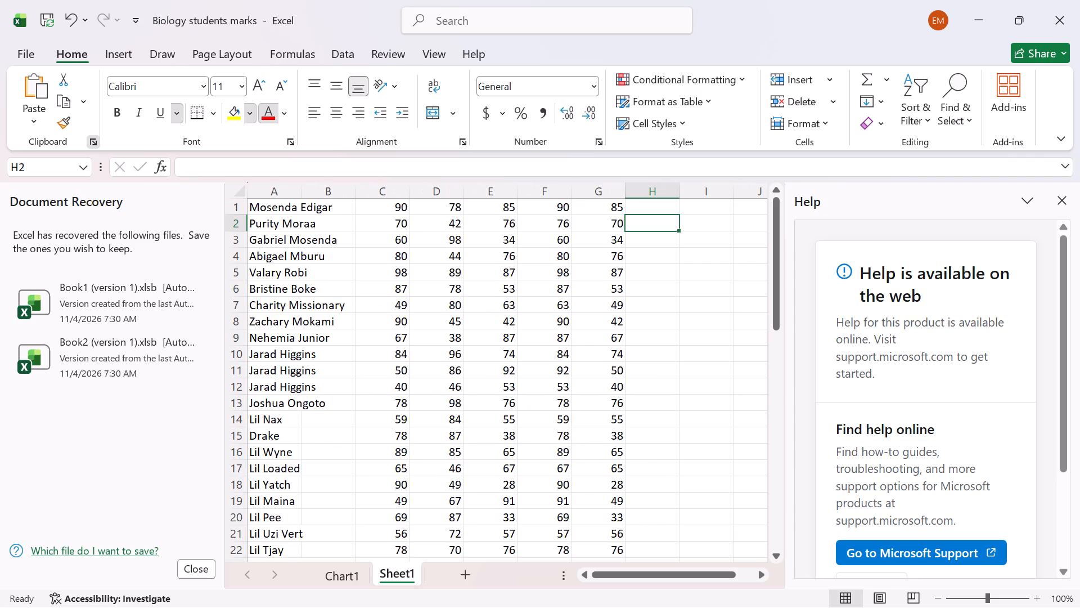
{"action": "double_click", "coordinate": [651, 217]}
{"action": "left_click", "coordinate": [651, 214]}
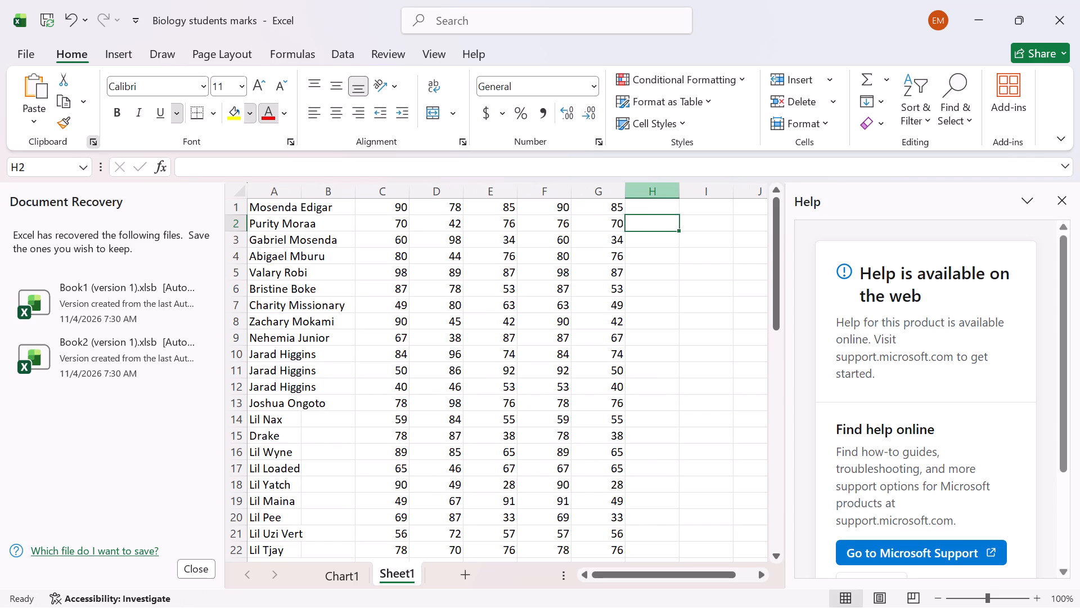
{"action": "left_click", "coordinate": [658, 212]}
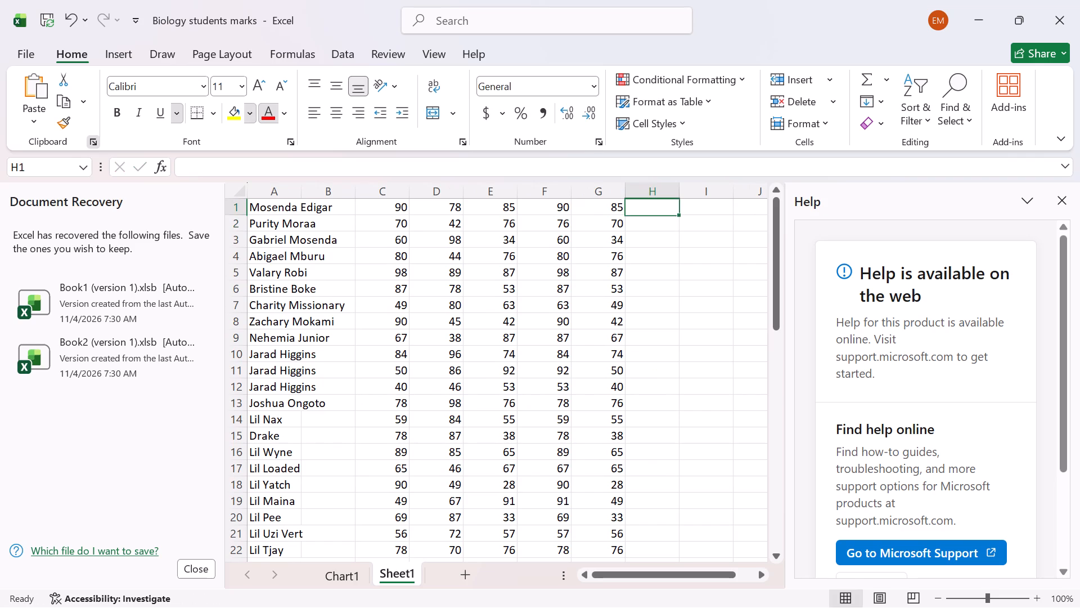
{"action": "key", "text": "minus"}
{"action": "key", "text": "BackSpace"}
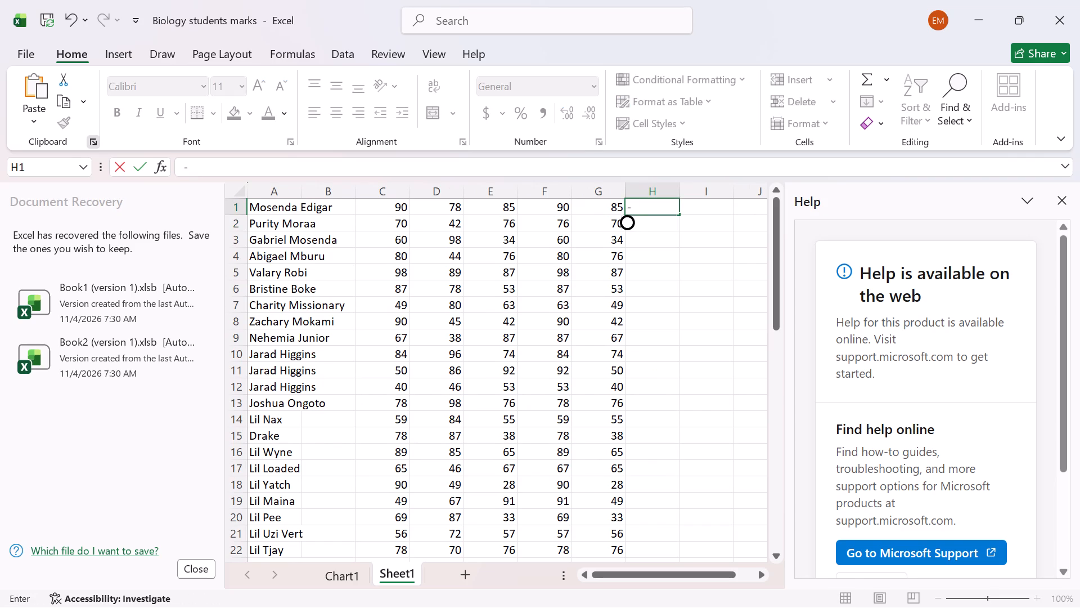
{"action": "key", "text": "equal"}
{"action": "key", "text": "a"}
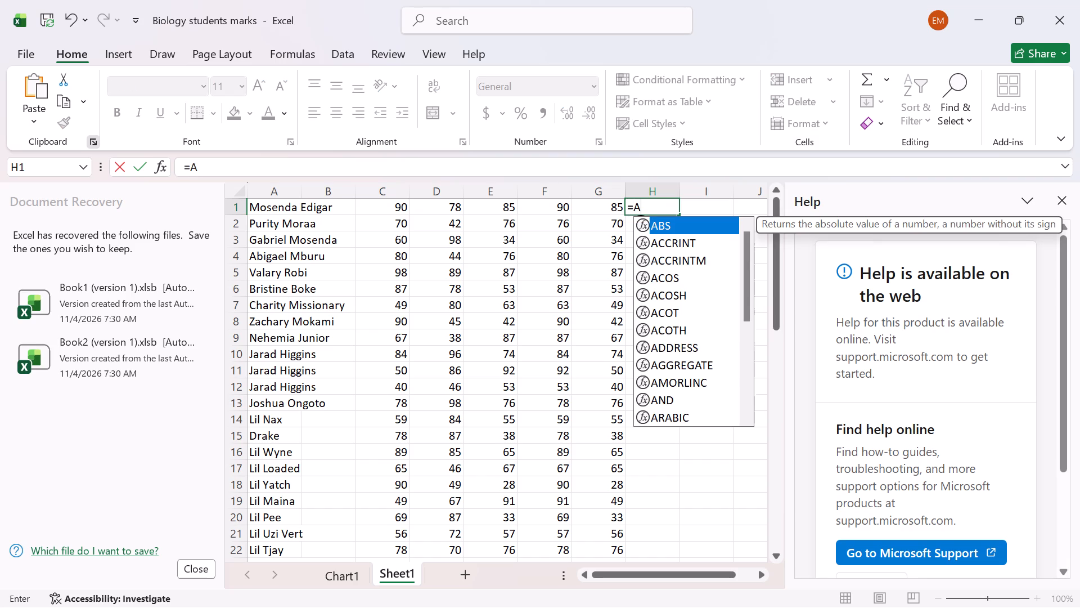
{"action": "type", "text": "VERA"}
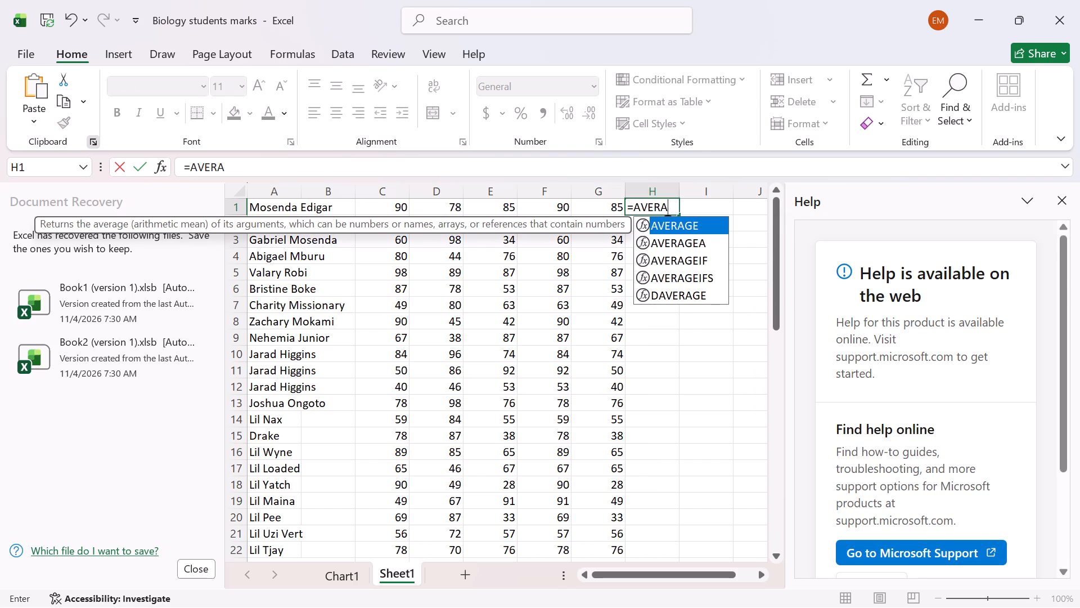
{"action": "type", "text": "GE"}
{"action": "key", "text": "shift+parenleft"}
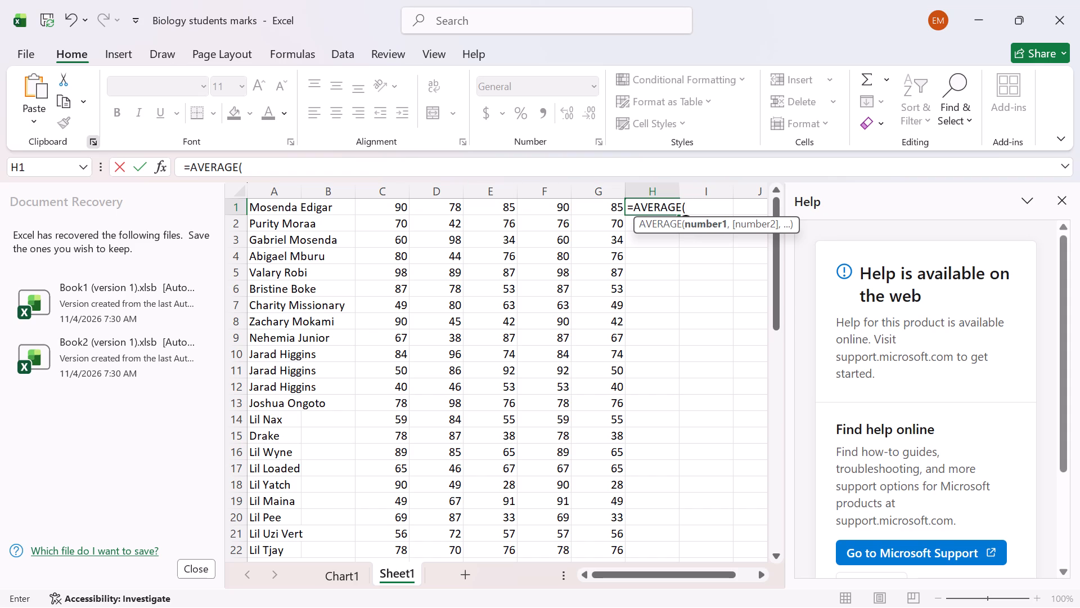
{"action": "left_click", "coordinate": [406, 207]}
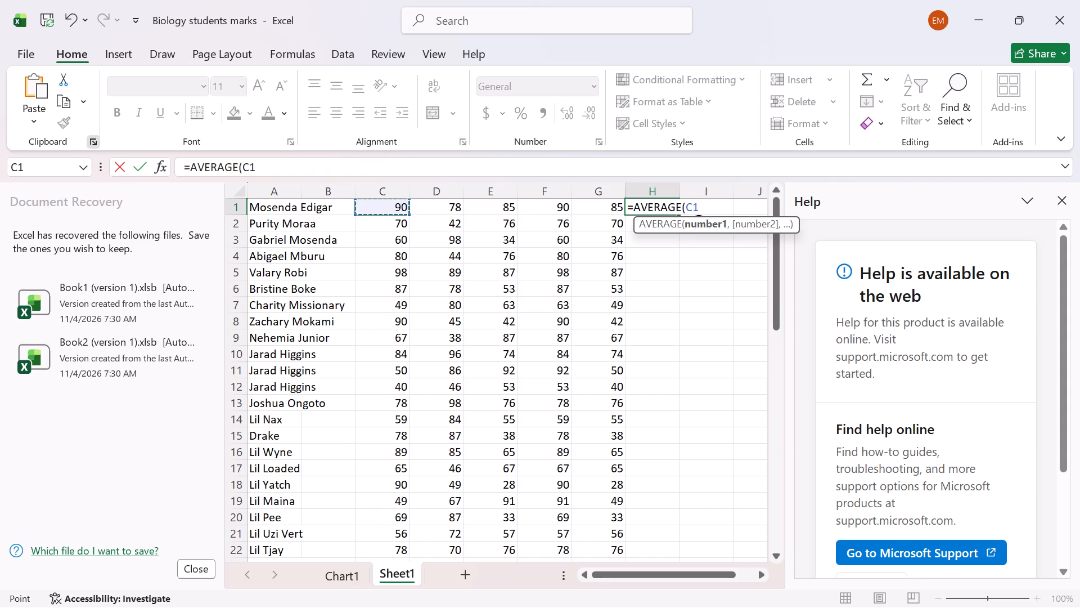
{"action": "key", "text": "comma"}
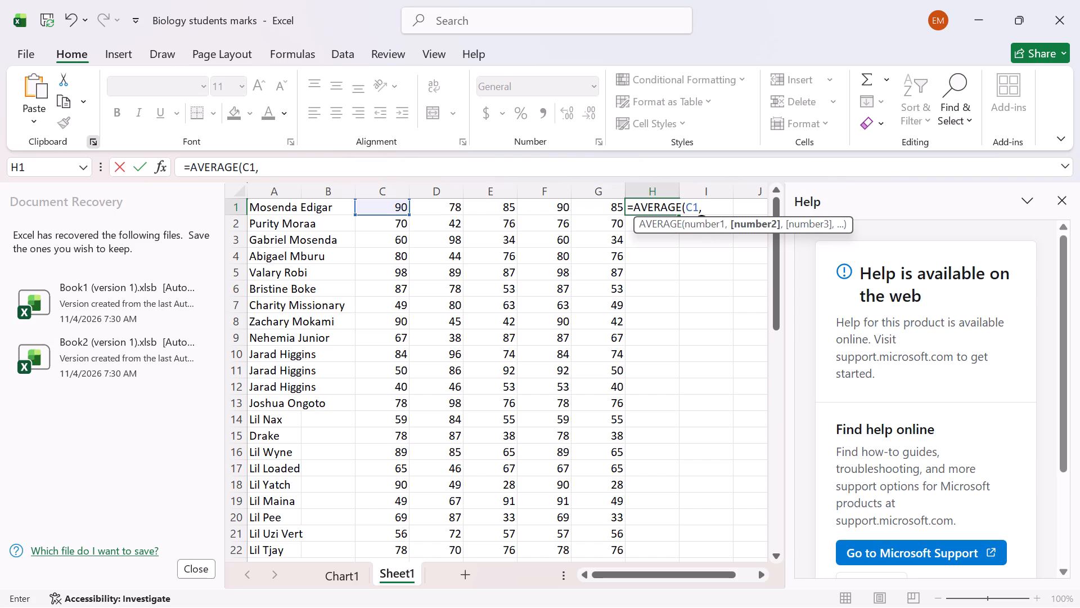
{"action": "left_click", "coordinate": [513, 212]}
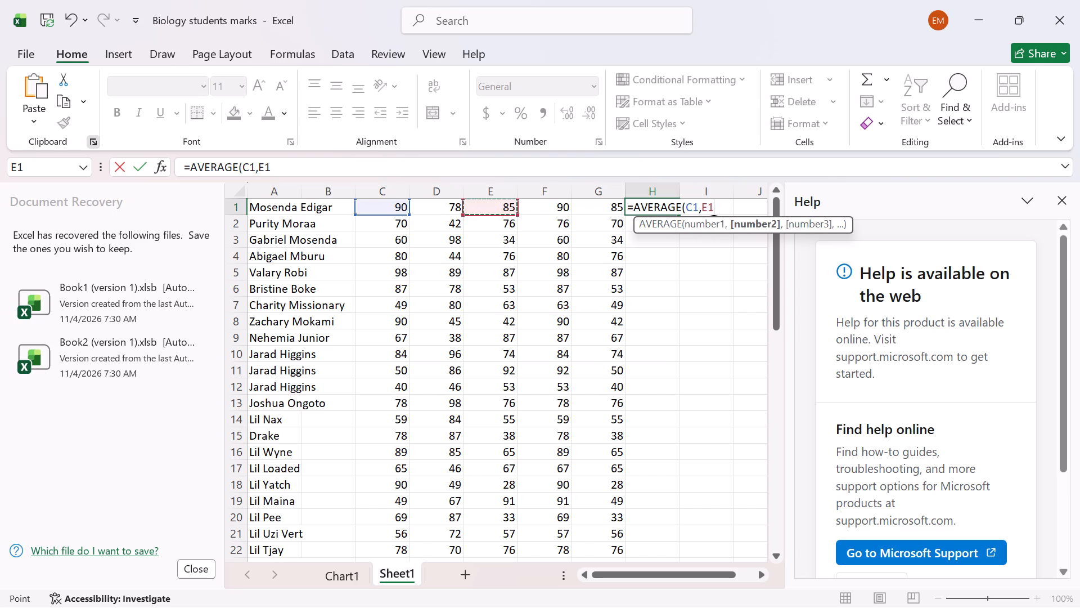
{"action": "key", "text": "comma"}
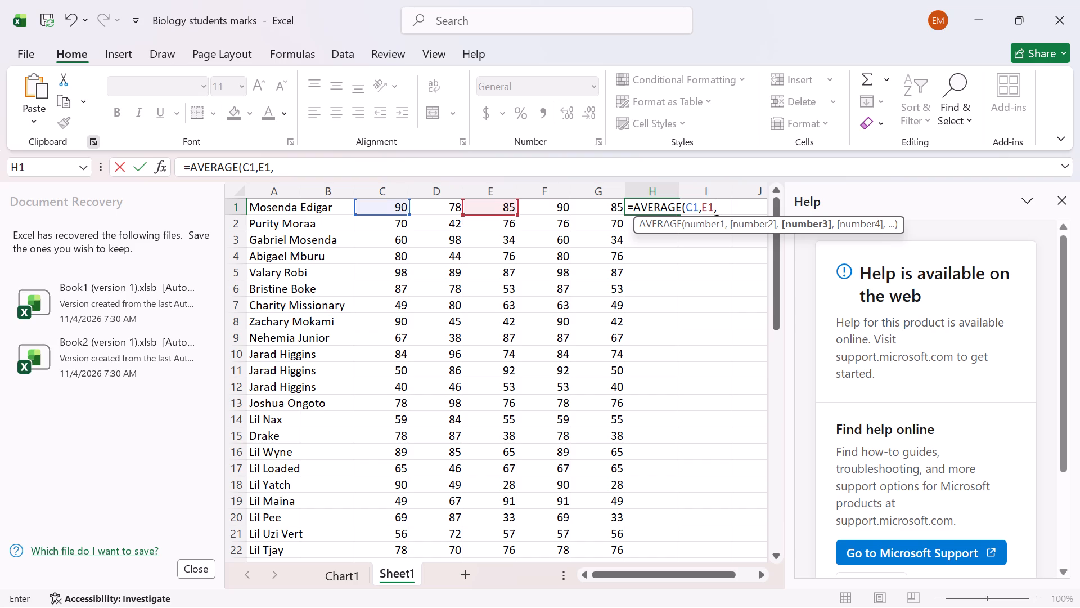
{"action": "key", "text": "BackSpace"}
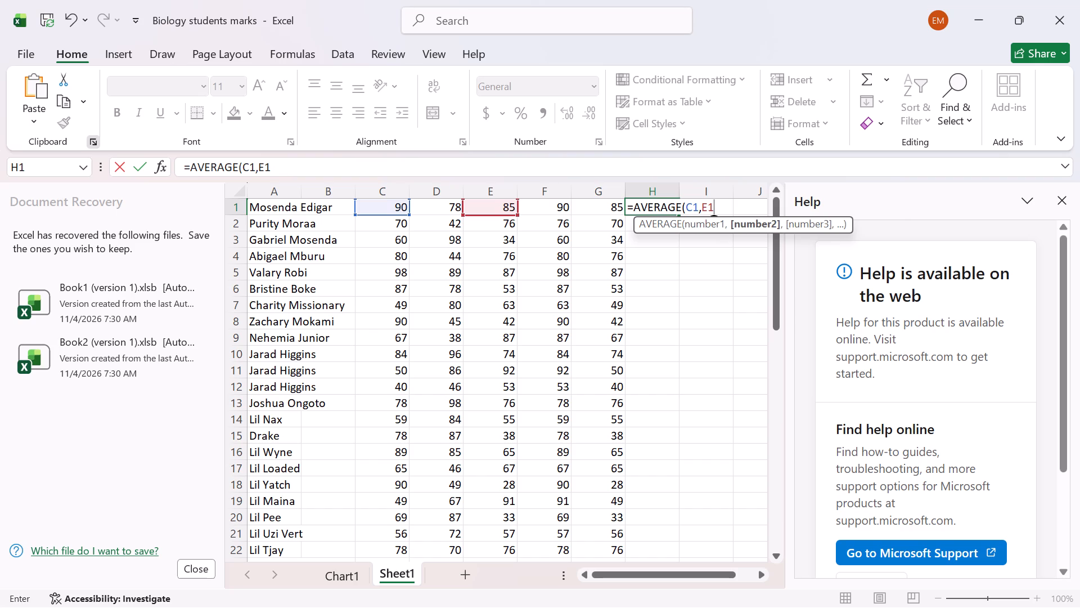
{"action": "key", "text": "shift+parenright"}
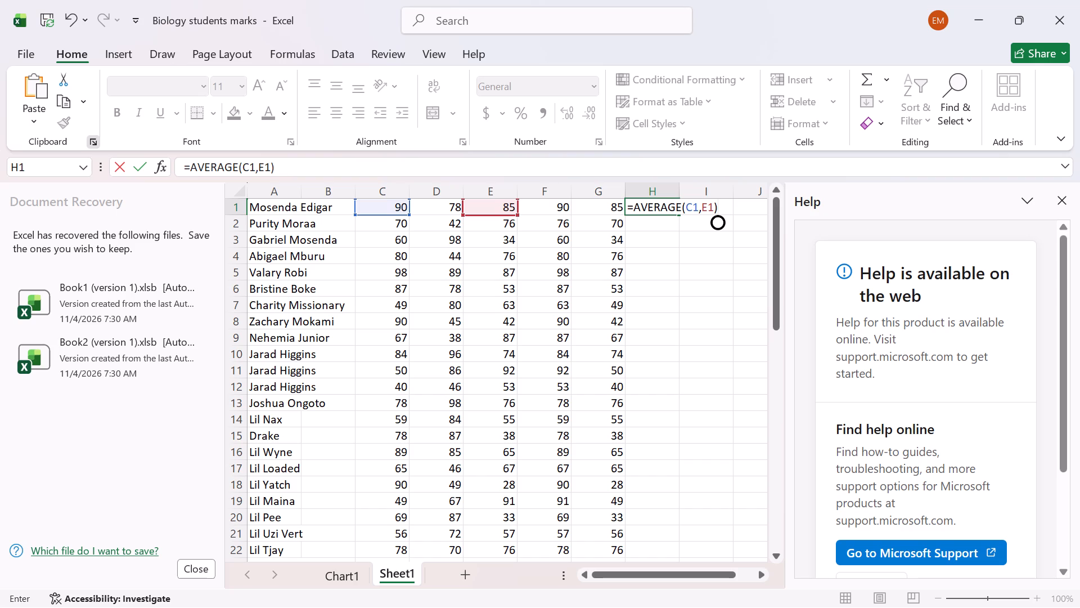
{"action": "key", "text": "Return"}
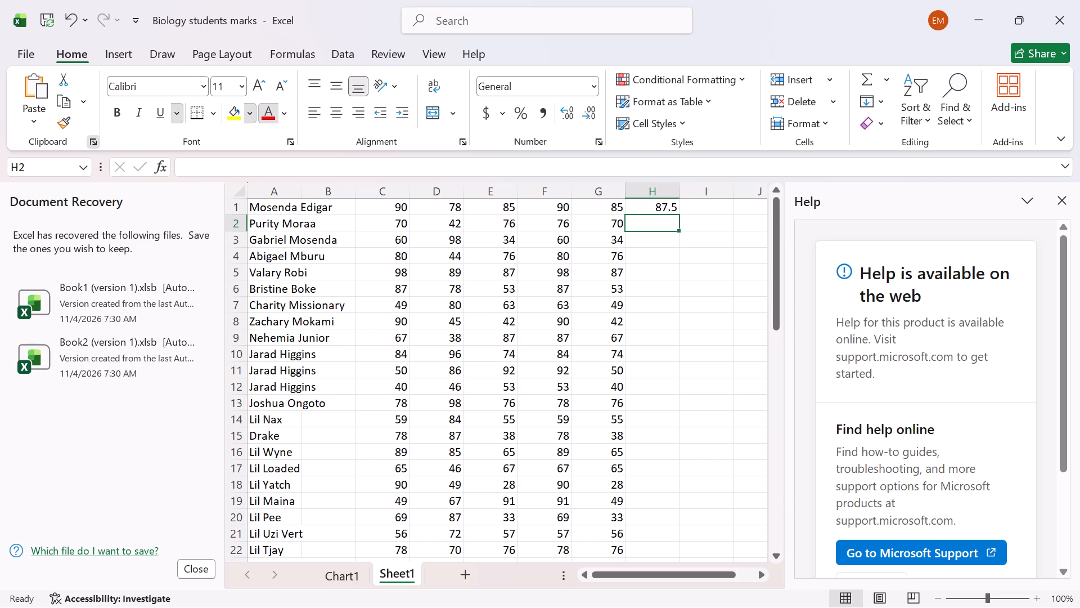
Fill the AVERAGE formula from H1 down column H through the last student's row, H38.
{"action": "left_click", "coordinate": [661, 206]}
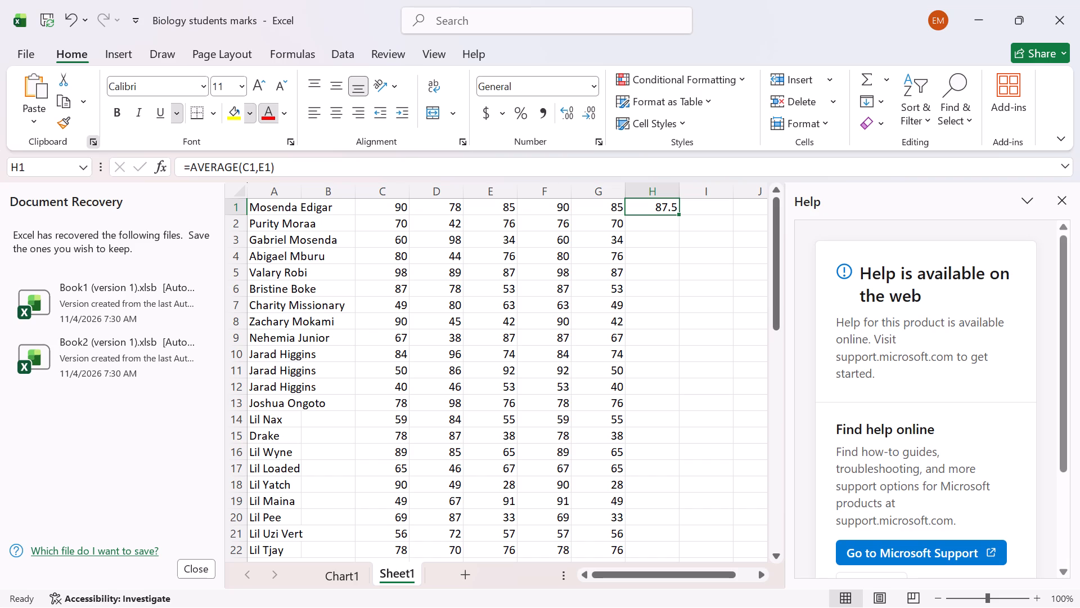
{"action": "left_click", "coordinate": [676, 213]}
{"action": "left_click_drag", "start_coordinate": [677, 213], "coordinate": [748, 554]}
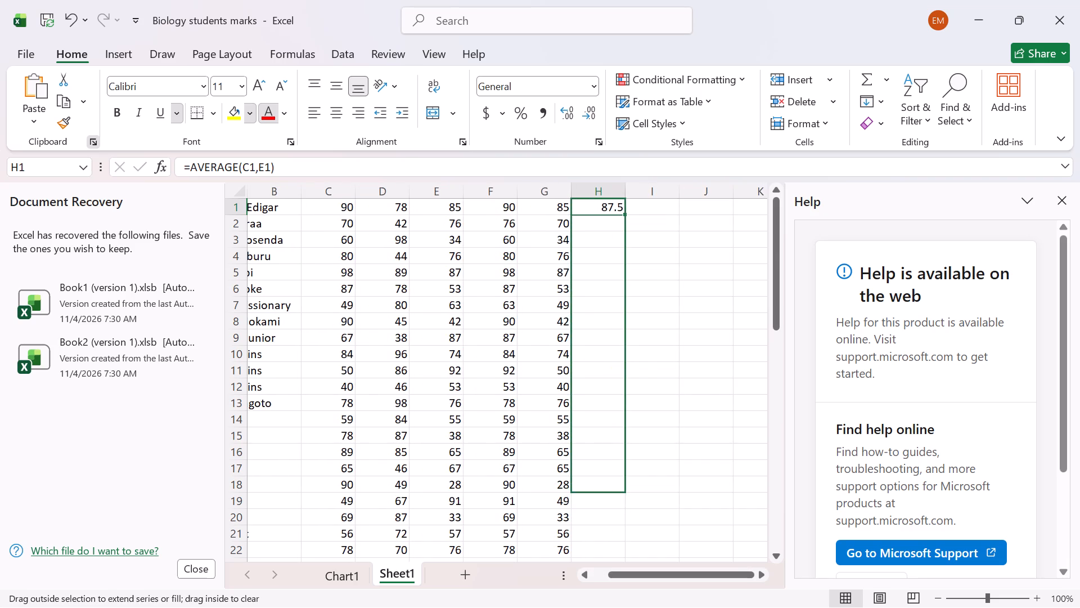
{"action": "left_click_drag", "start_coordinate": [748, 554], "coordinate": [704, 594]}
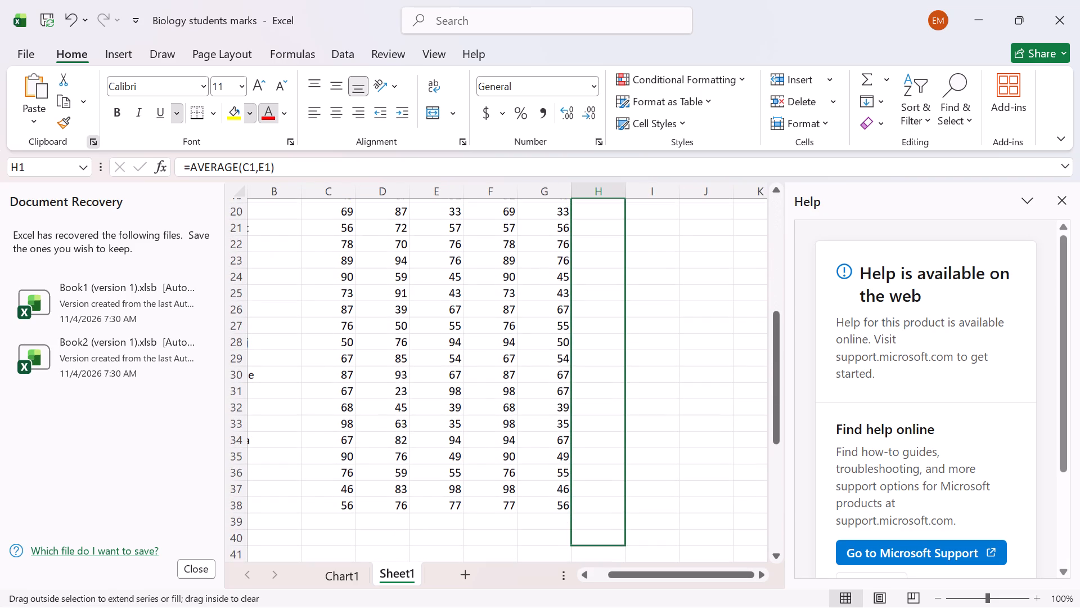
{"action": "left_click_drag", "start_coordinate": [704, 594], "coordinate": [677, 303]}
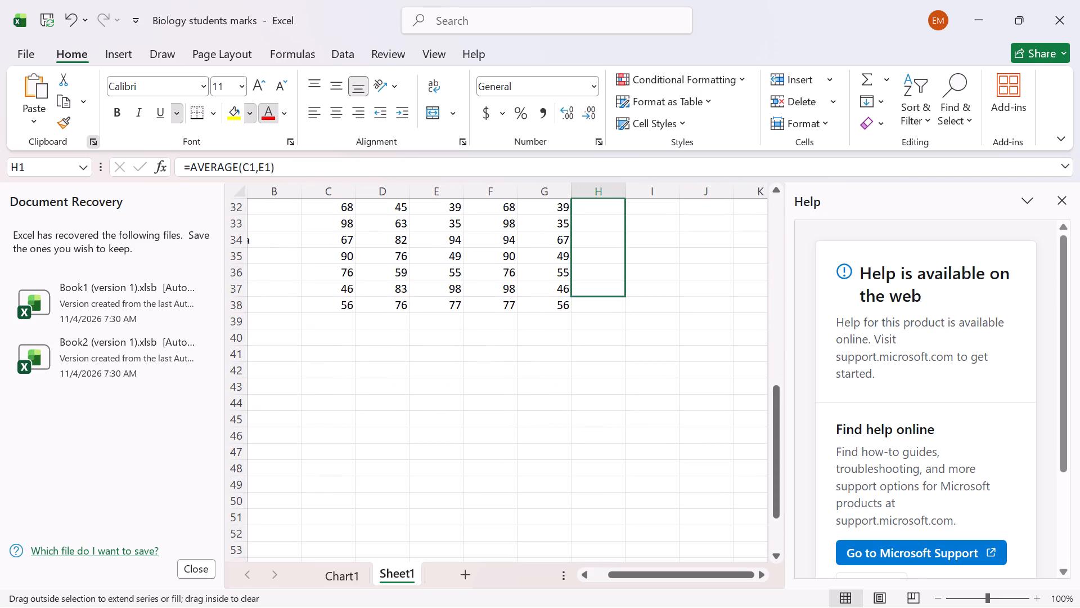
{"action": "left_click_drag", "start_coordinate": [677, 303], "coordinate": [681, 316]}
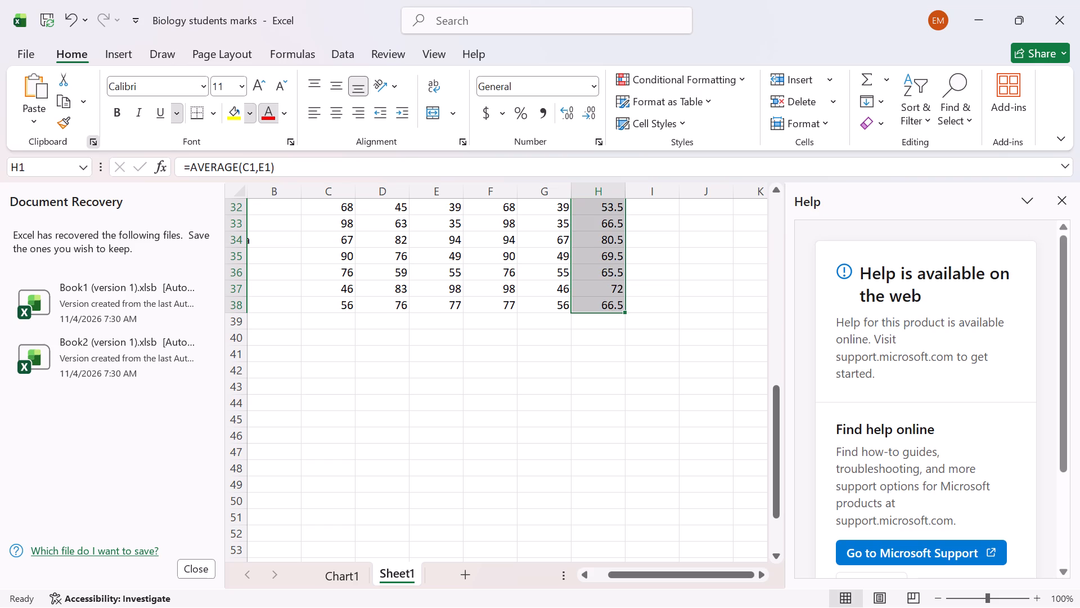
{"action": "left_click", "coordinate": [685, 297]}
{"action": "scroll", "coordinate": [685, 305], "scroll_direction": "up", "scroll_amount": 2}
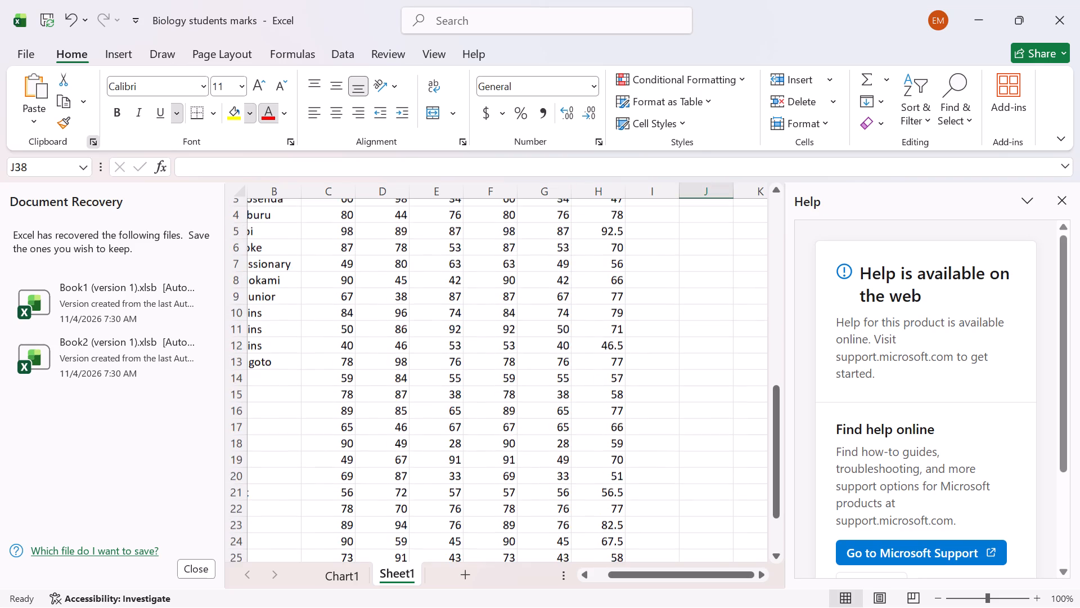
{"action": "scroll", "coordinate": [685, 305], "scroll_direction": "up", "scroll_amount": 2}
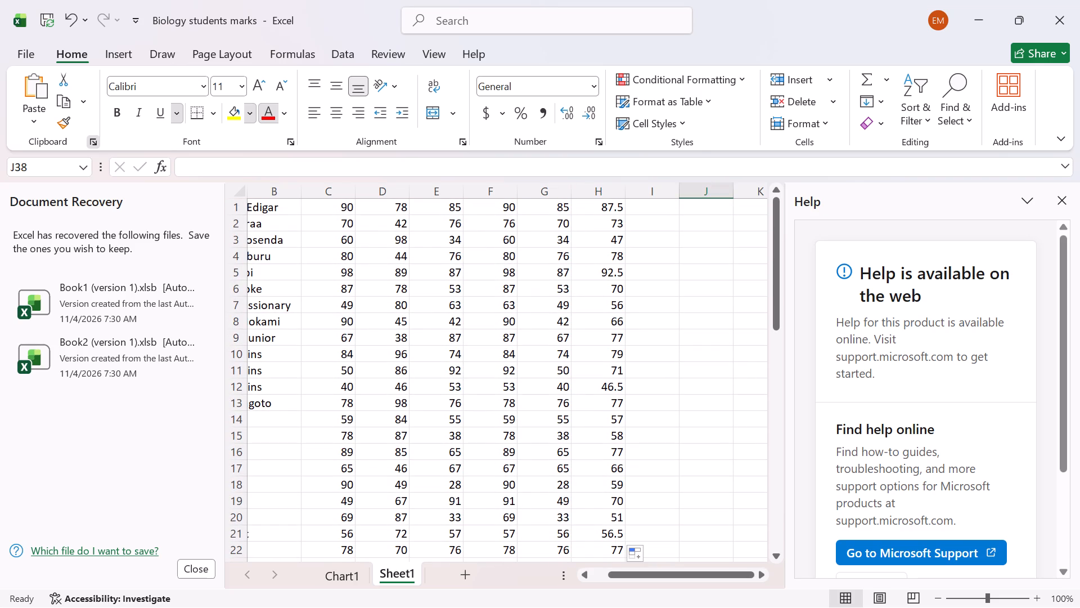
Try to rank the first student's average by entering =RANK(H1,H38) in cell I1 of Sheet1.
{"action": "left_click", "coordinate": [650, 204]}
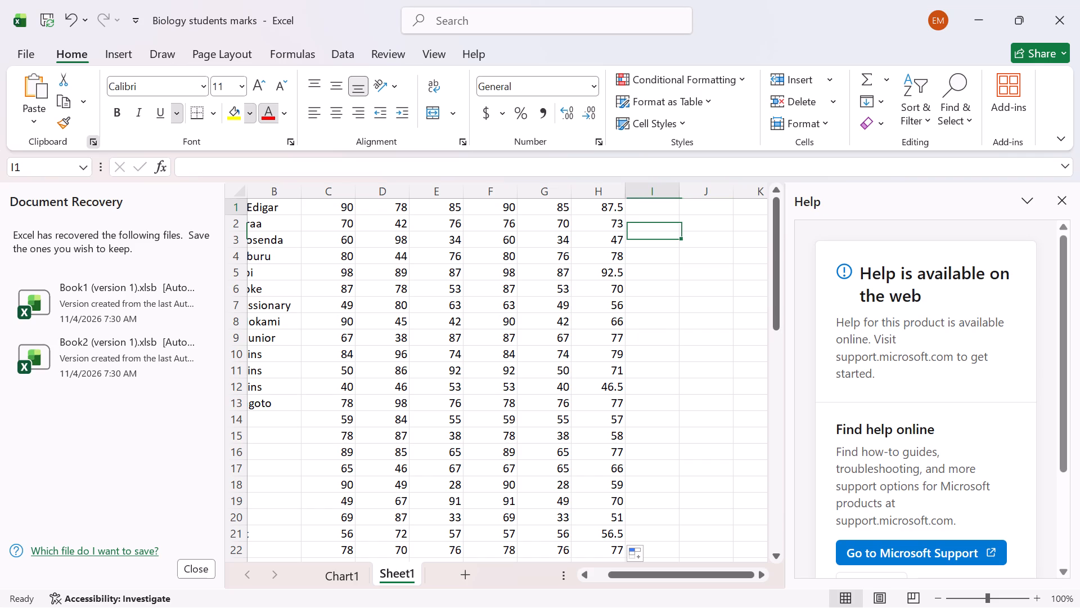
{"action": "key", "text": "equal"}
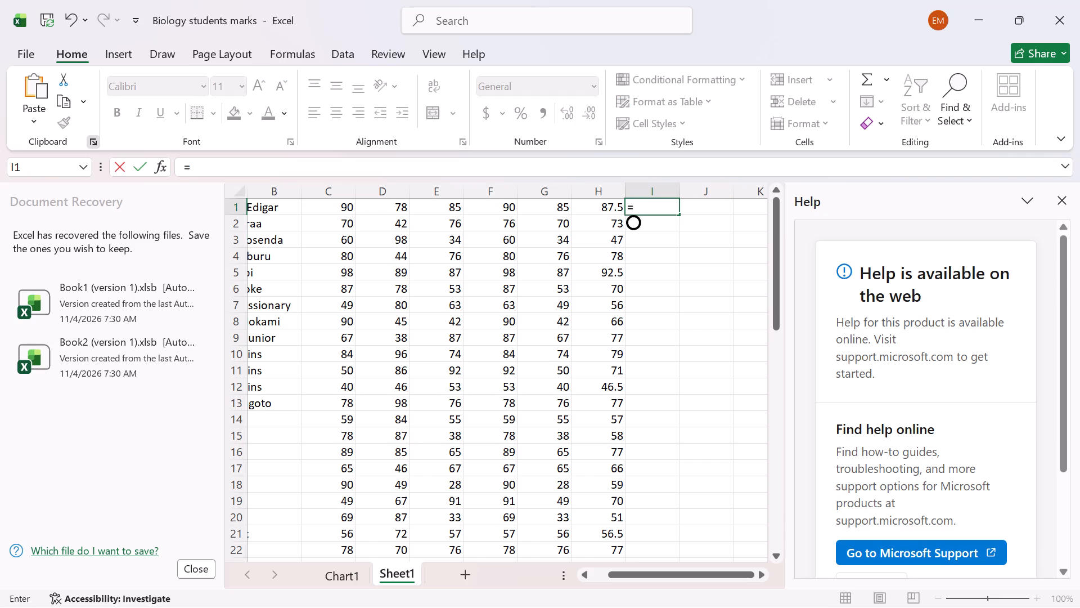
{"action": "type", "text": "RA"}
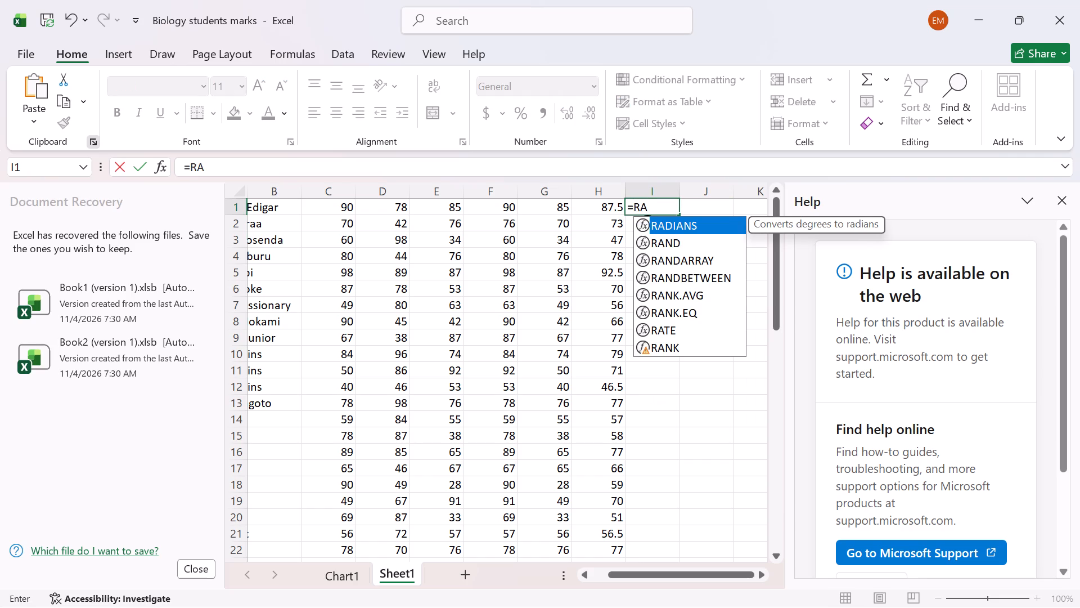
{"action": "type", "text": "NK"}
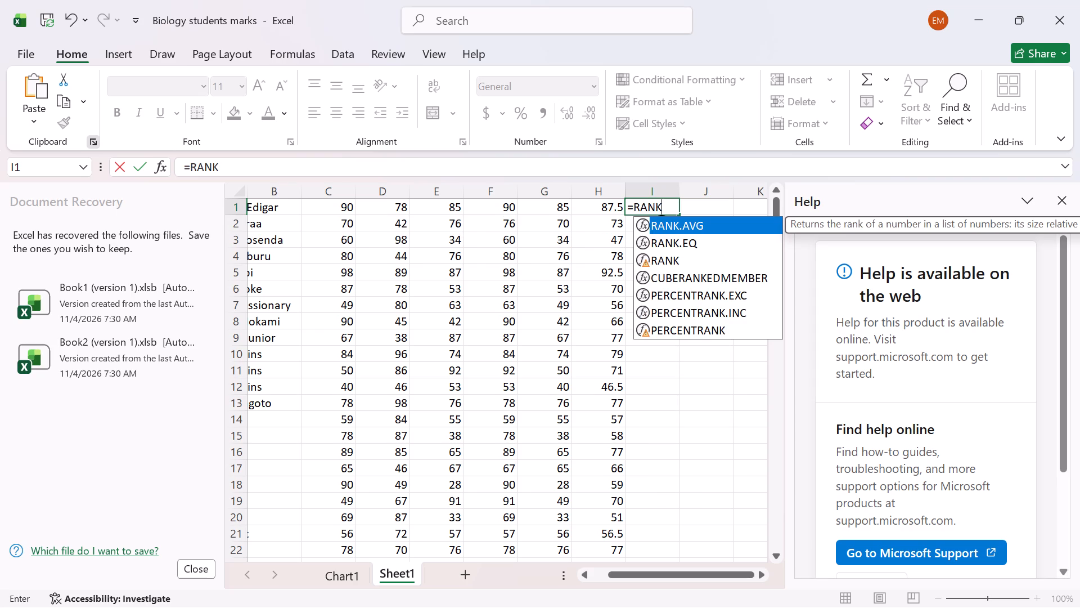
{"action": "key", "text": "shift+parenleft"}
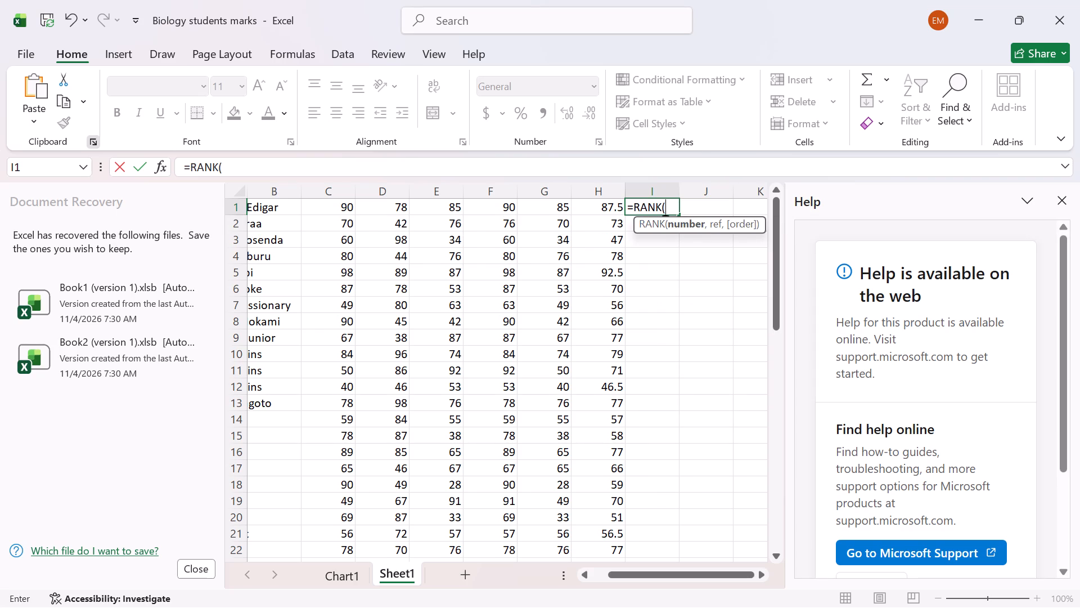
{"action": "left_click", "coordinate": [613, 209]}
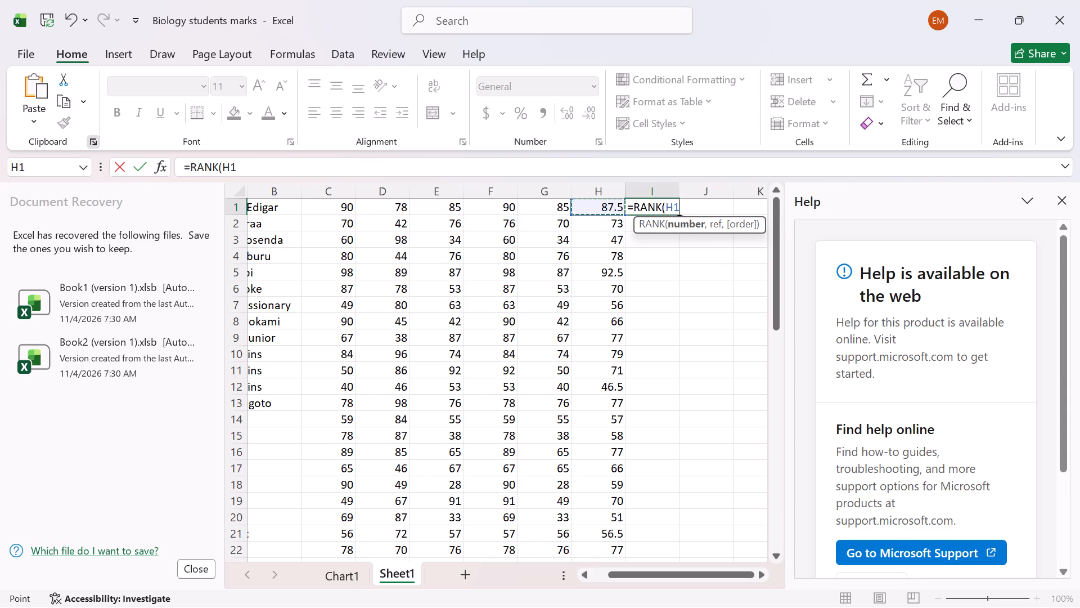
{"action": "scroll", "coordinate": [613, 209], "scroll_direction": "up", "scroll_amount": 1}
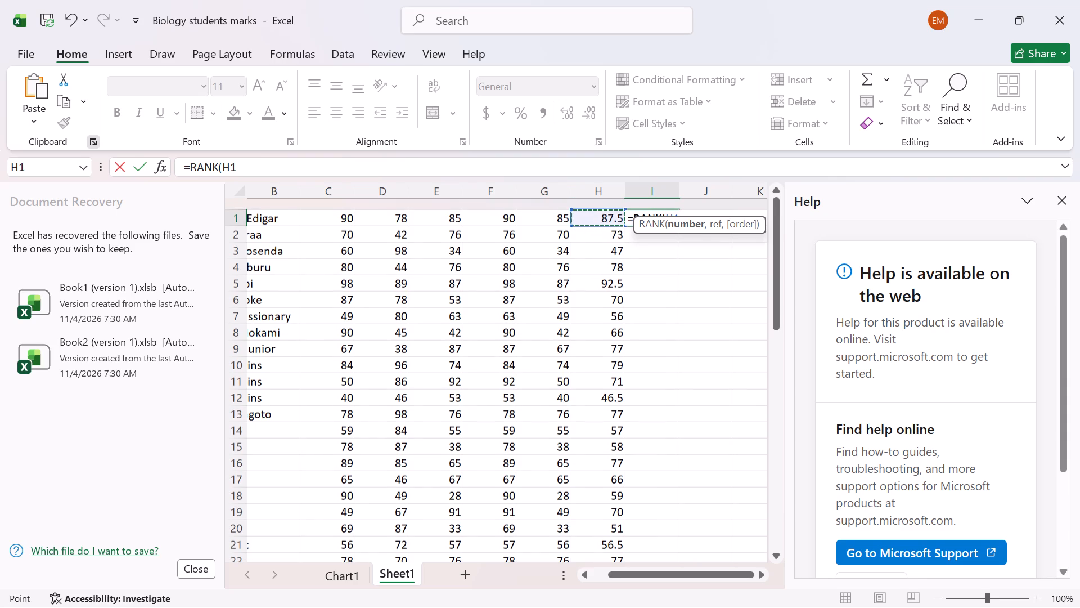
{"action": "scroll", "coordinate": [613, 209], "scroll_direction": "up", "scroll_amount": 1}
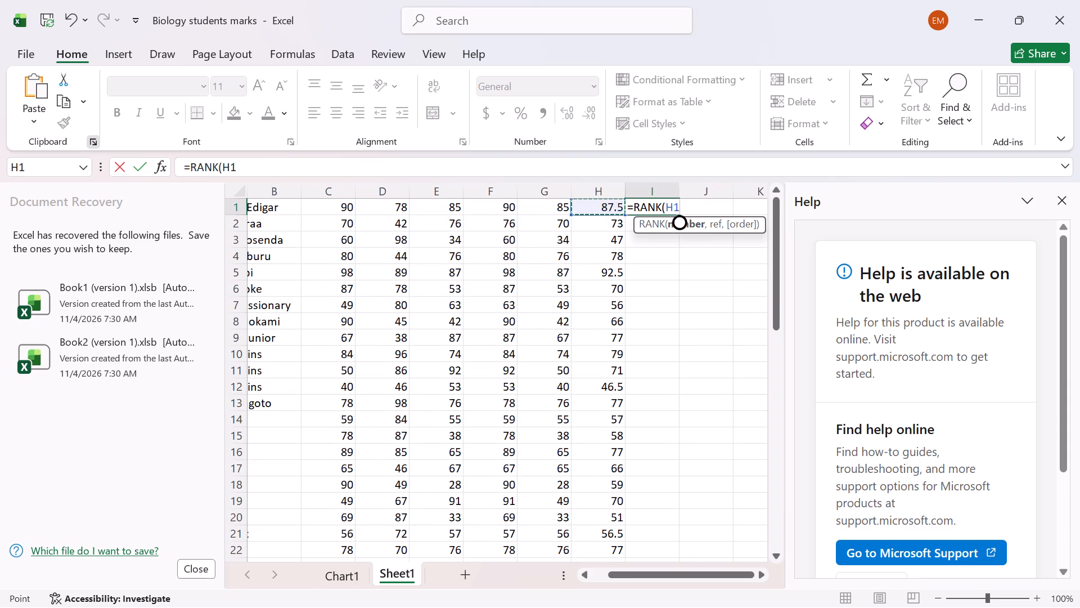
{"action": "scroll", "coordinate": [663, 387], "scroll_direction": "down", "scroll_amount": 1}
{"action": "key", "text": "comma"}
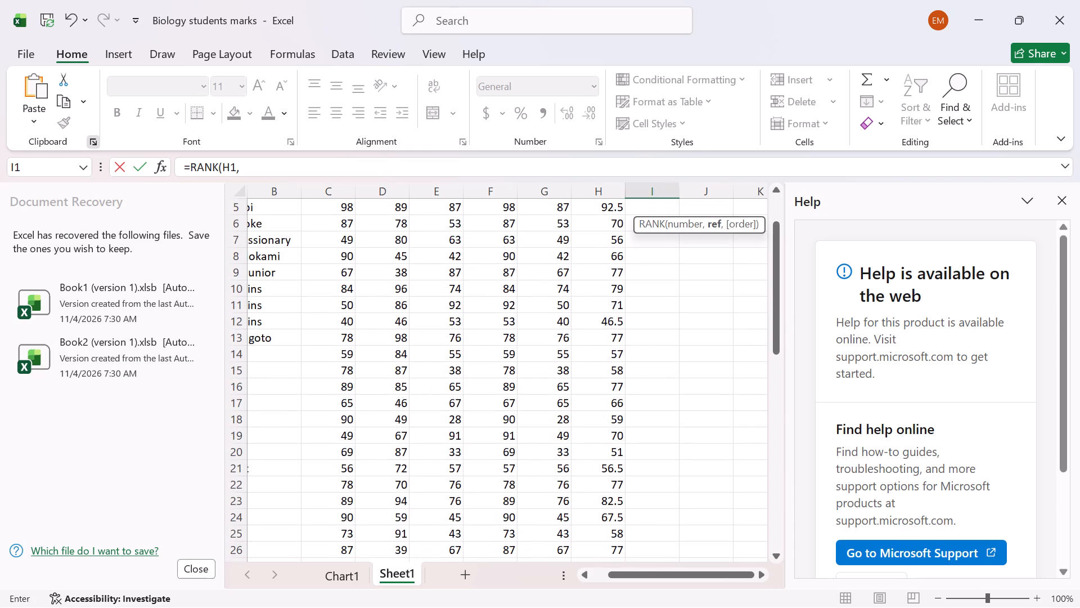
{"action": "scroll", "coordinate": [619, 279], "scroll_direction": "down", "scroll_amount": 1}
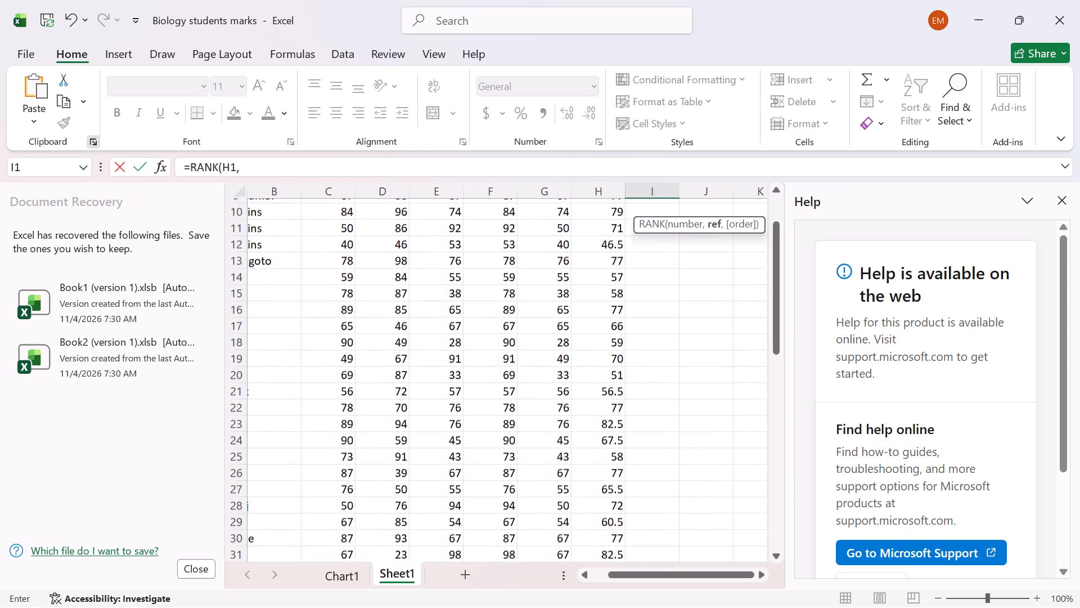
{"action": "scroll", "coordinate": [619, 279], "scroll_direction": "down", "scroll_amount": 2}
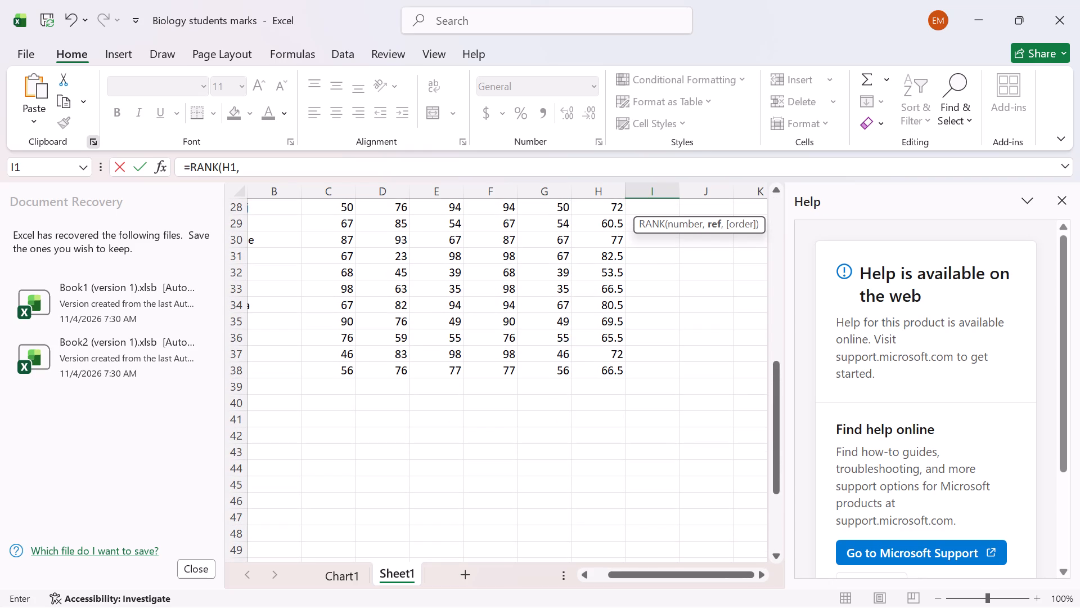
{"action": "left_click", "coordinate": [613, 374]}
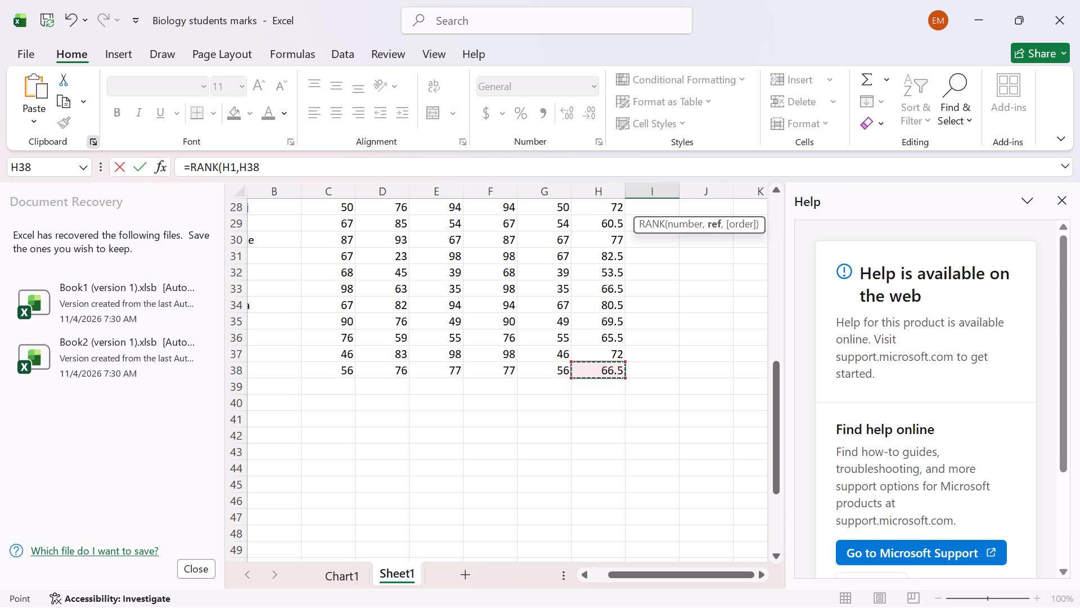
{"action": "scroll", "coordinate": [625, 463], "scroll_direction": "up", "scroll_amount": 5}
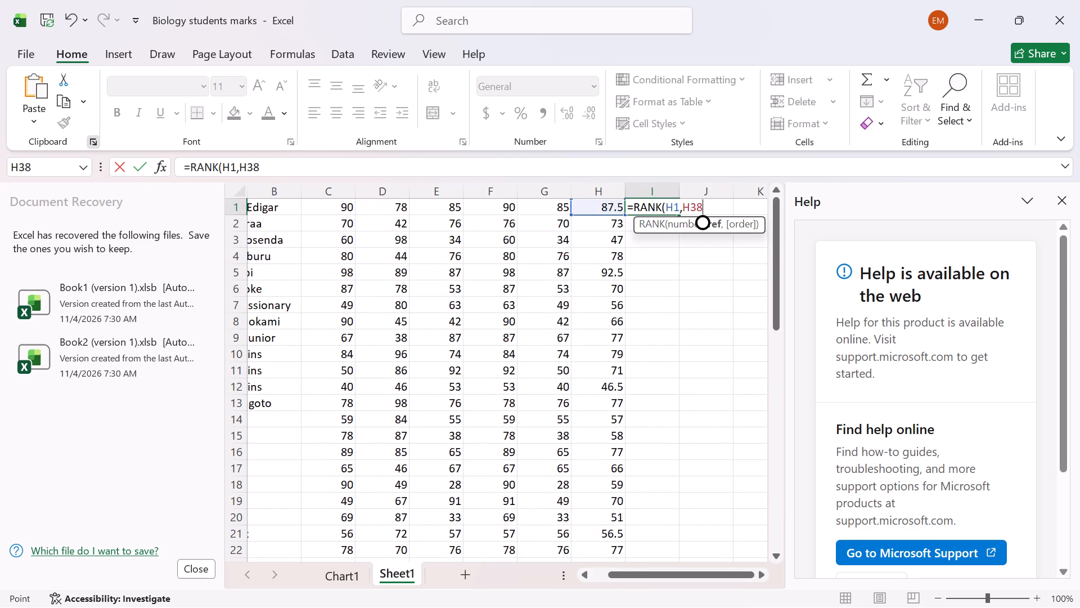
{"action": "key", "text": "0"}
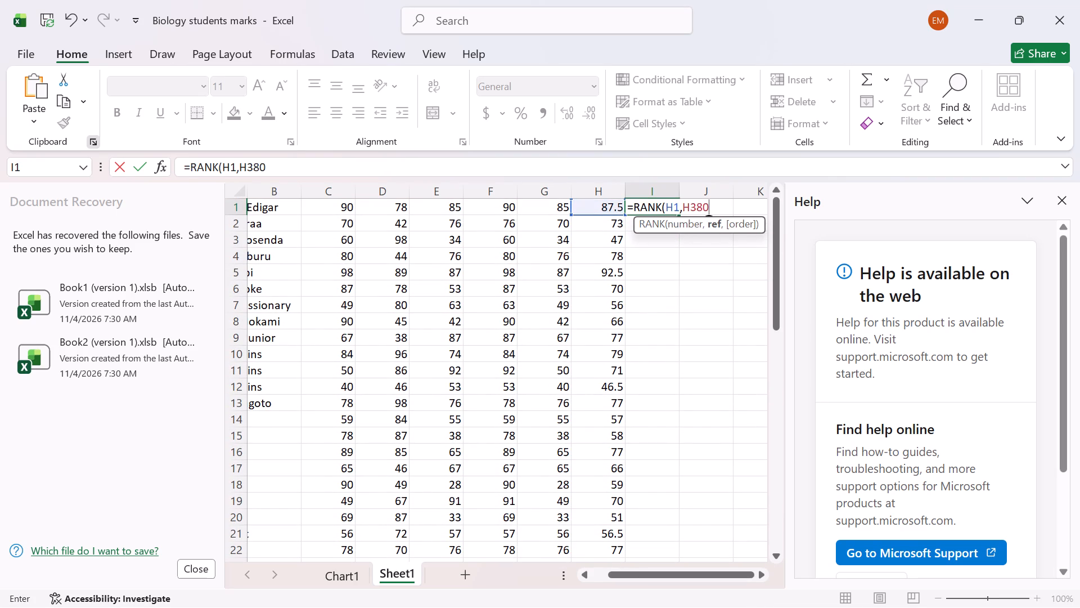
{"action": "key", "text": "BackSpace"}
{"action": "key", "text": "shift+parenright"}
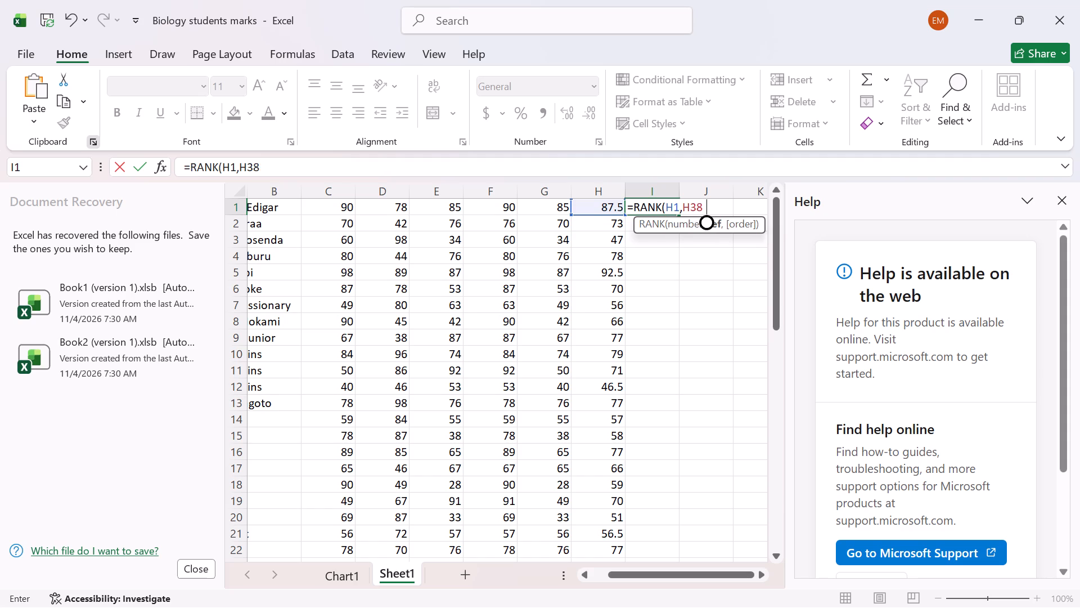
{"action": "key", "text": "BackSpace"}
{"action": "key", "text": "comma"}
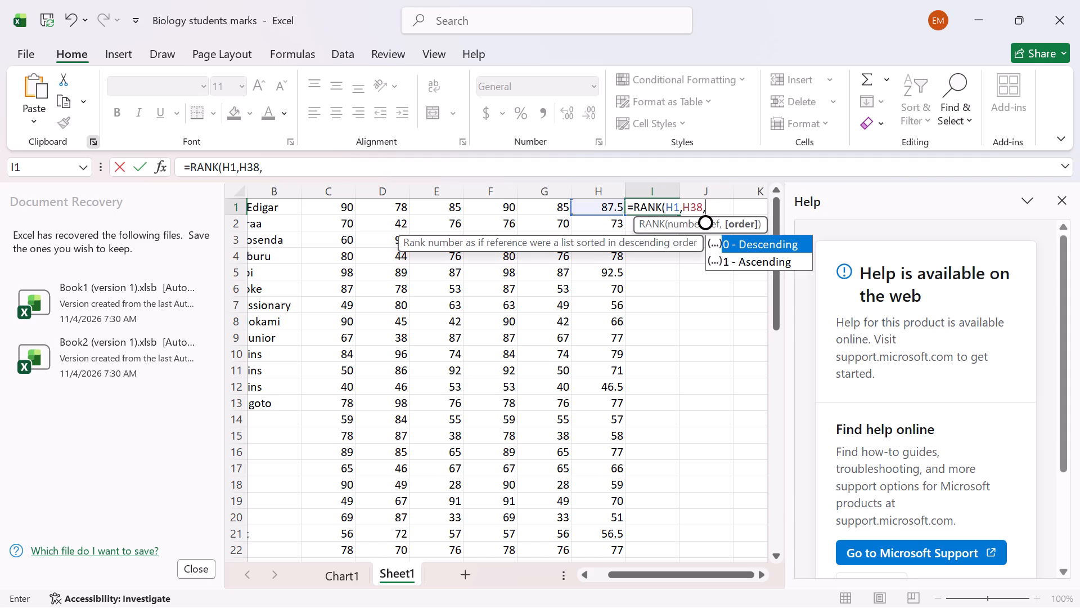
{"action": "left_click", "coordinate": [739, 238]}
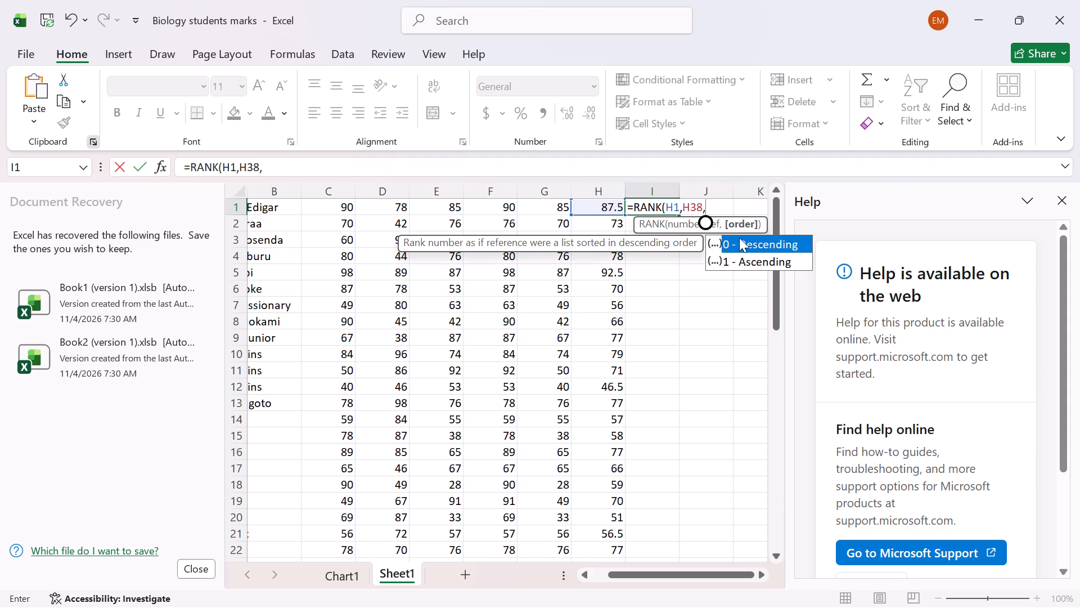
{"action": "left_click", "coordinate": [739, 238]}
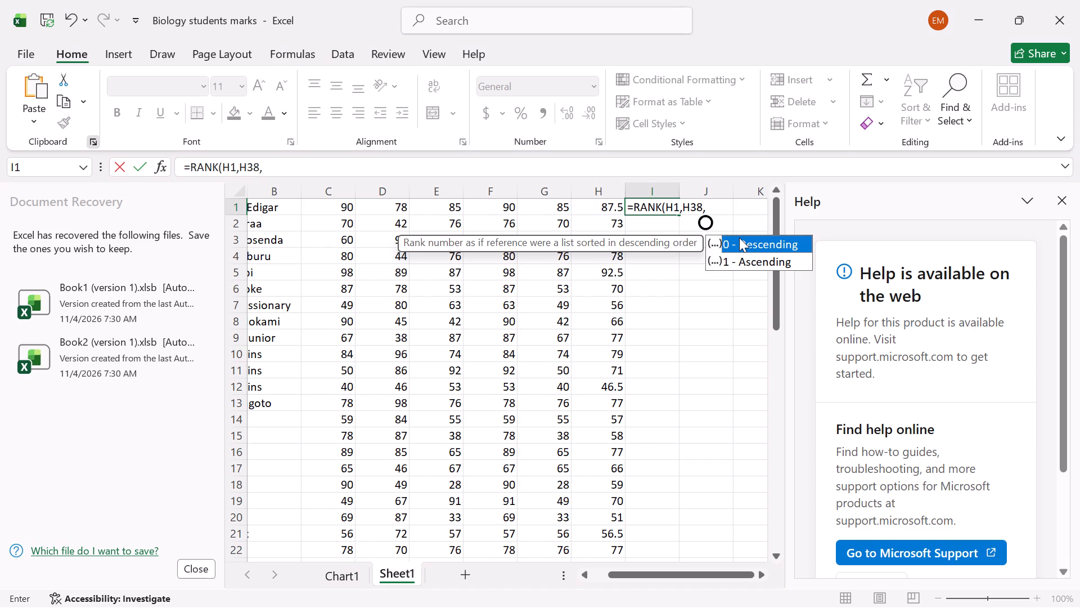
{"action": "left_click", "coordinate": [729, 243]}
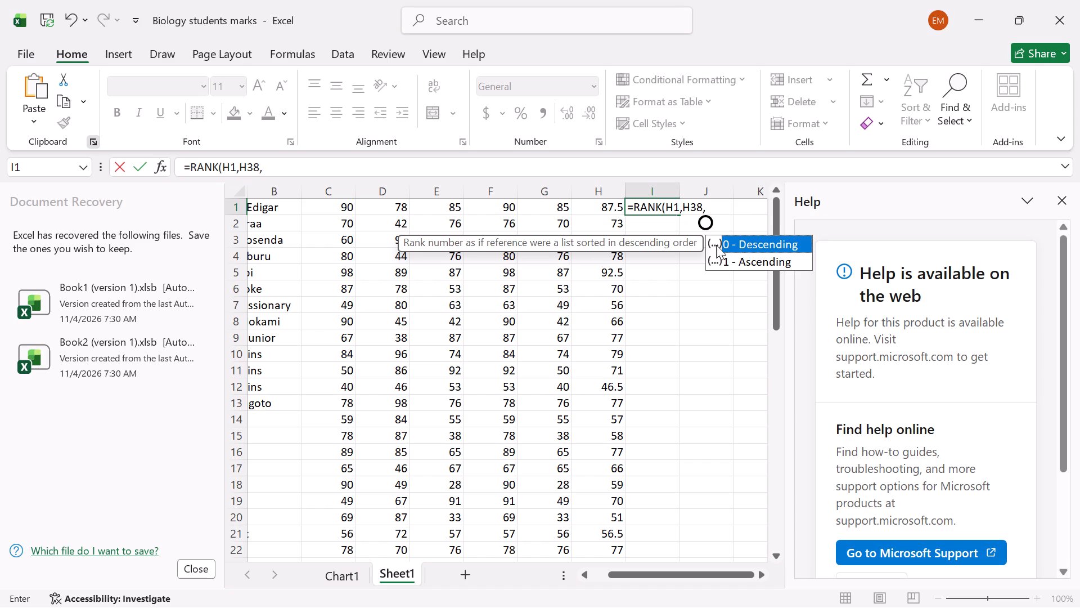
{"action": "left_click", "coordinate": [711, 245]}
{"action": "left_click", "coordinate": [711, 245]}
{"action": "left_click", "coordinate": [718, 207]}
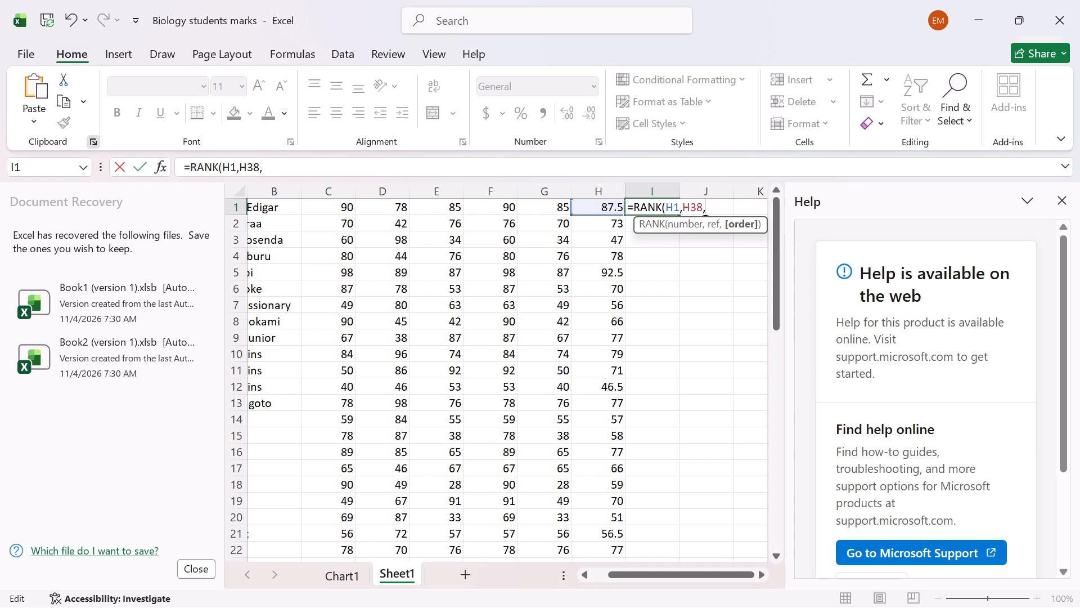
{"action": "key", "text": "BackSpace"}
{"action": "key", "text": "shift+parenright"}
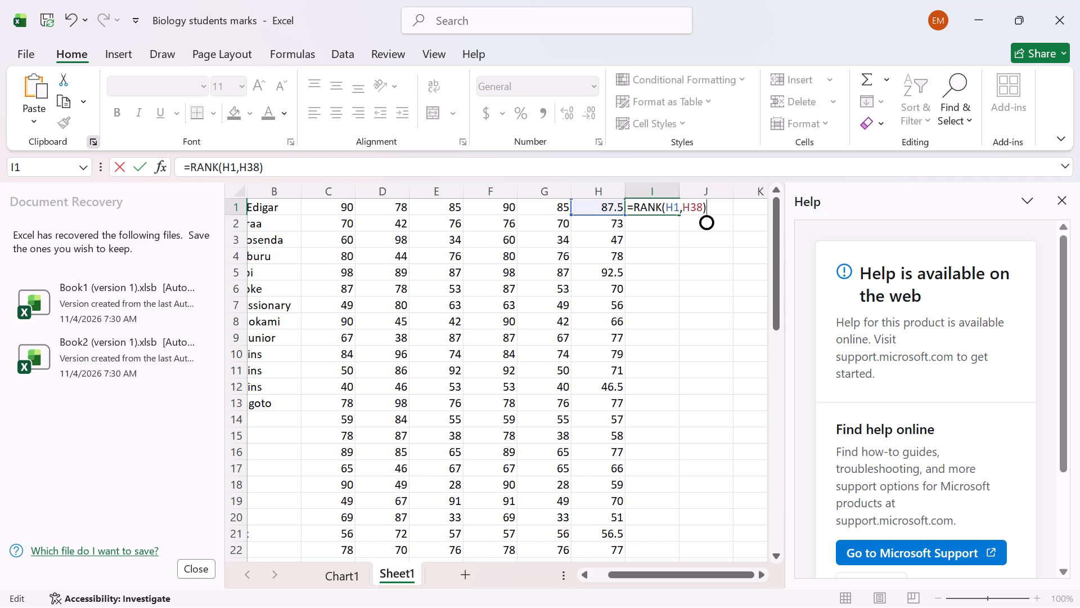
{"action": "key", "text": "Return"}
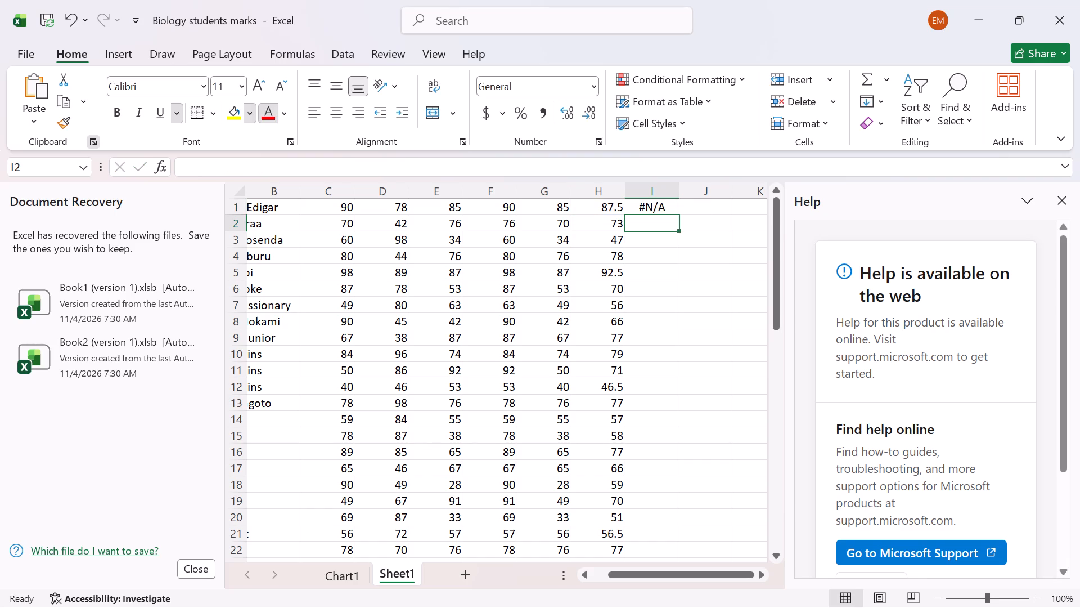
Replace the formula in cell I1 with a new RANK formula, using H1 as both the number and the reference.
{"action": "key", "text": "Up"}
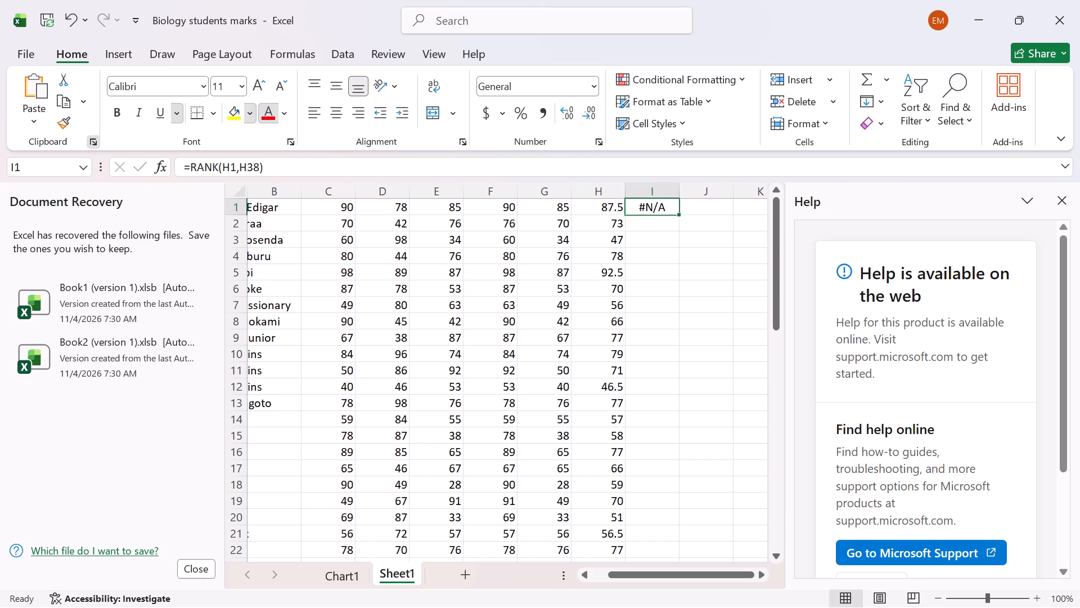
{"action": "key", "text": "BackSpace"}
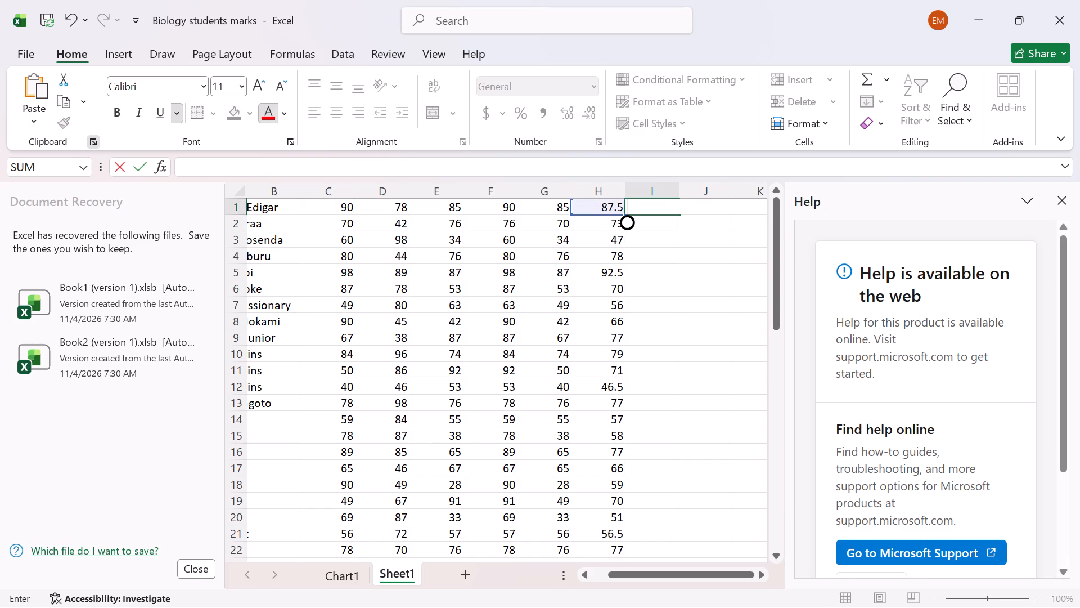
{"action": "key", "text": "equal"}
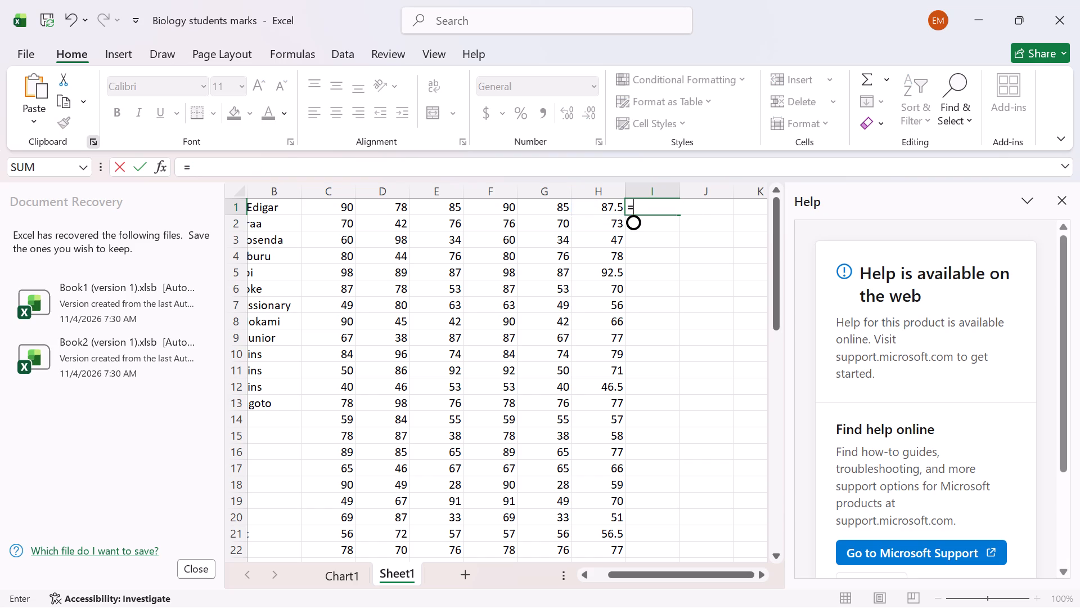
{"action": "type", "text": "RANK"}
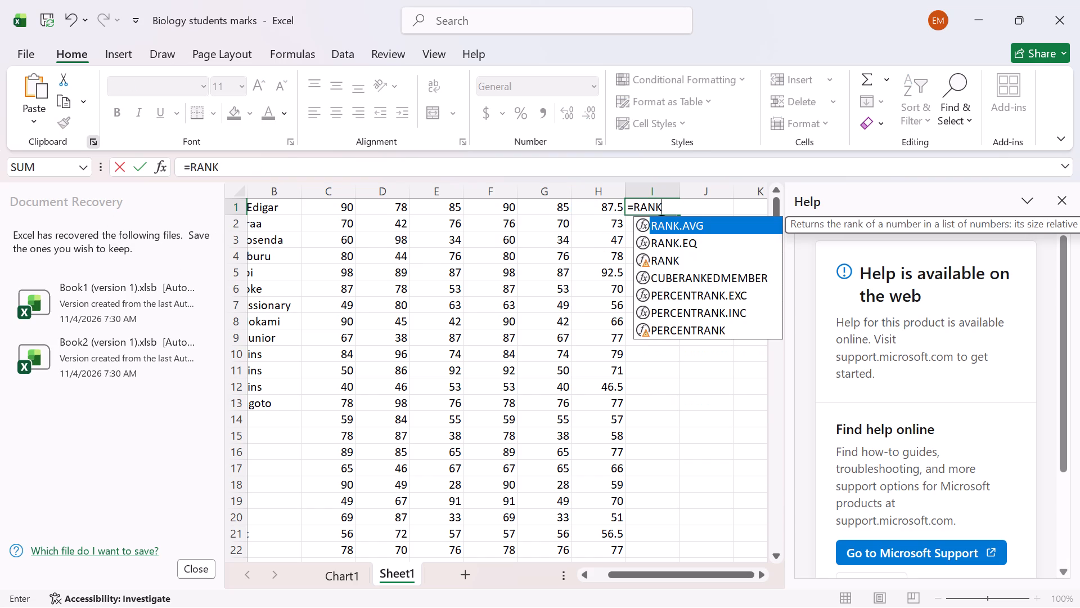
{"action": "left_click_drag", "start_coordinate": [718, 207], "coordinate": [685, 140]}
{"action": "key", "text": "ctrl+9"}
{"action": "key", "text": "ctrl+9"}
{"action": "key", "text": "ctrl+9"}
{"action": "key", "text": "ctrl+9"}
{"action": "key", "text": "ctrl+9"}
{"action": "key", "text": "ctrl+9"}
{"action": "key", "text": "ctrl+9"}
{"action": "key", "text": "ctrl+9"}
{"action": "key", "text": "ctrl+9"}
{"action": "key", "text": "9"}
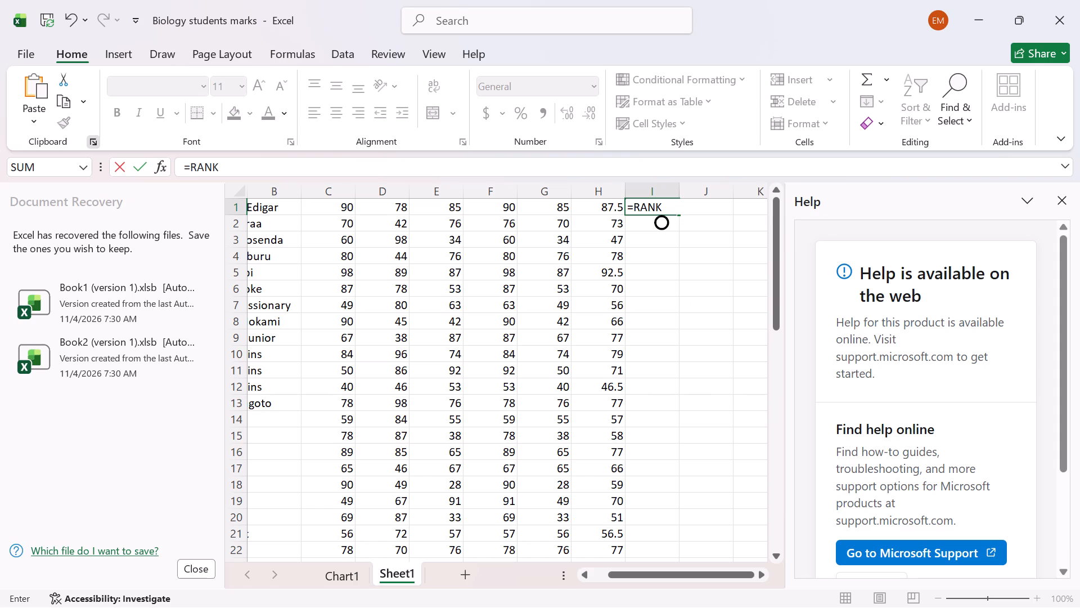
{"action": "left_click_drag", "start_coordinate": [685, 140], "coordinate": [664, 209]}
{"action": "left_click_drag", "start_coordinate": [664, 209], "coordinate": [671, 203]}
{"action": "left_click_drag", "start_coordinate": [671, 203], "coordinate": [660, 214]}
{"action": "left_click_drag", "start_coordinate": [660, 214], "coordinate": [671, 208]}
{"action": "key", "text": "shift+parenleft"}
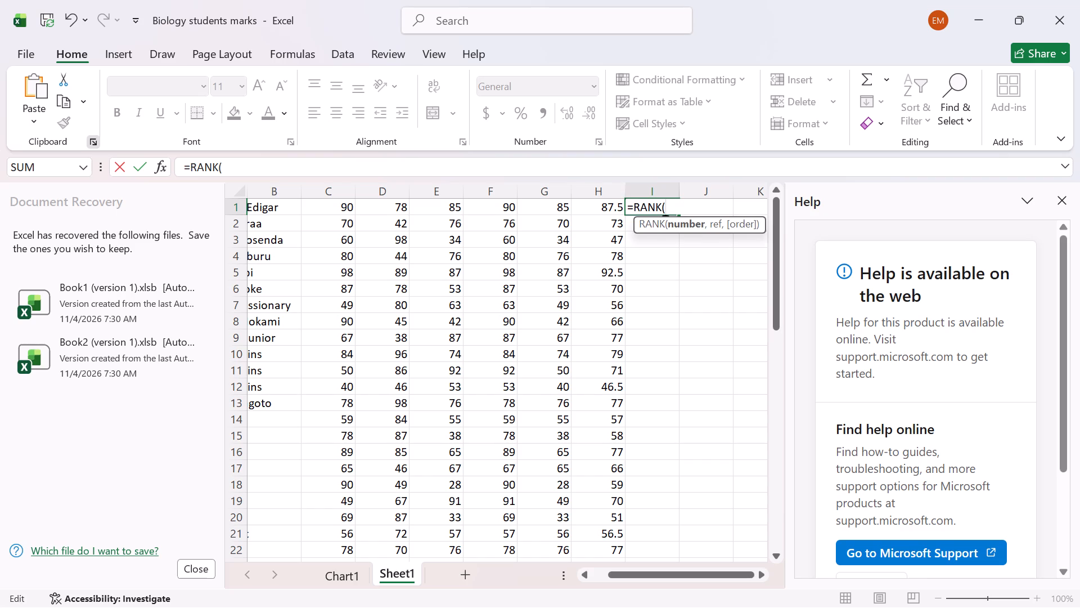
{"action": "left_click", "coordinate": [351, 205]}
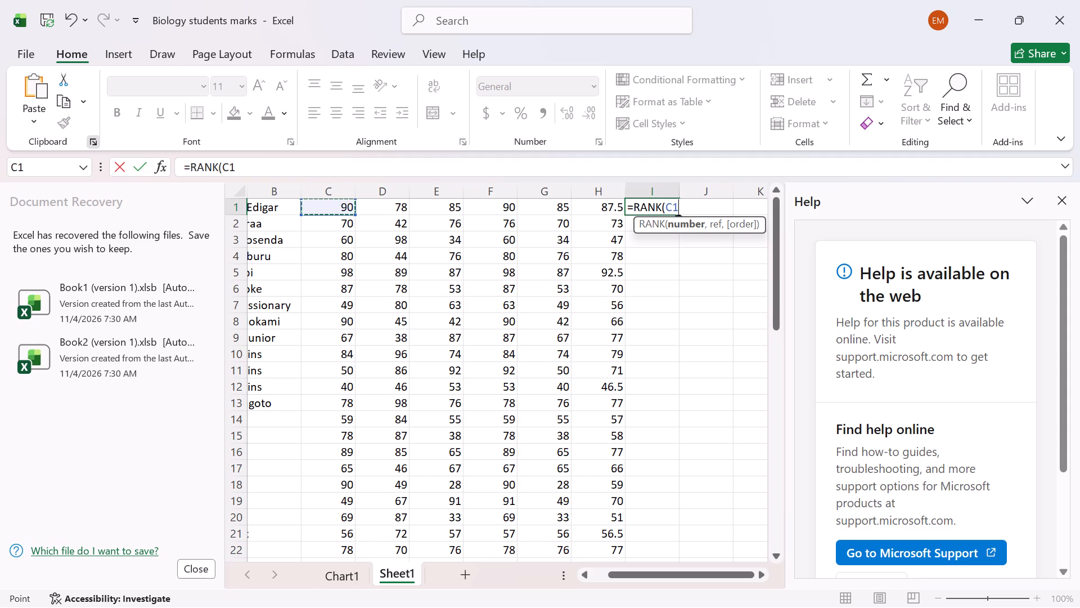
{"action": "left_click", "coordinate": [610, 208]}
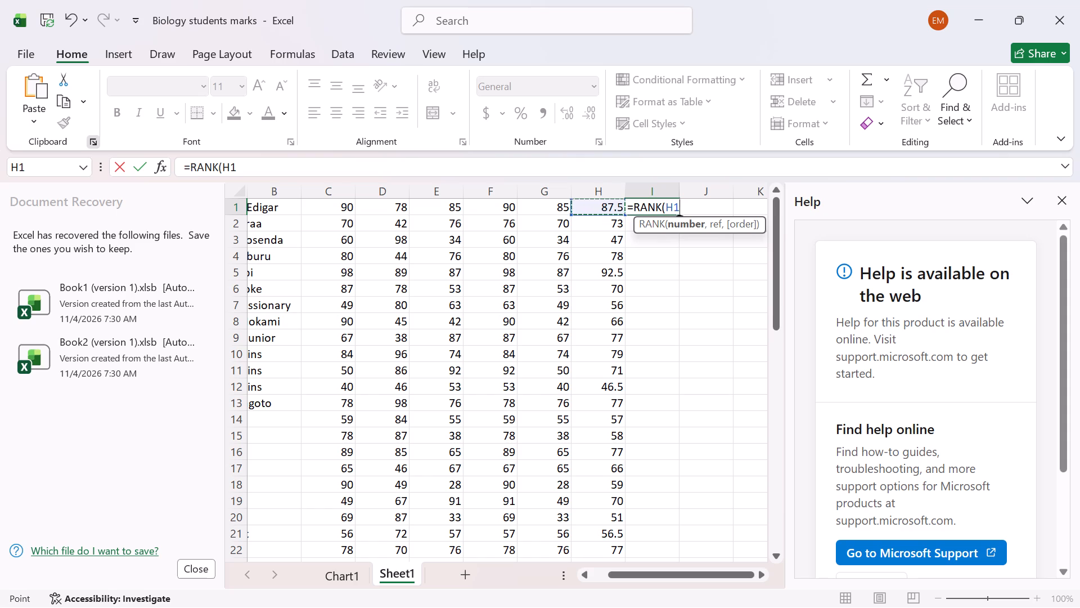
{"action": "key", "text": "comma"}
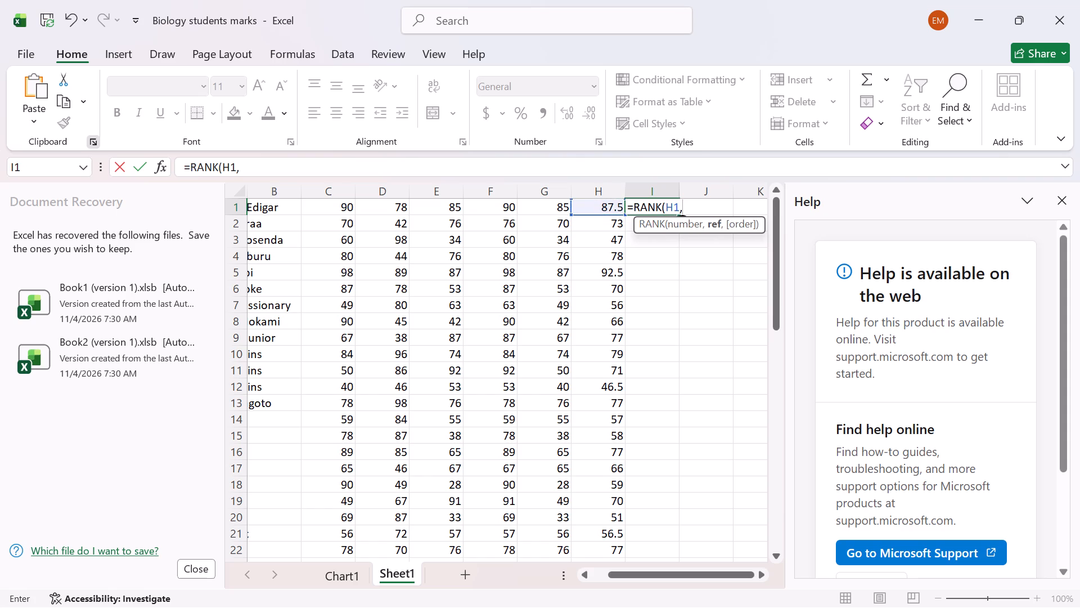
{"action": "left_click", "coordinate": [610, 208]}
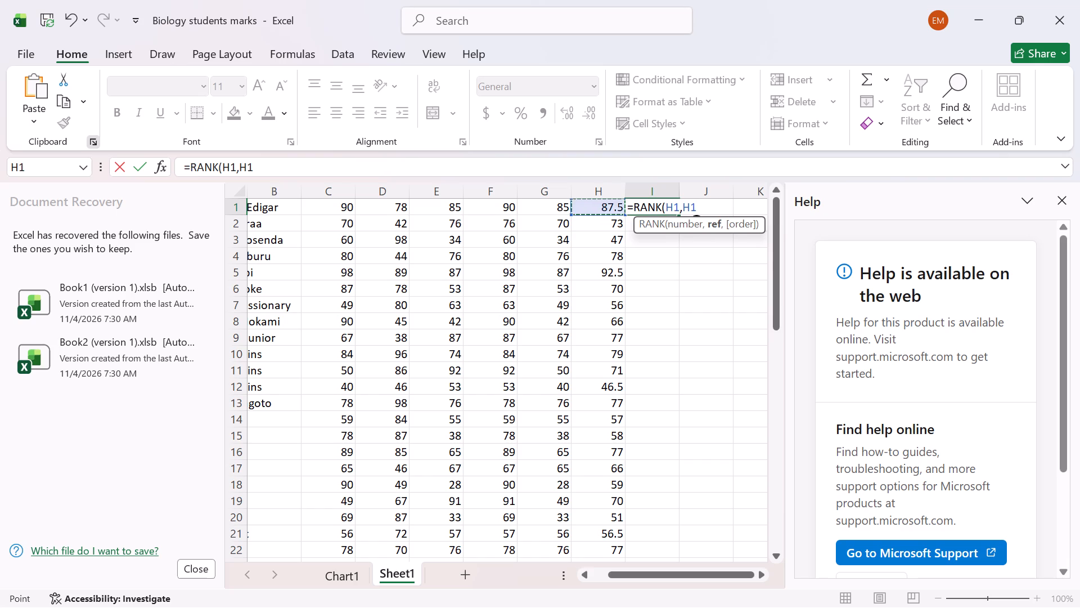
{"action": "key", "text": "comma"}
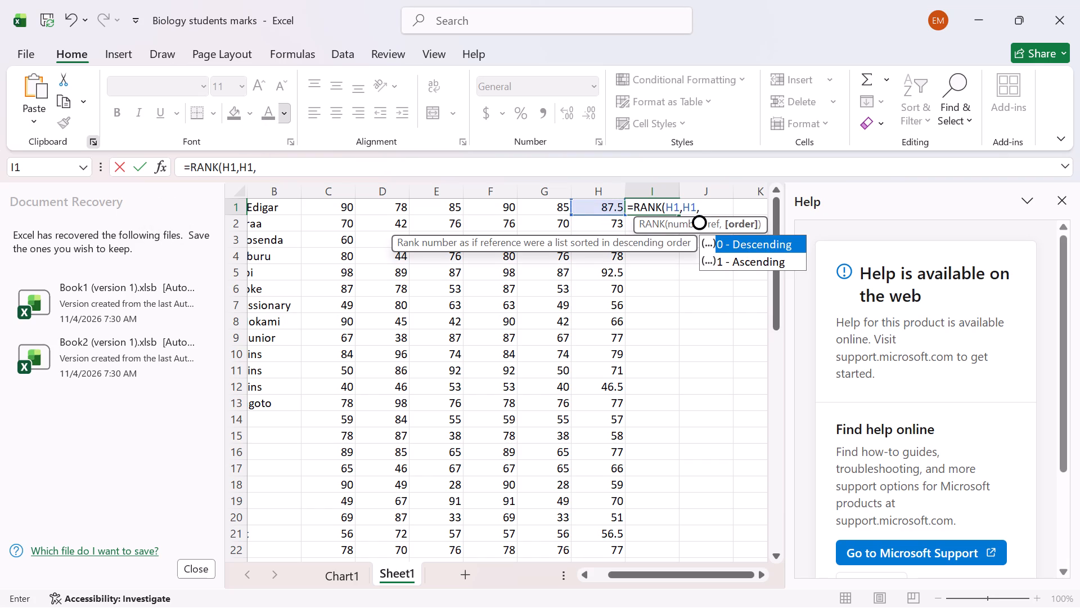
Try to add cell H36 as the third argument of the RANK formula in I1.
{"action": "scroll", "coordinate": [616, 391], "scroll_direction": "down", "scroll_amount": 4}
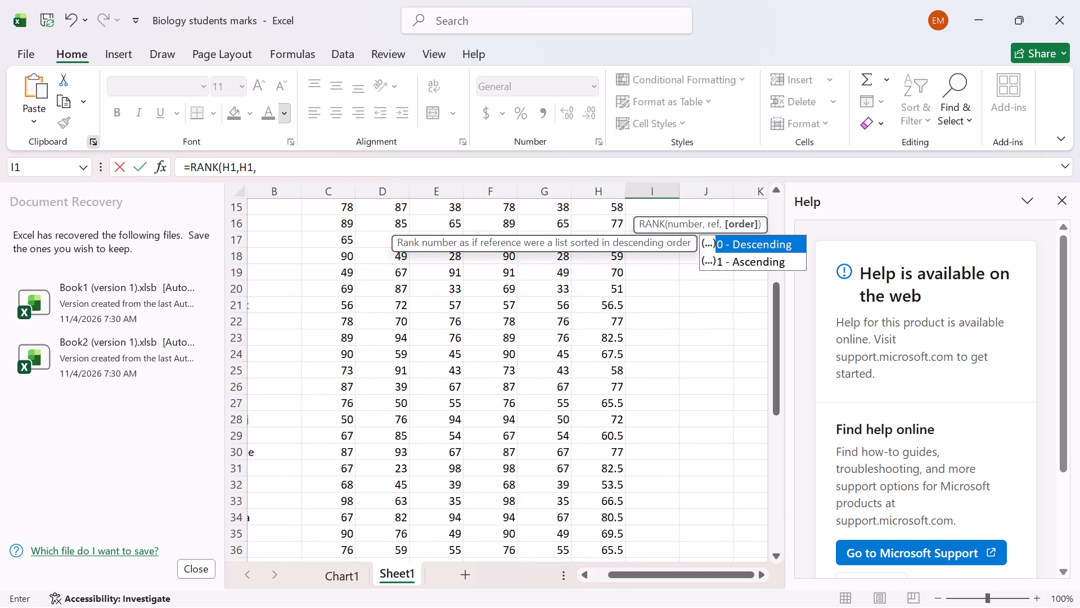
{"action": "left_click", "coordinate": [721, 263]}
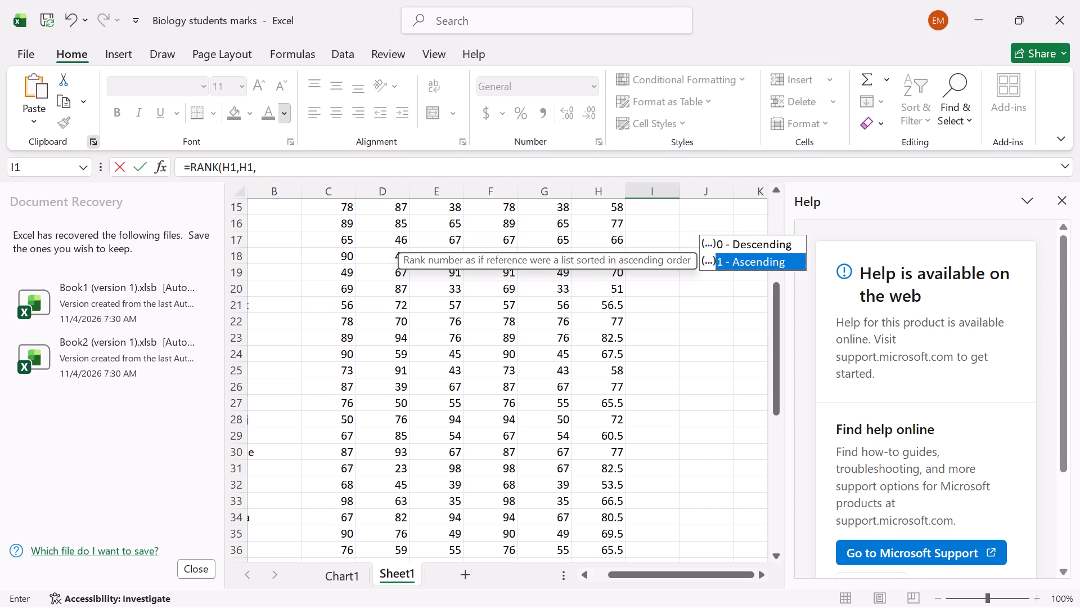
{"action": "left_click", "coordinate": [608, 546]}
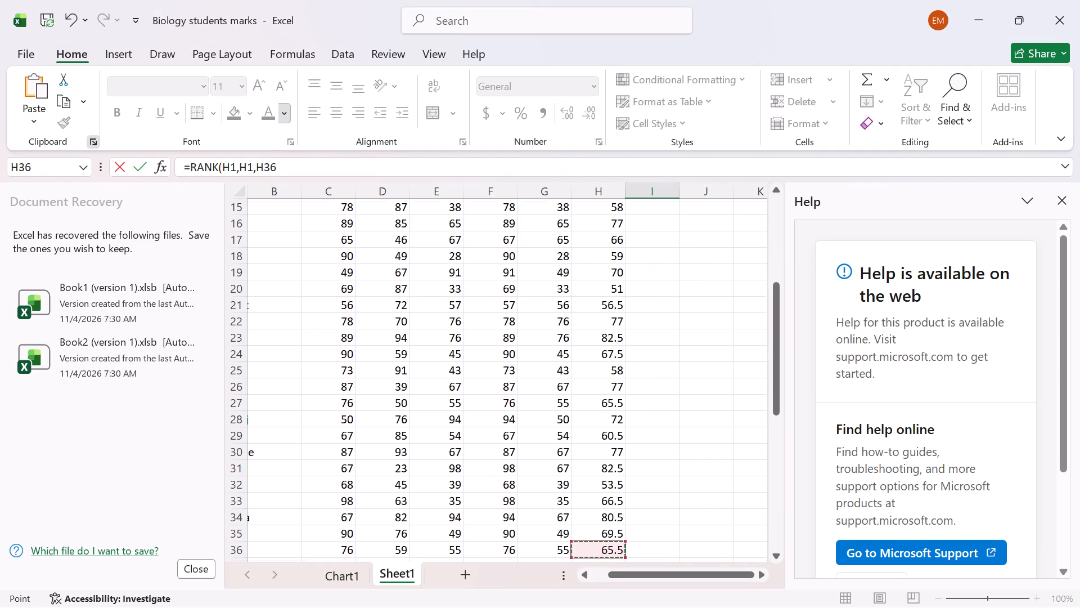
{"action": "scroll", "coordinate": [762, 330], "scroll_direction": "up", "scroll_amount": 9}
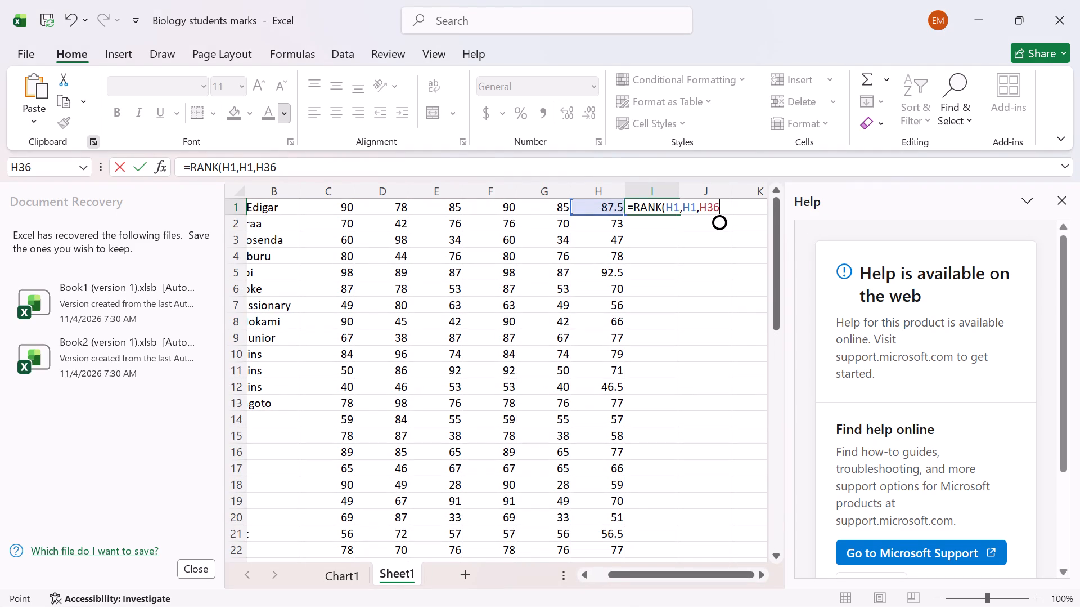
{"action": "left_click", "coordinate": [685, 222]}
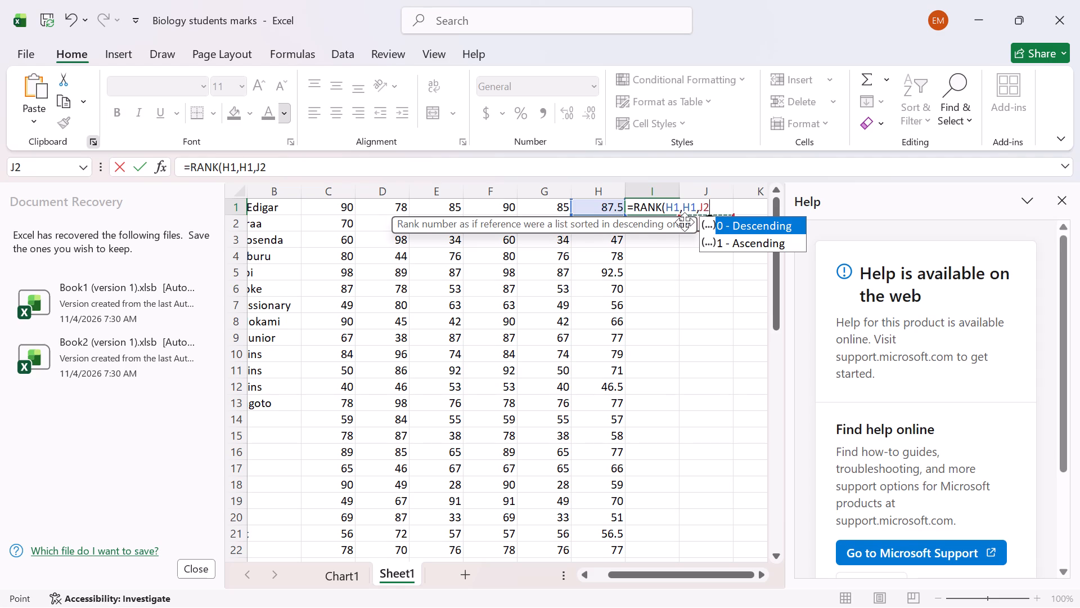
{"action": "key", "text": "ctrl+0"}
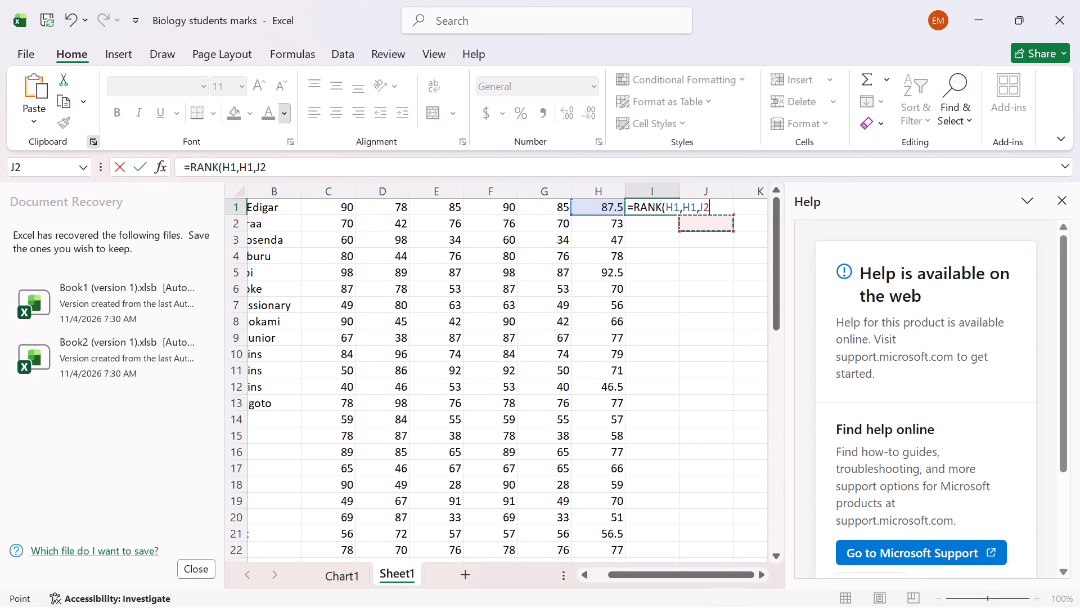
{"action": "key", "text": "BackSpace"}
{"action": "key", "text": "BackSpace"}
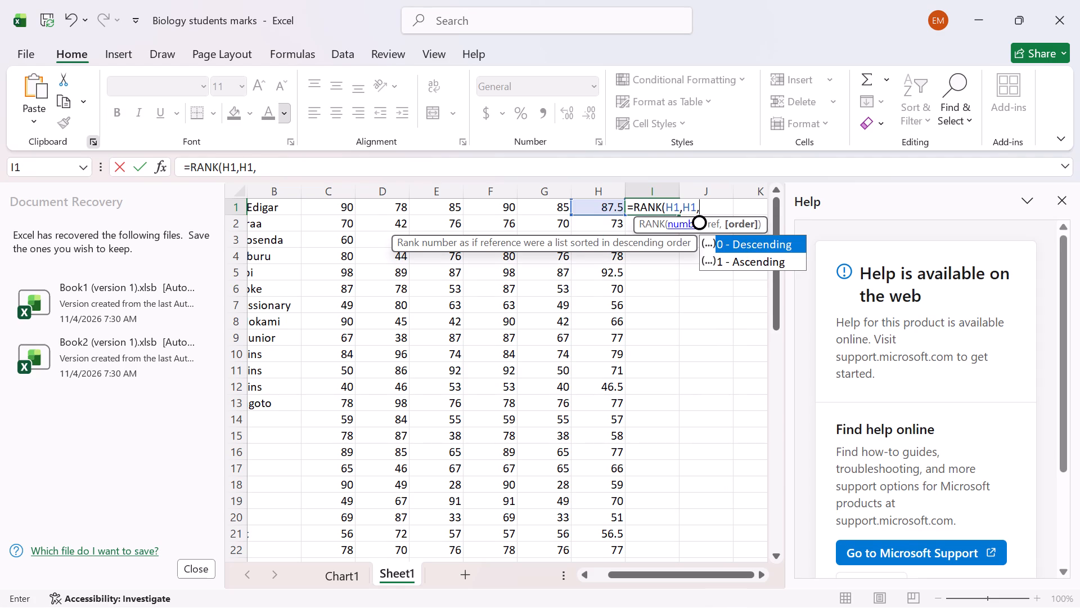
Complete the formula in cell I1 as =RANK(H1,H1,) with the order argument left empty.
{"action": "key", "text": "shift+parenright"}
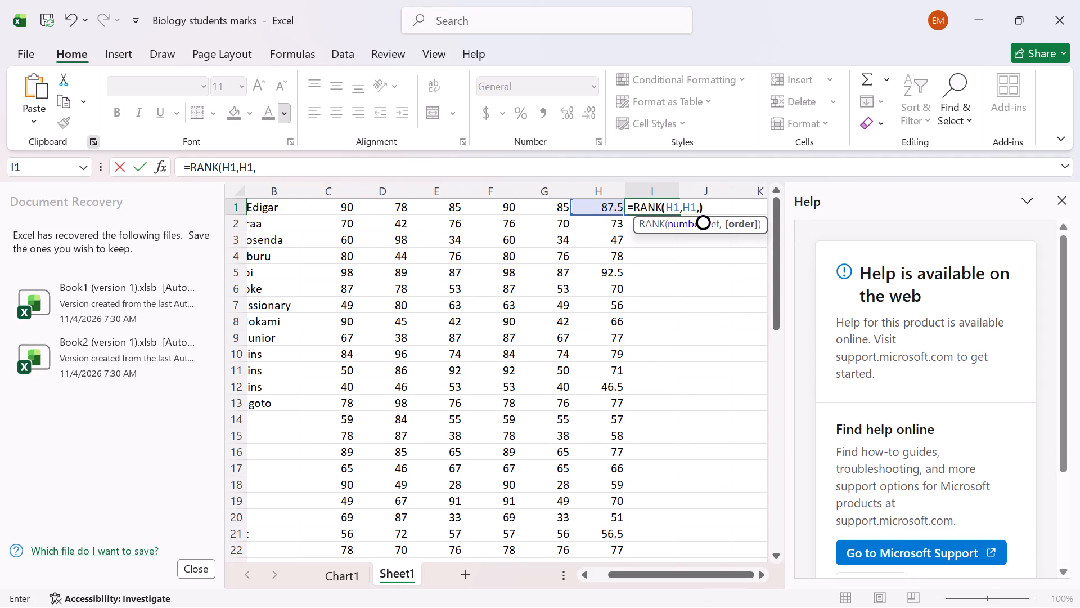
{"action": "key", "text": "Return"}
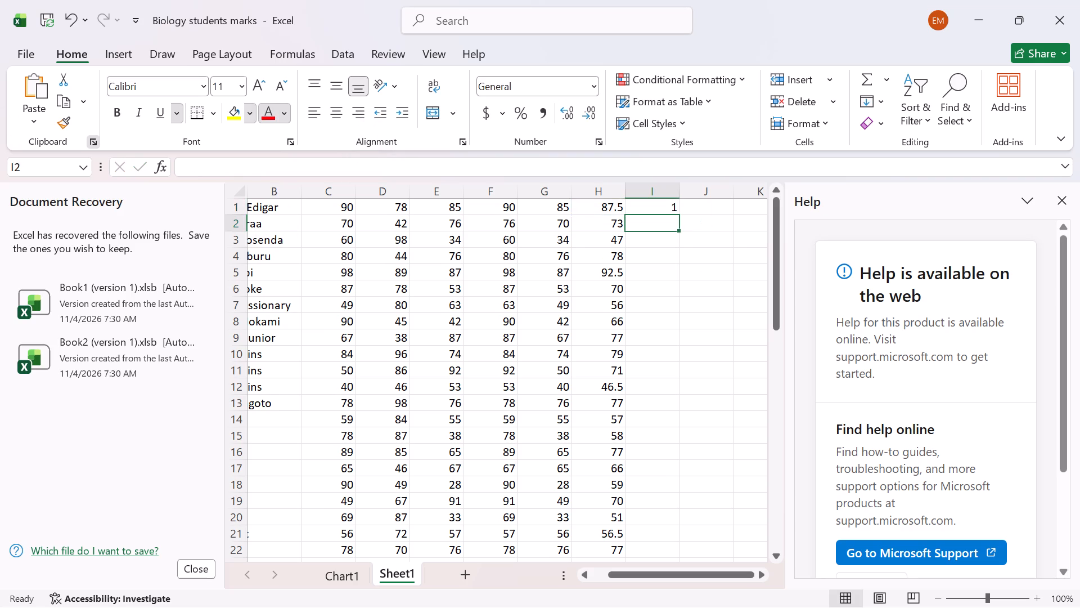
{"action": "left_click", "coordinate": [649, 208]}
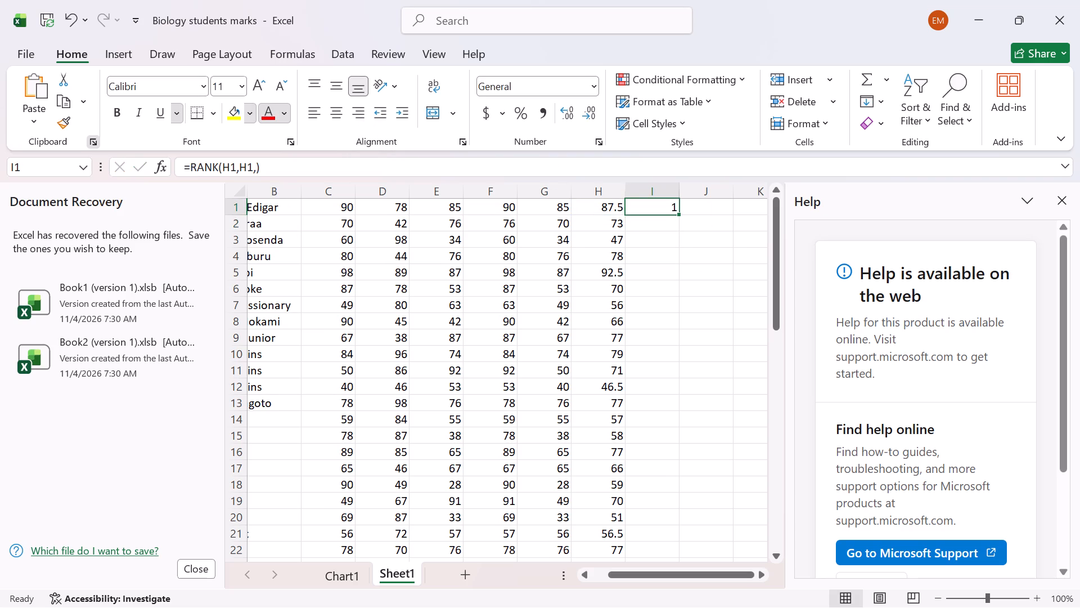
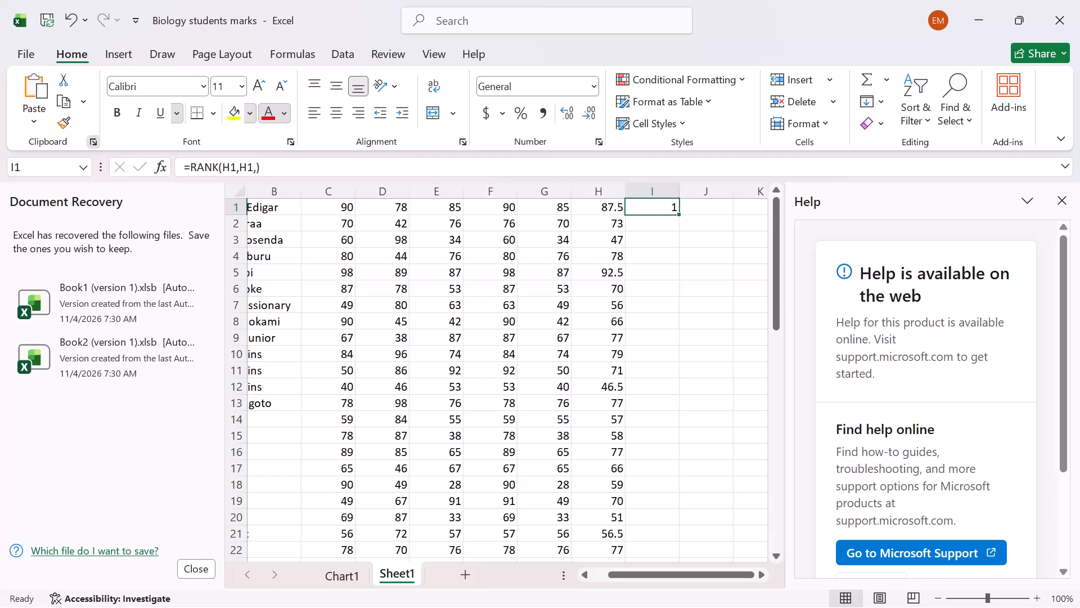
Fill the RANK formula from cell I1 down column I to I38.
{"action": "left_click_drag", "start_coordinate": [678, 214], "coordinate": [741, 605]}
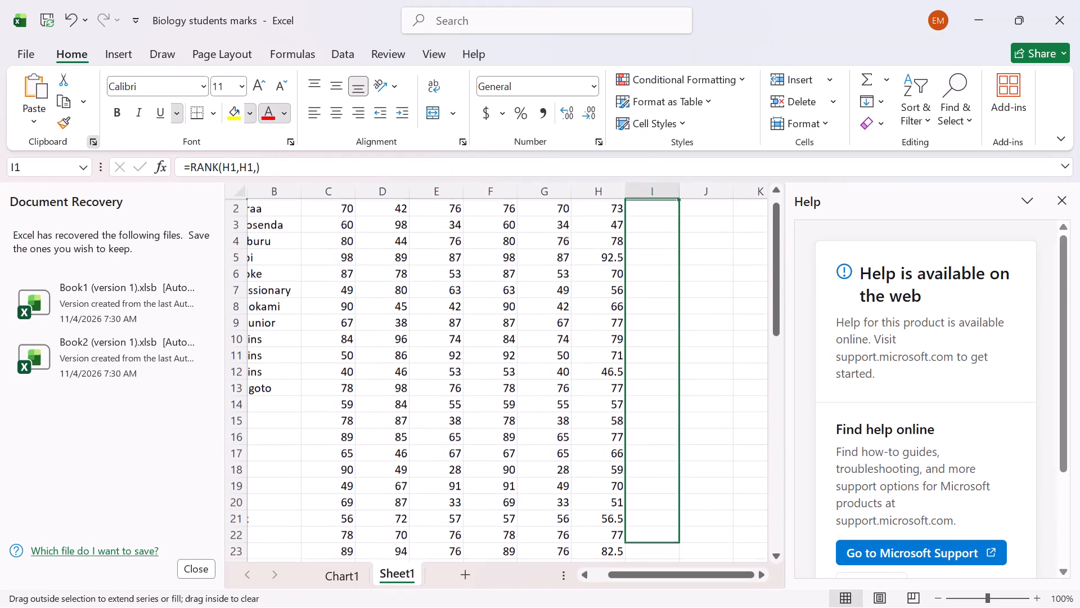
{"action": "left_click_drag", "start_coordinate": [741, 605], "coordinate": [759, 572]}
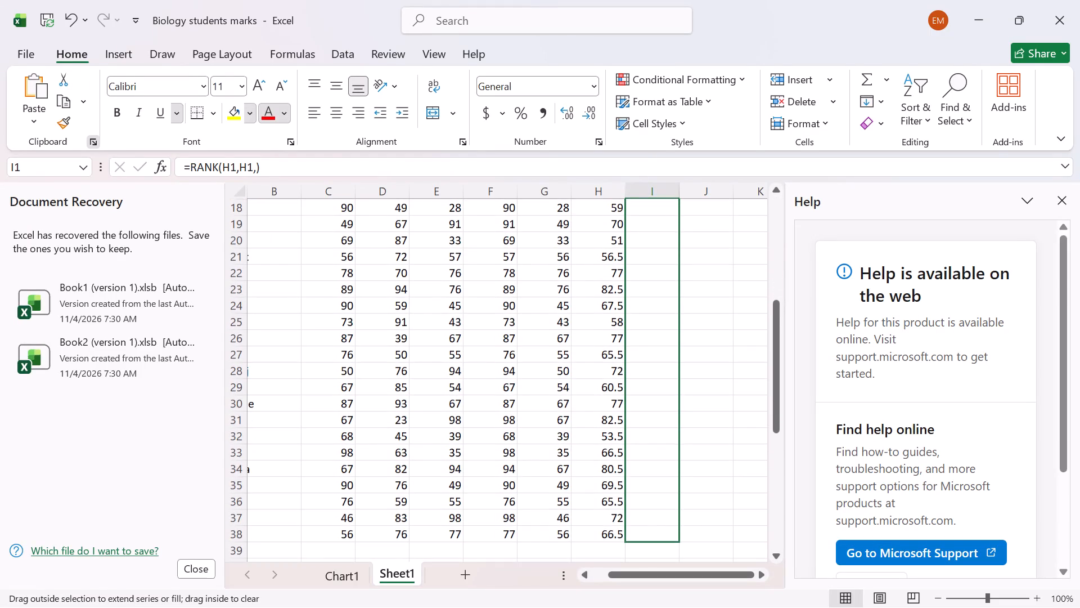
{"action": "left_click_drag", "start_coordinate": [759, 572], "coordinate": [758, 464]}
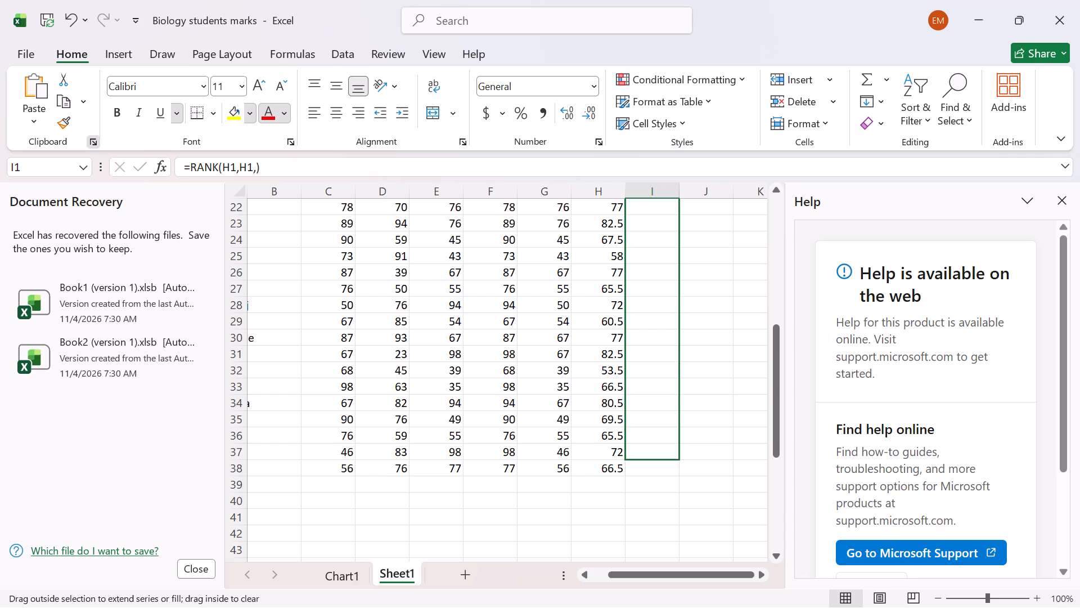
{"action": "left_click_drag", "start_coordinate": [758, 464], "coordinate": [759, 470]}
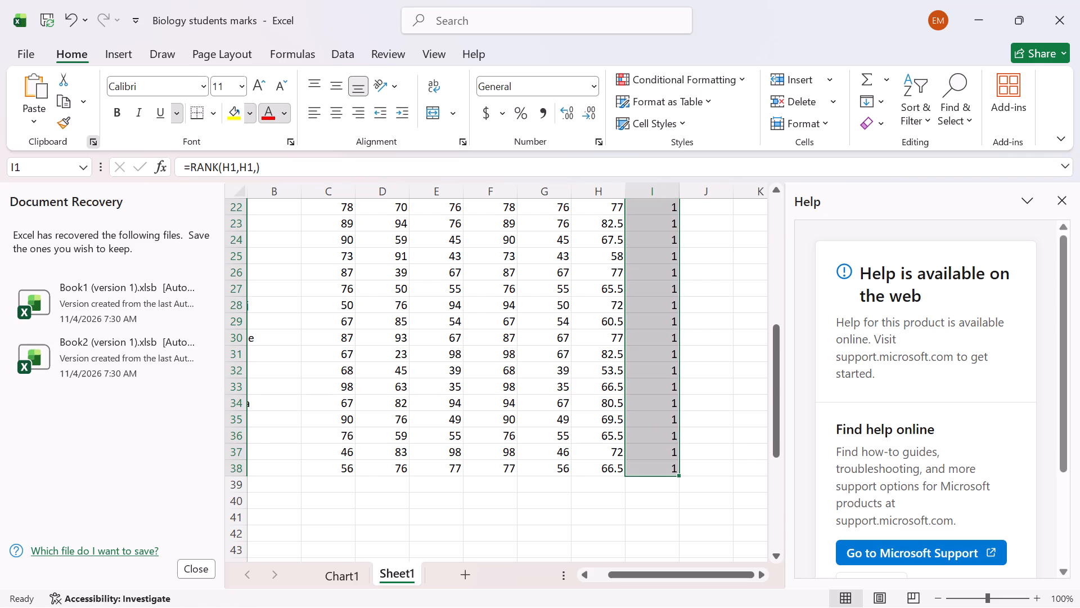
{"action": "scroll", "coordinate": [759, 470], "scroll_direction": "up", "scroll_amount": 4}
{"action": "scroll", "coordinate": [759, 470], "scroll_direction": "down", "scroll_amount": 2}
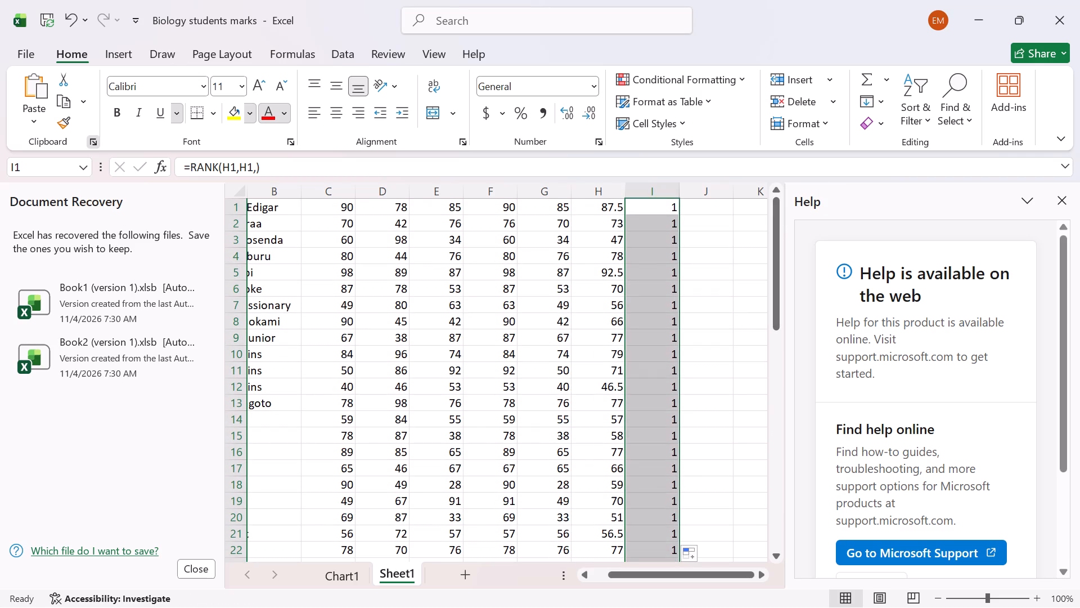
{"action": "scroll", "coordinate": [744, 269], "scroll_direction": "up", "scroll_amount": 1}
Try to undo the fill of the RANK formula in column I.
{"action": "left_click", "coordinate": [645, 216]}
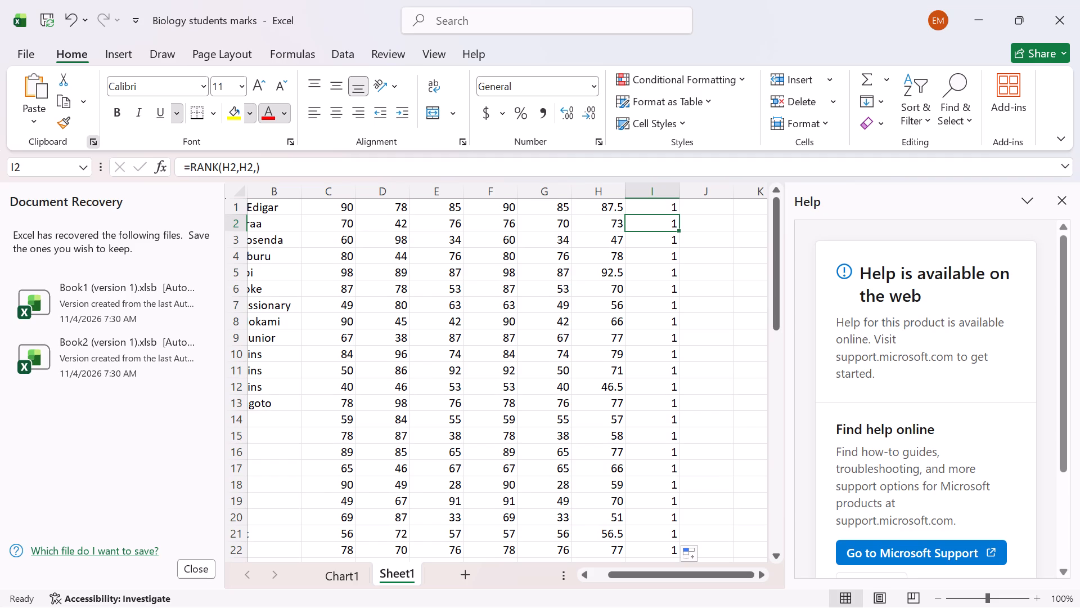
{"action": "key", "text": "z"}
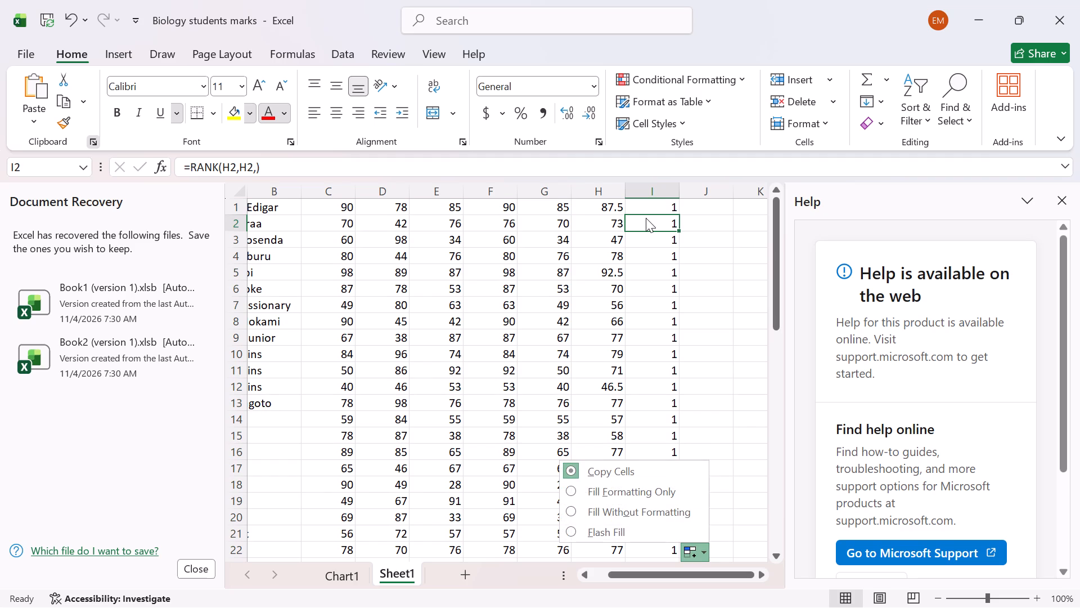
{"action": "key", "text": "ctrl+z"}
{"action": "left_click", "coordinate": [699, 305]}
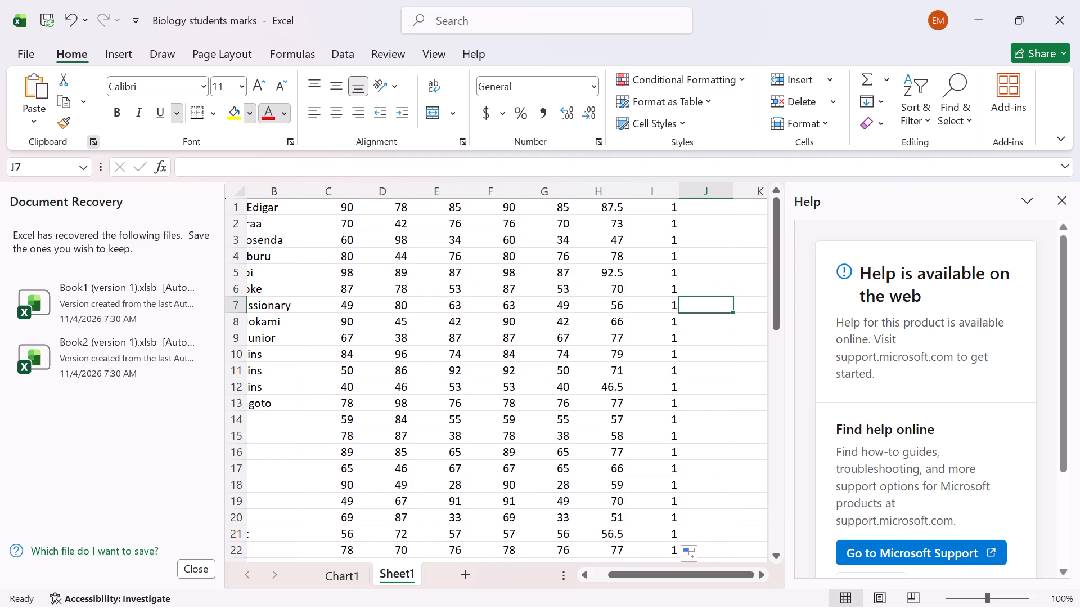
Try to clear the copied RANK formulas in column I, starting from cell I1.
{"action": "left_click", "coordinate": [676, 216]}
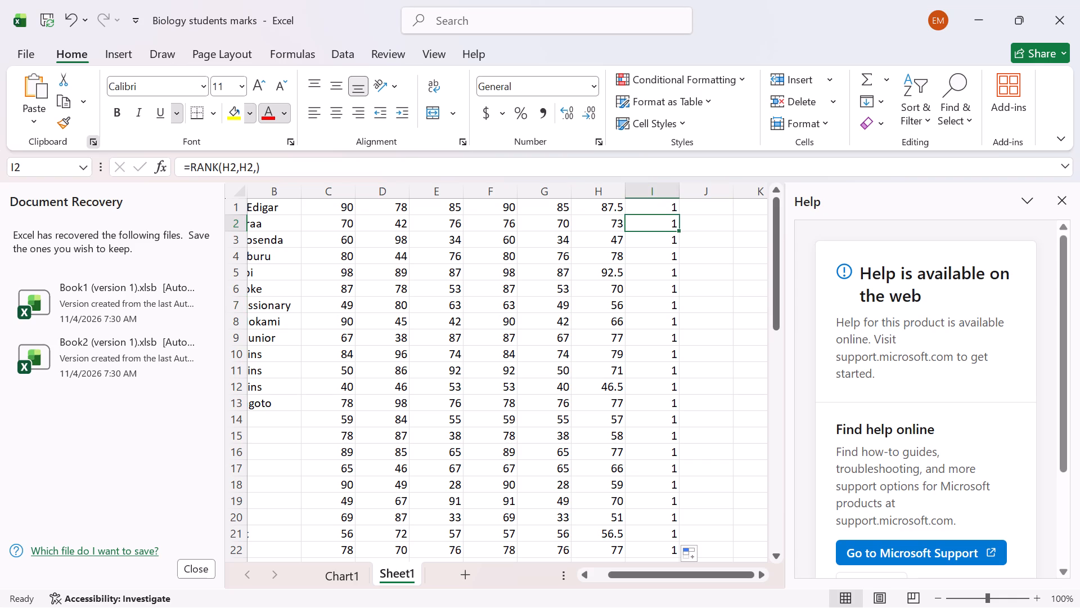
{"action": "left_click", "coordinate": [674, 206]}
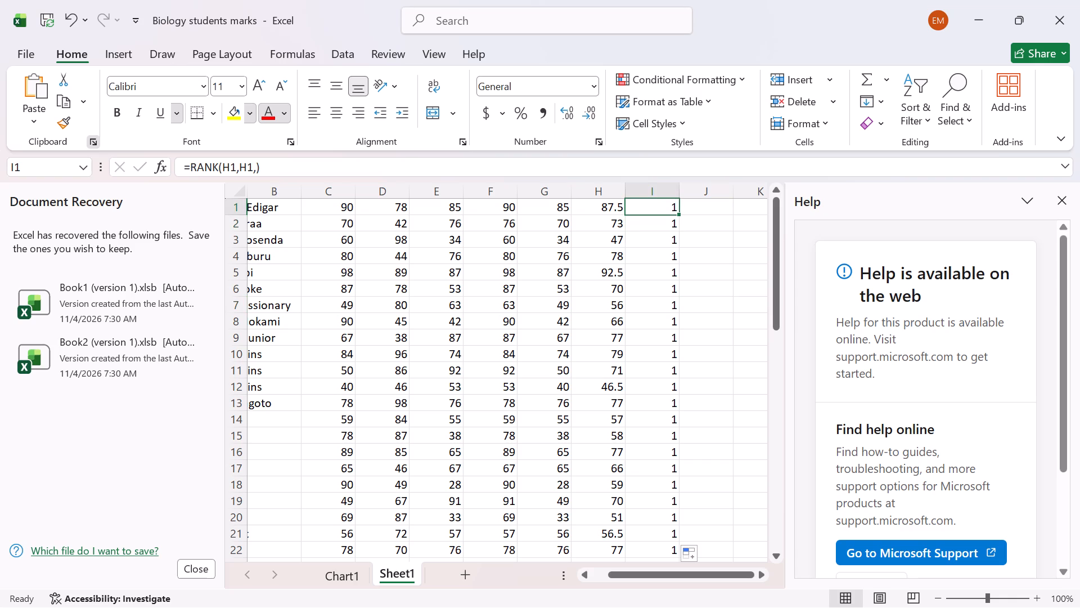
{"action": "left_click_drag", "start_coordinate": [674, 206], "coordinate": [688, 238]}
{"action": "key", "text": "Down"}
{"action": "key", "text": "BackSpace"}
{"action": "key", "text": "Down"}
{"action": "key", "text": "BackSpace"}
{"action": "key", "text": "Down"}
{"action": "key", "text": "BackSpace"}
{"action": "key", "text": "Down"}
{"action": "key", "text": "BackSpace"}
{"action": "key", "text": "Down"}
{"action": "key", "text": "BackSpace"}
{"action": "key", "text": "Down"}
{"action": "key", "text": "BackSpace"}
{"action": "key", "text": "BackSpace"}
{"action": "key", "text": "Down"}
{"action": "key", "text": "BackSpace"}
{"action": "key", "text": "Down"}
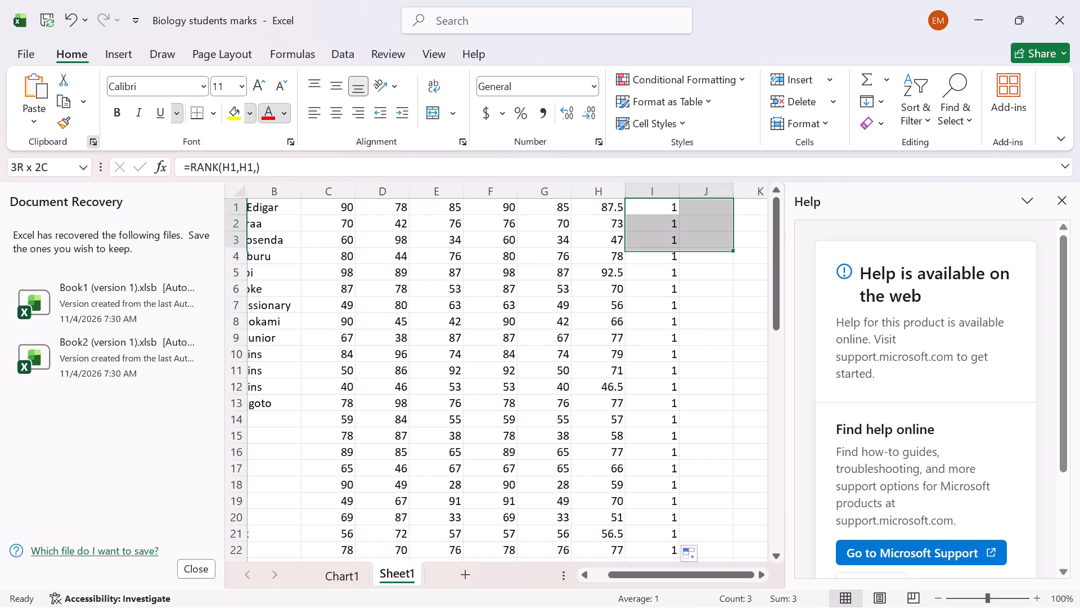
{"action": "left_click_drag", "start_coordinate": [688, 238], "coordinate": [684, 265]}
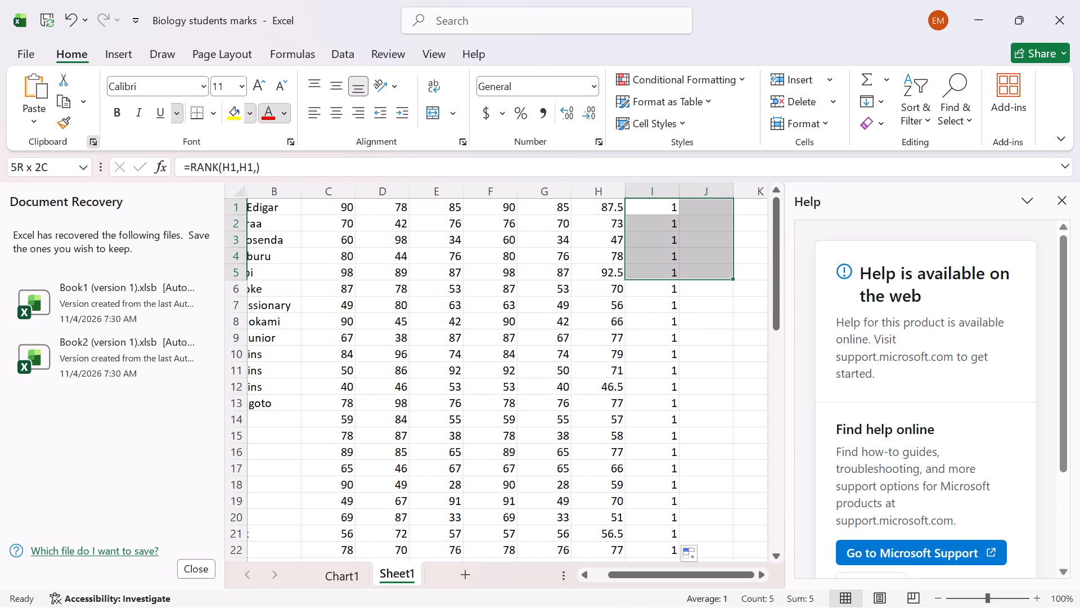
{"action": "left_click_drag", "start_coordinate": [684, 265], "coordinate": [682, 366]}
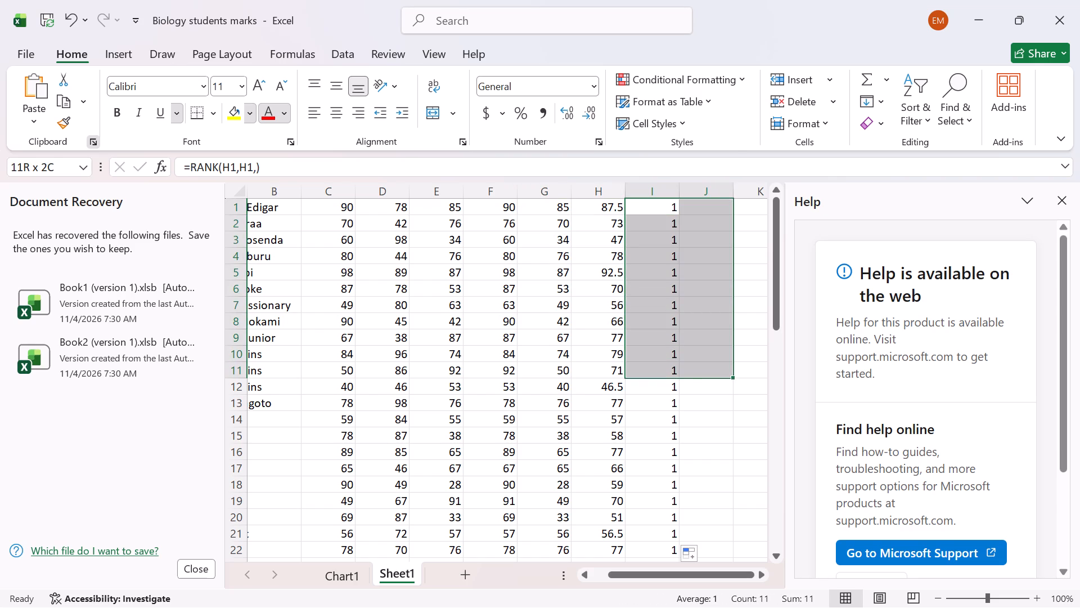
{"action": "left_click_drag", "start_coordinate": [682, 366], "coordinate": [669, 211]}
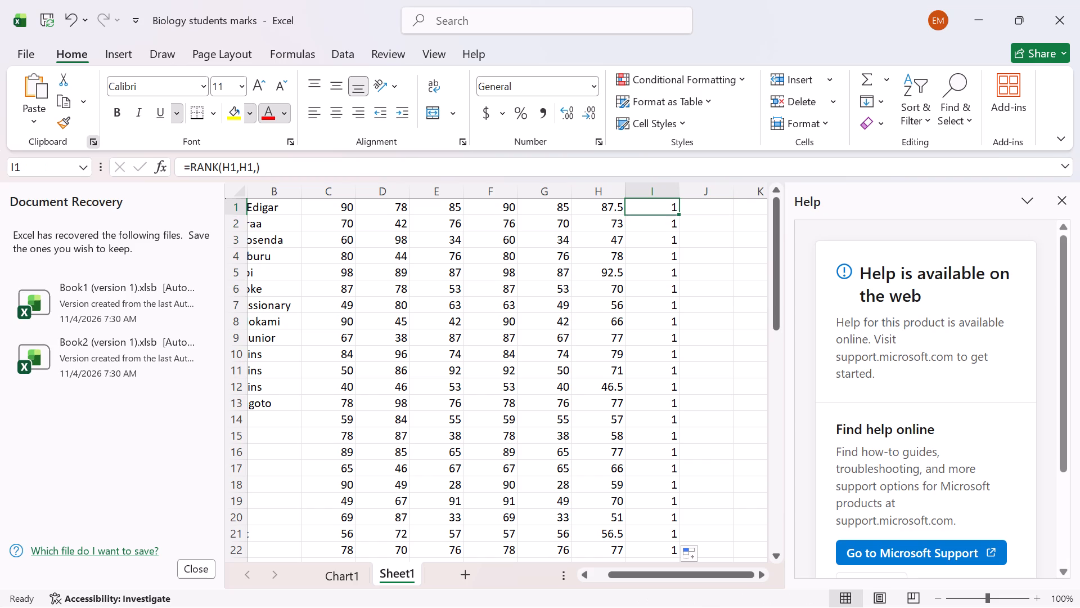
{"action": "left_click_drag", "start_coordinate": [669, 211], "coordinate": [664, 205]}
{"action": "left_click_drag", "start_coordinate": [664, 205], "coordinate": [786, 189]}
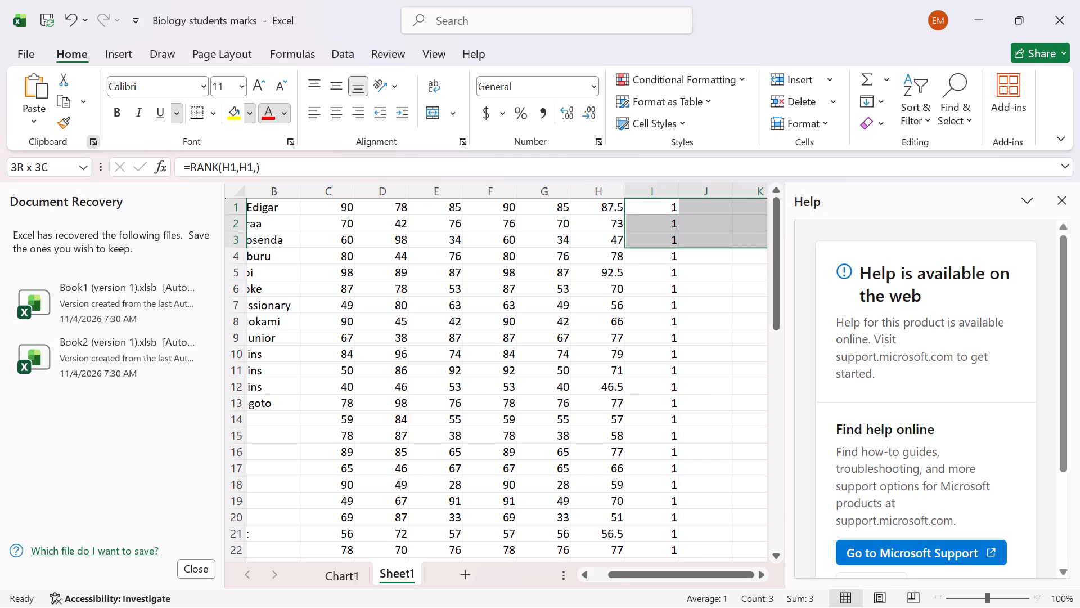
Clear the RANK formulas from cells I1 to I4, one cell at a time.
{"action": "left_click_drag", "start_coordinate": [786, 189], "coordinate": [562, 204]}
{"action": "key", "text": "BackSpace"}
{"action": "key", "text": "BackSpace"}
{"action": "key", "text": "BackSpace"}
{"action": "key", "text": "BackSpace"}
{"action": "key", "text": "BackSpace"}
{"action": "key", "text": "BackSpace"}
{"action": "key", "text": "BackSpace"}
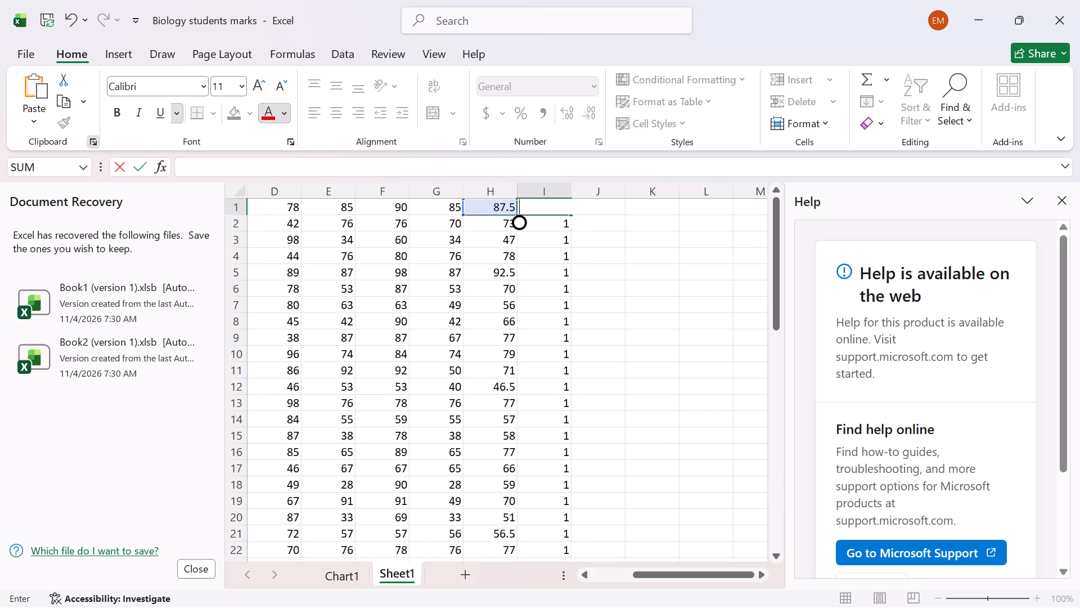
{"action": "key", "text": "BackSpace"}
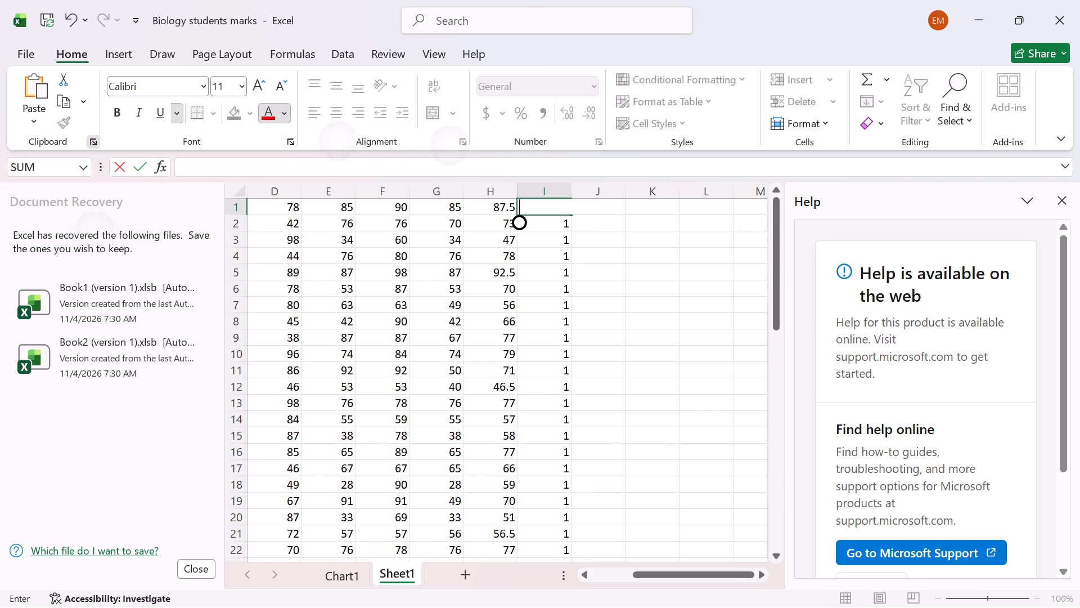
{"action": "key", "text": "Down"}
{"action": "key", "text": "BackSpace"}
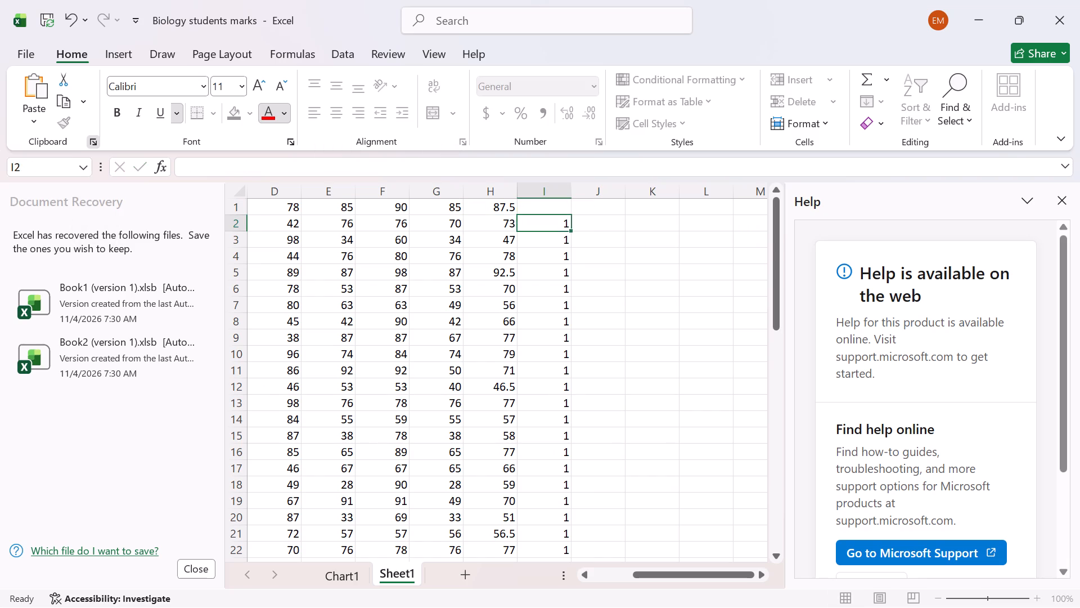
{"action": "key", "text": "Down"}
{"action": "key", "text": "BackSpace"}
{"action": "key", "text": "BackSpace"}
{"action": "key", "text": "Down"}
{"action": "key", "text": "BackSpace"}
{"action": "key", "text": "Down"}
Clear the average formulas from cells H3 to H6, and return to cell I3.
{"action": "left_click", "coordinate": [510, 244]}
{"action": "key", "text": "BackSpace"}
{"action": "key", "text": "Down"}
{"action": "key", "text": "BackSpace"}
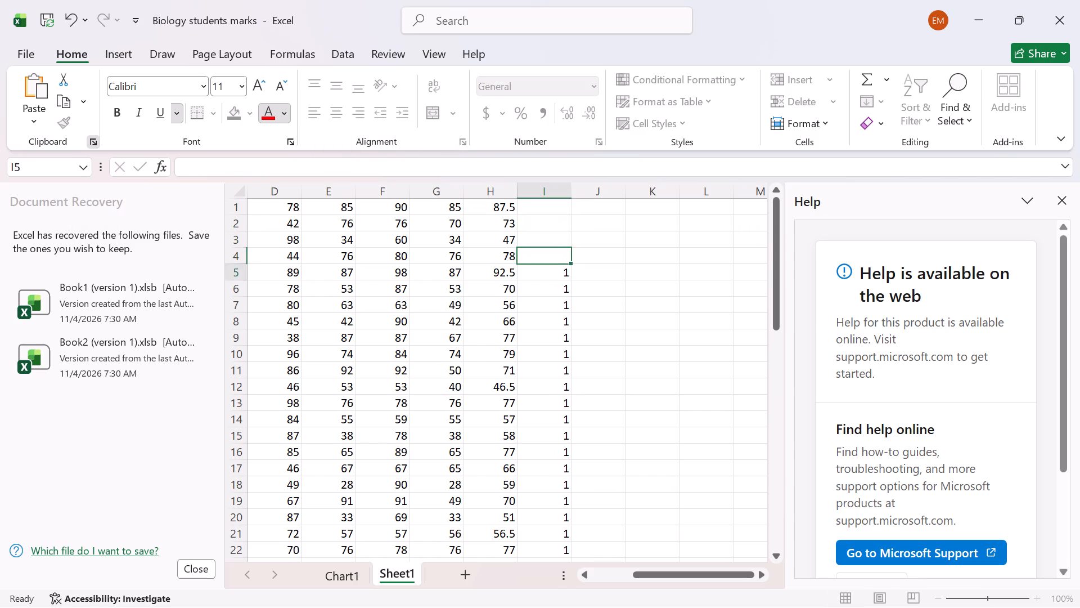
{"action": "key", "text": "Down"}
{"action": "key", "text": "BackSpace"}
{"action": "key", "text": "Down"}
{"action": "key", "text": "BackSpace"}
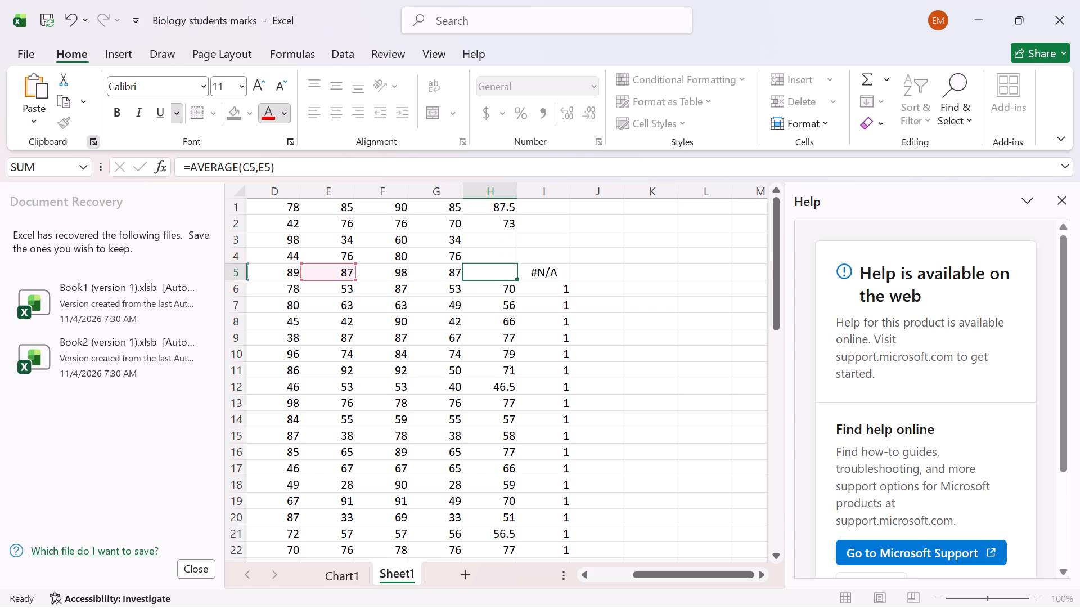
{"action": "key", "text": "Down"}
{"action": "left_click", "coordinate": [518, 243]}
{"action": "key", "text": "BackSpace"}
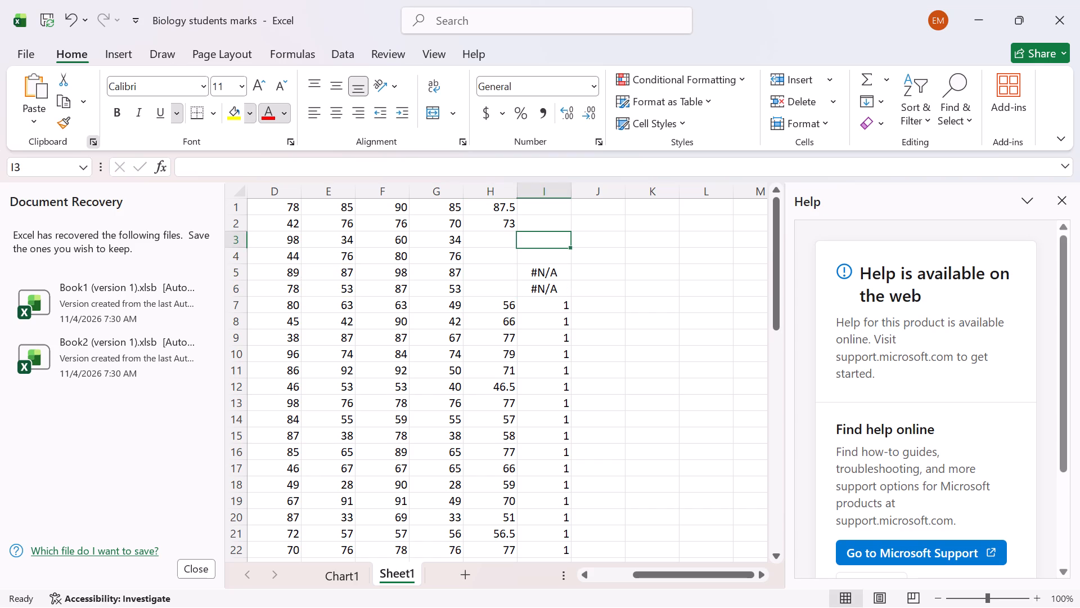
Restore the averages in H3 to H6 by filling the AVERAGE formula down from H2.
{"action": "left_click", "coordinate": [506, 221]}
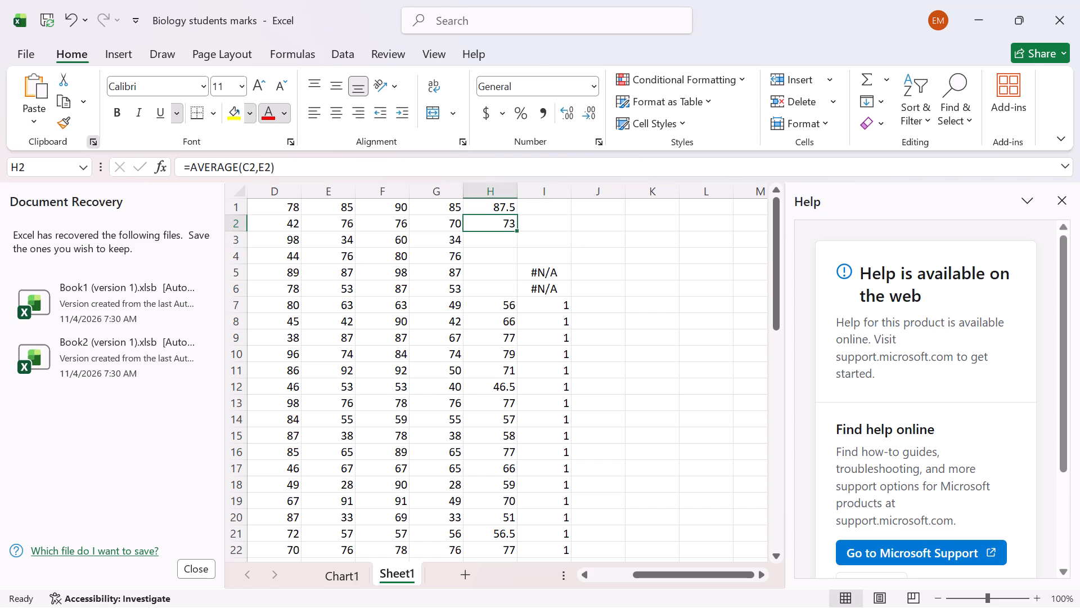
{"action": "left_click_drag", "start_coordinate": [515, 228], "coordinate": [535, 298]}
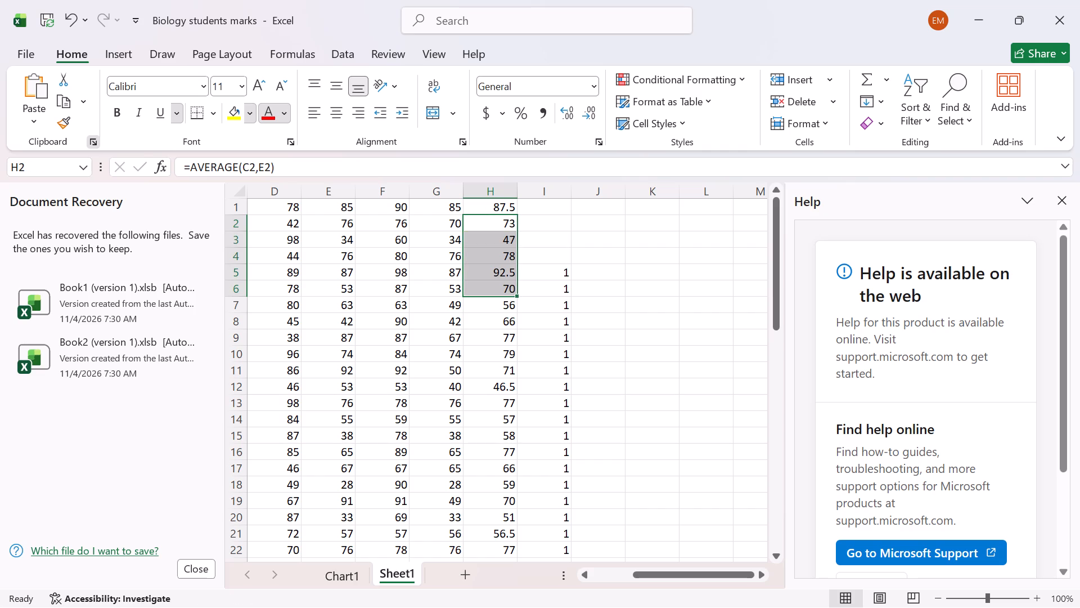
Clear the RANK formulas from cells I5 to I38, one cell at a time.
{"action": "left_click", "coordinate": [572, 267]}
{"action": "left_click", "coordinate": [552, 278]}
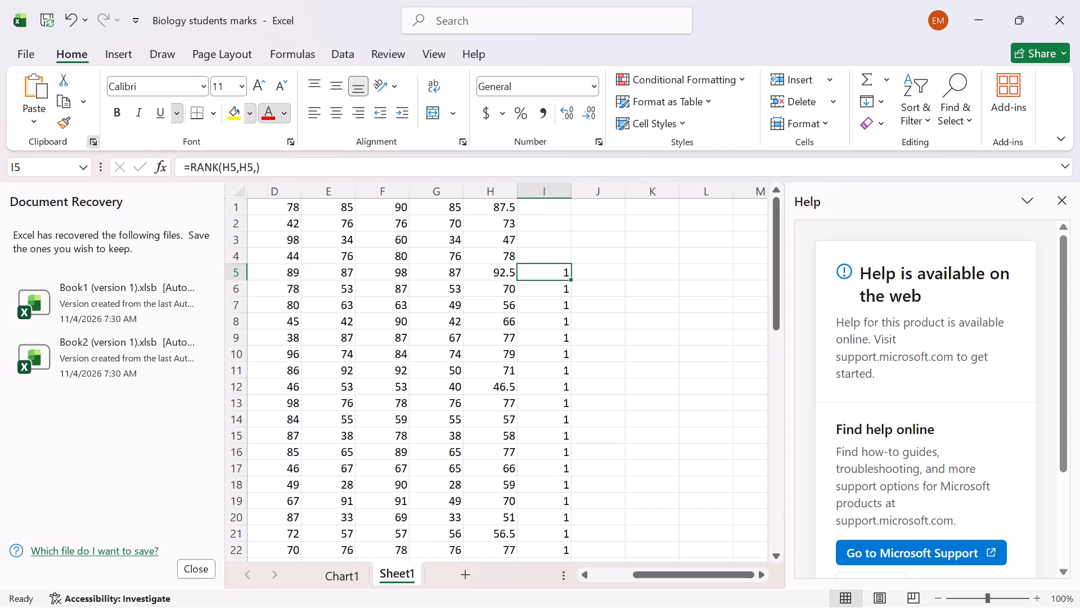
{"action": "left_click", "coordinate": [552, 278]}
{"action": "key", "text": "BackSpace"}
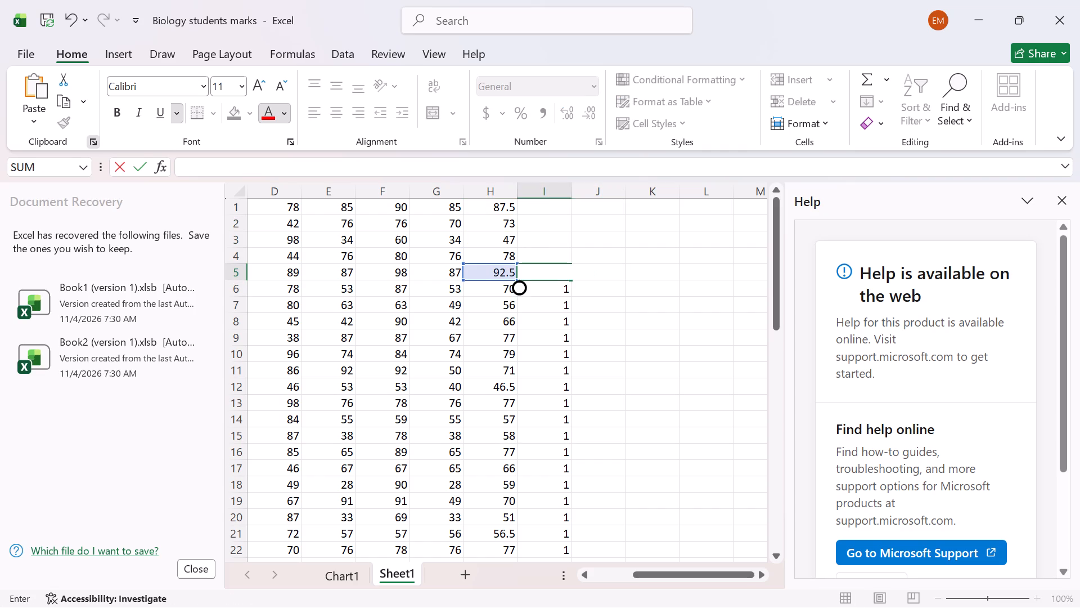
{"action": "key", "text": "Down"}
{"action": "key", "text": "BackSpace"}
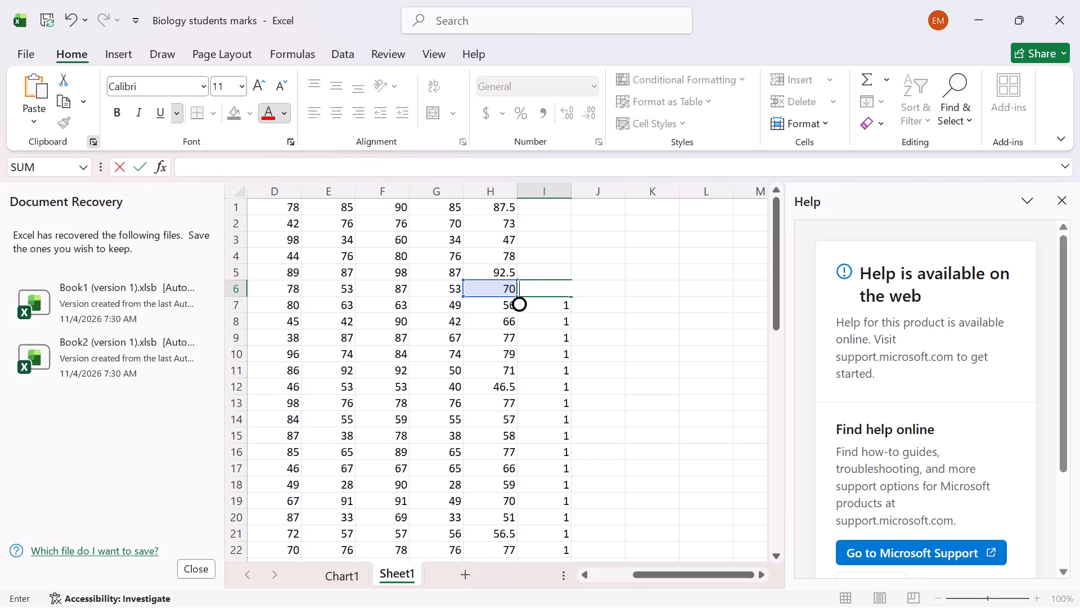
{"action": "key", "text": "Down"}
{"action": "key", "text": "BackSpace"}
{"action": "key", "text": "Down"}
{"action": "key", "text": "BackSpace"}
{"action": "key", "text": "Down"}
{"action": "key", "text": "BackSpace"}
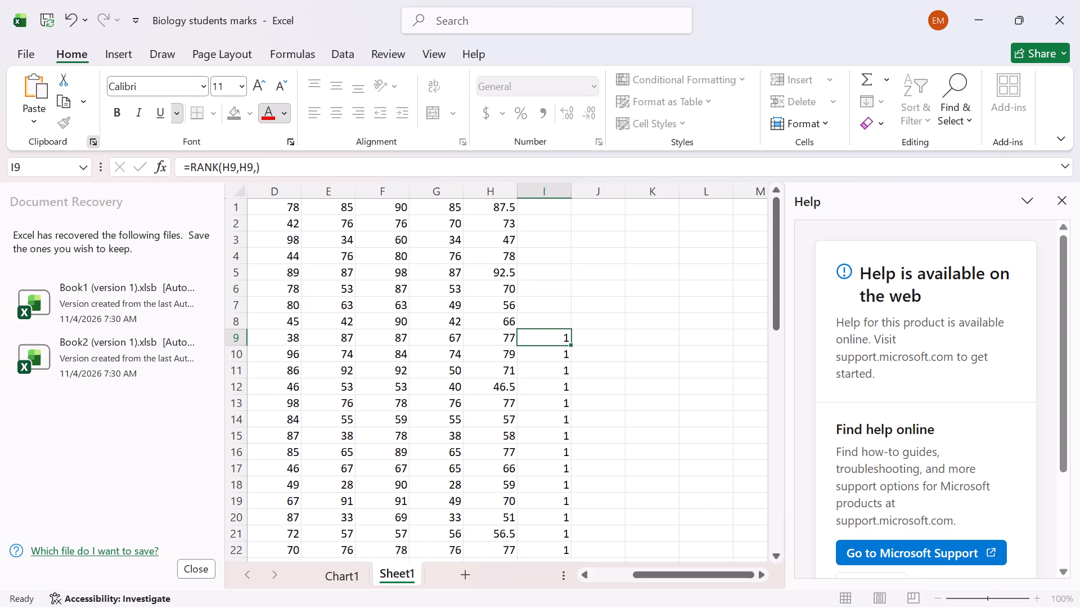
{"action": "key", "text": "Down"}
{"action": "key", "text": "BackSpace"}
{"action": "key", "text": "Down"}
{"action": "key", "text": "BackSpace"}
{"action": "key", "text": "Down"}
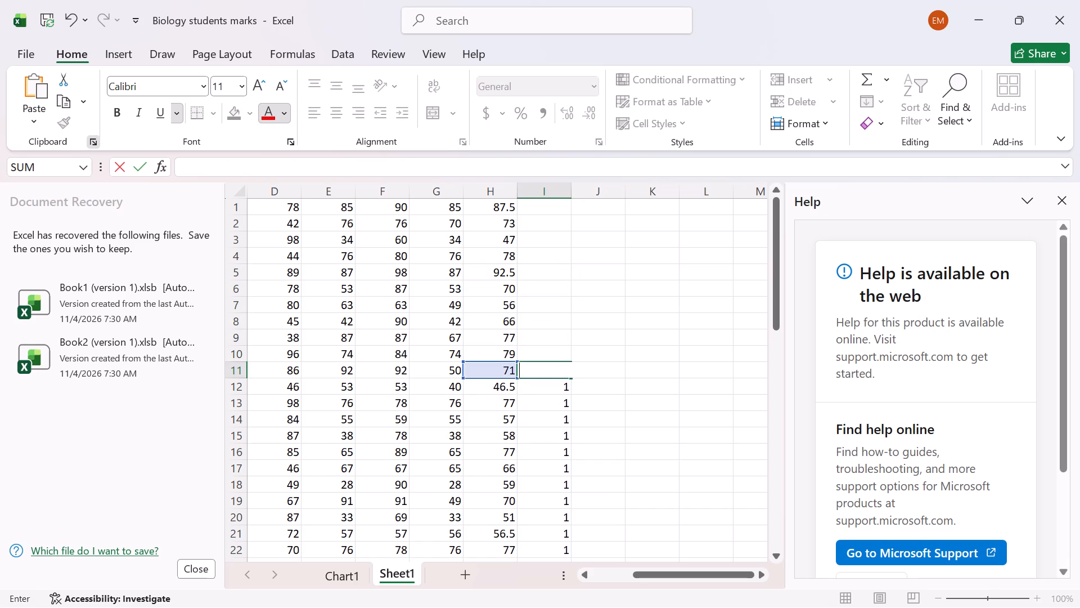
{"action": "key", "text": "BackSpace"}
{"action": "key", "text": "Down"}
{"action": "key", "text": "BackSpace"}
{"action": "key", "text": "Down"}
{"action": "key", "text": "BackSpace"}
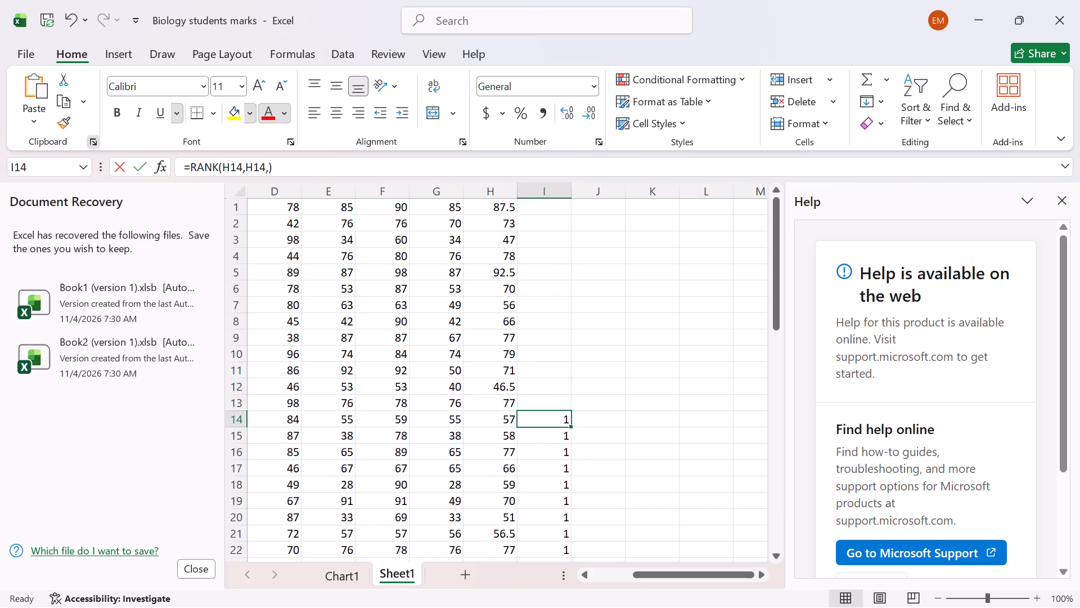
{"action": "key", "text": "Down"}
{"action": "key", "text": "BackSpace"}
{"action": "key", "text": "Down"}
{"action": "key", "text": "BackSpace"}
{"action": "key", "text": "Down"}
{"action": "key", "text": "BackSpace"}
{"action": "key", "text": "Down"}
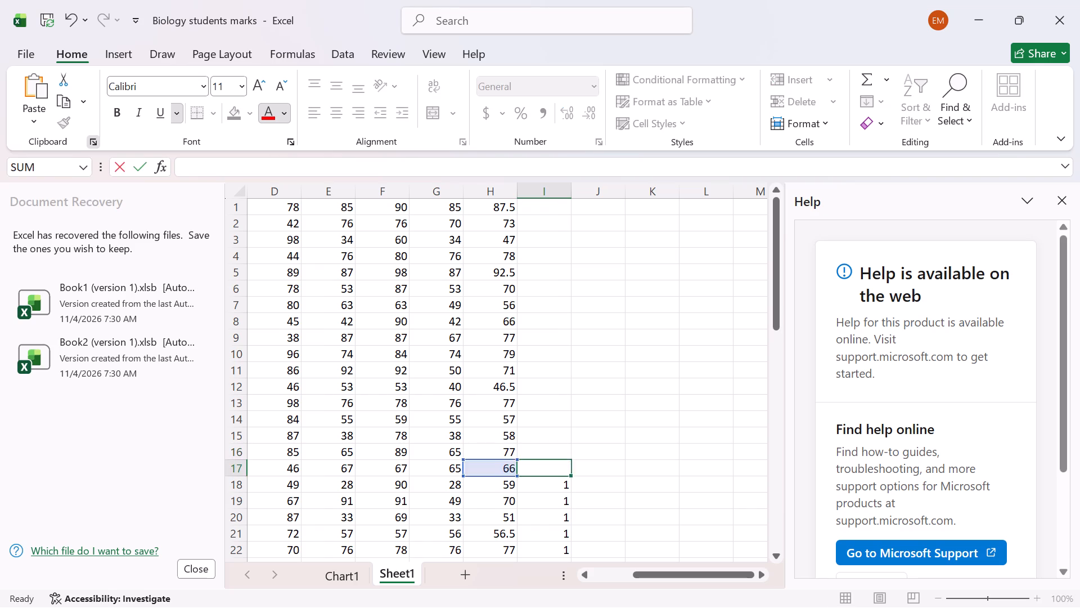
{"action": "key", "text": "BackSpace"}
{"action": "key", "text": "Down"}
{"action": "key", "text": "BackSpace"}
{"action": "key", "text": "Down"}
{"action": "key", "text": "BackSpace"}
{"action": "key", "text": "Down"}
{"action": "key", "text": "BackSpace"}
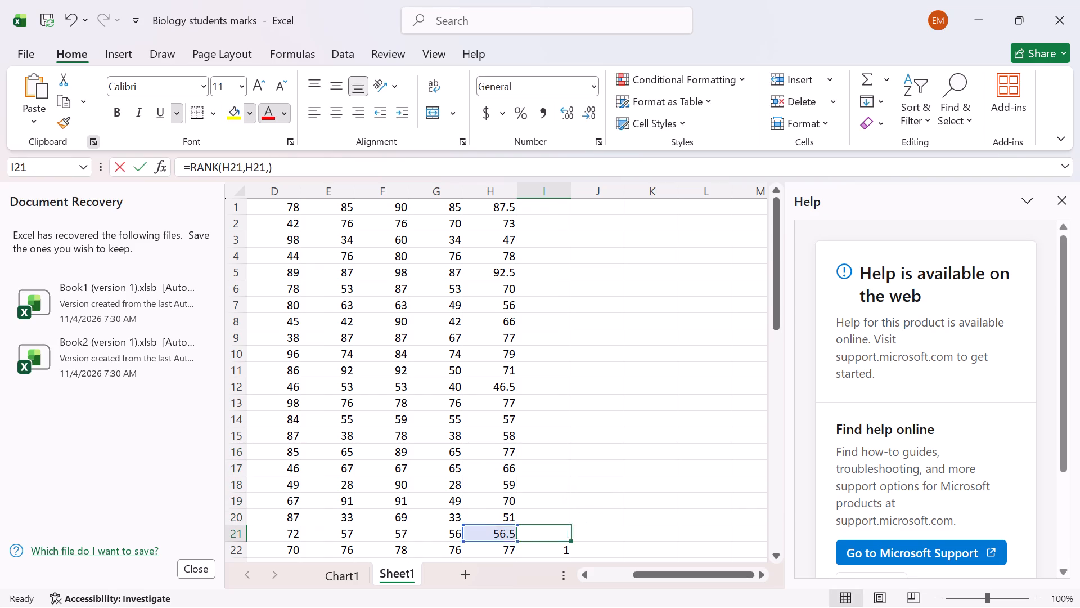
{"action": "key", "text": "Down"}
{"action": "key", "text": "BackSpace"}
{"action": "key", "text": "Down"}
{"action": "key", "text": "BackSpace"}
{"action": "key", "text": "Down"}
{"action": "key", "text": "BackSpace"}
{"action": "key", "text": "Down"}
{"action": "key", "text": "BackSpace"}
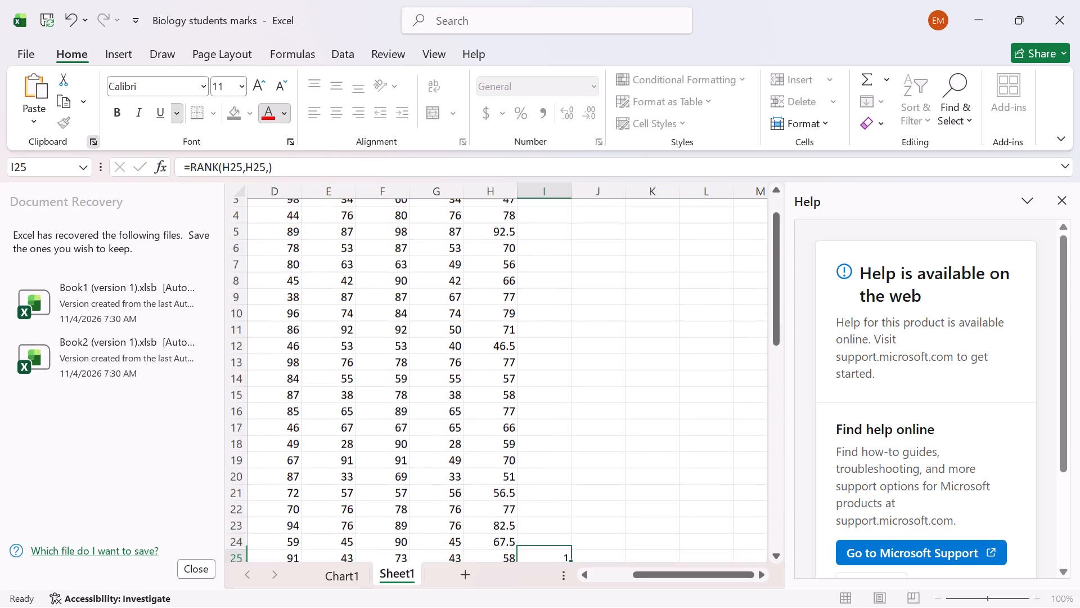
{"action": "key", "text": "Down"}
{"action": "key", "text": "BackSpace"}
{"action": "key", "text": "Down"}
{"action": "key", "text": "BackSpace"}
{"action": "key", "text": "Down"}
{"action": "key", "text": "BackSpace"}
{"action": "key", "text": "Down"}
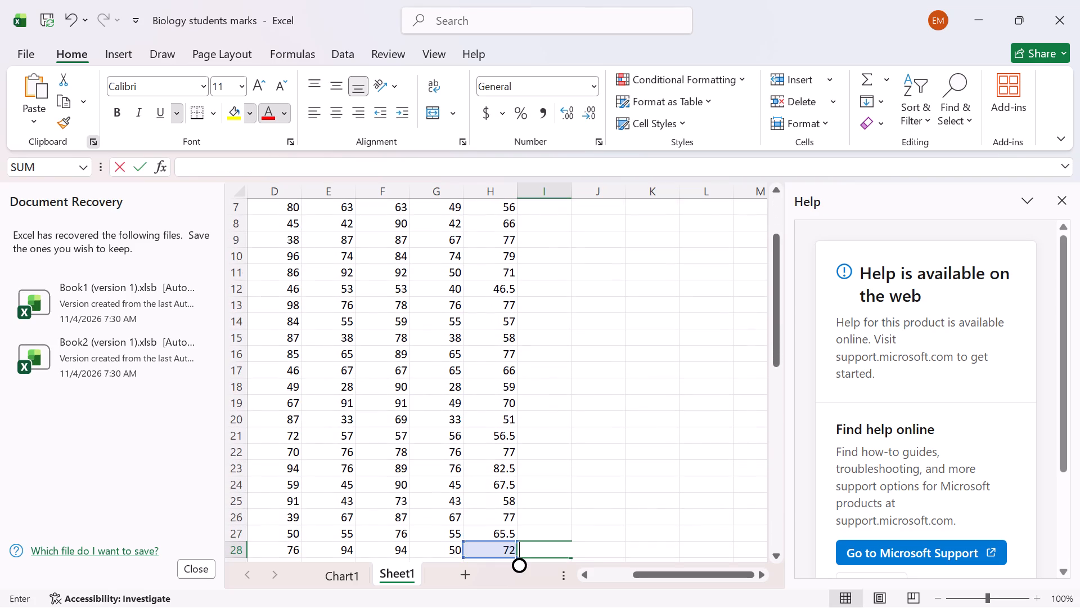
{"action": "key", "text": "BackSpace"}
{"action": "key", "text": "Down"}
{"action": "key", "text": "BackSpace"}
{"action": "key", "text": "Down"}
{"action": "key", "text": "BackSpace"}
{"action": "key", "text": "Down"}
{"action": "key", "text": "BackSpace"}
{"action": "key", "text": "Down"}
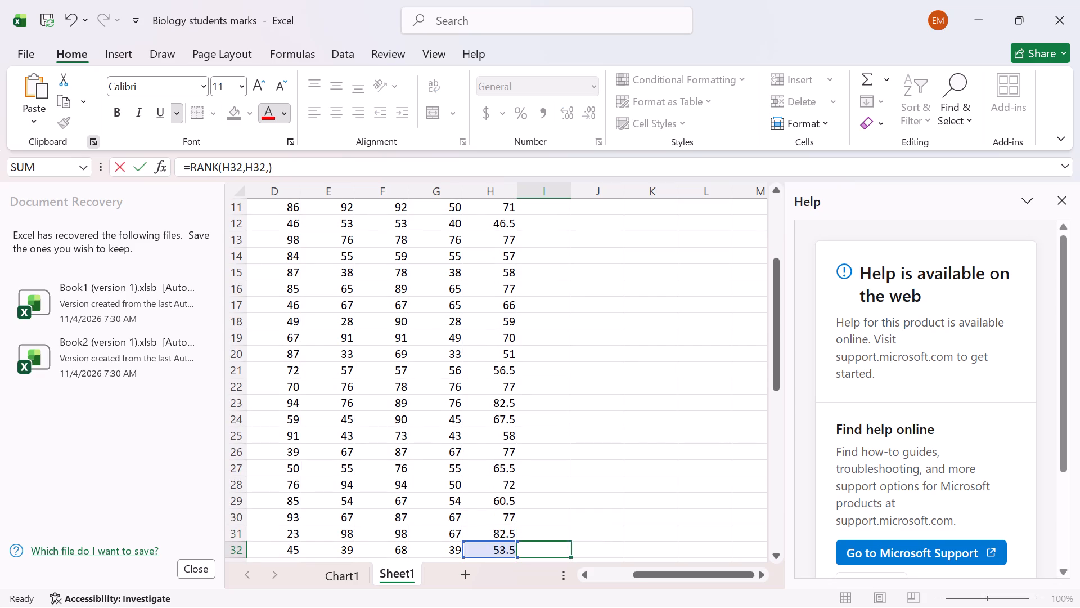
{"action": "key", "text": "BackSpace"}
{"action": "key", "text": "Down"}
{"action": "key", "text": "BackSpace"}
{"action": "key", "text": "Down"}
{"action": "key", "text": "BackSpace"}
{"action": "key", "text": "Down"}
{"action": "key", "text": "BackSpace"}
{"action": "key", "text": "Down"}
{"action": "key", "text": "BackSpace"}
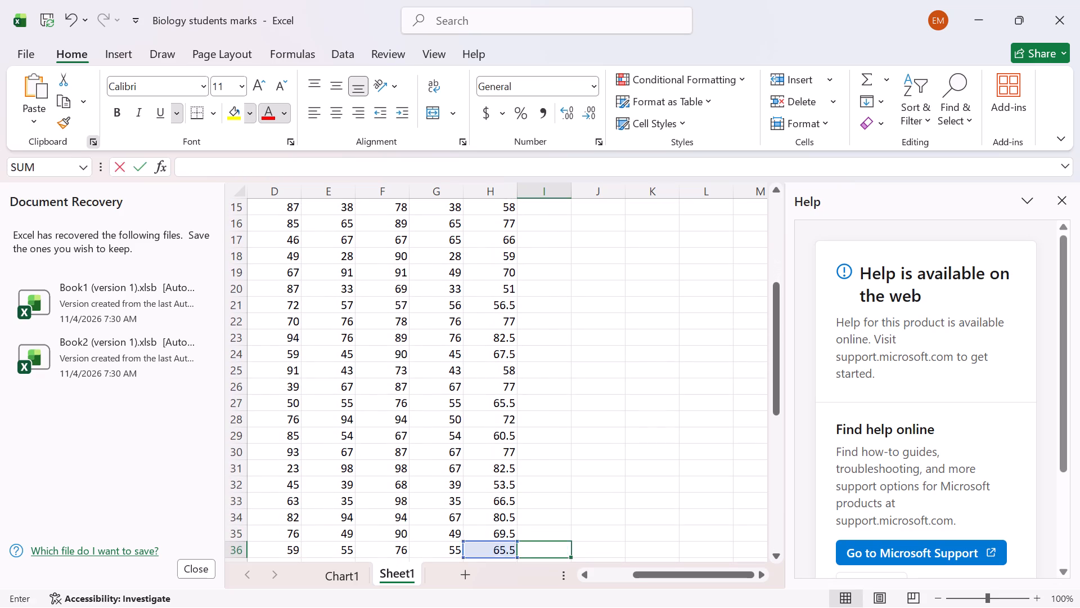
{"action": "key", "text": "Down"}
{"action": "key", "text": "BackSpace"}
{"action": "key", "text": "Down"}
{"action": "key", "text": "BackSpace"}
{"action": "key", "text": "Down"}
{"action": "key", "text": "BackSpace"}
{"action": "key", "text": "Down"}
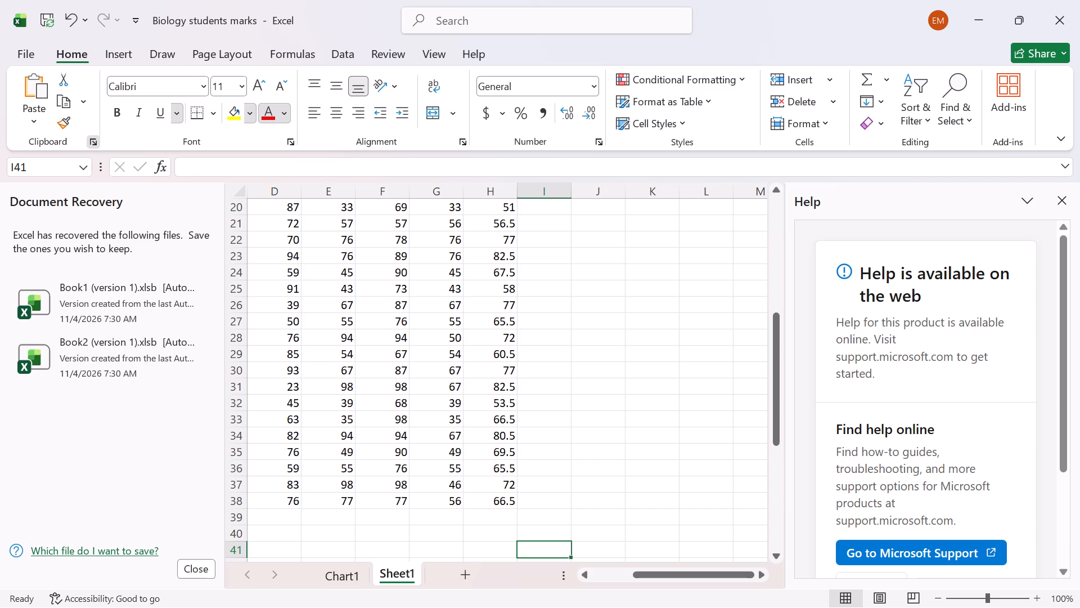
Open the recovered file Book1 (version 1).xlsb to view its contents.
{"action": "double_click", "coordinate": [85, 324]}
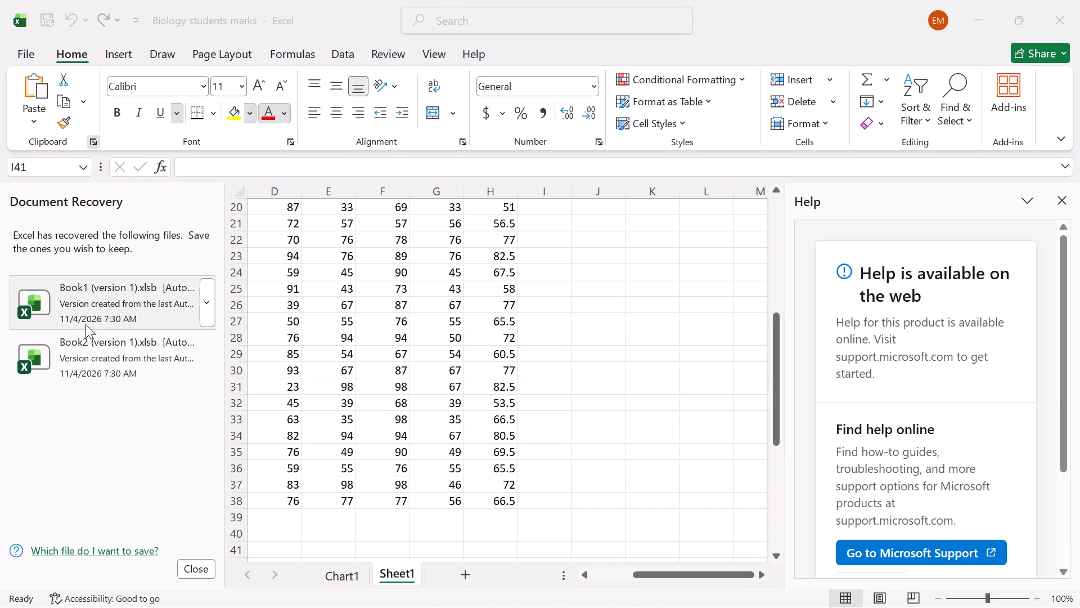
{"action": "left_click_drag", "start_coordinate": [85, 324], "coordinate": [126, 357]}
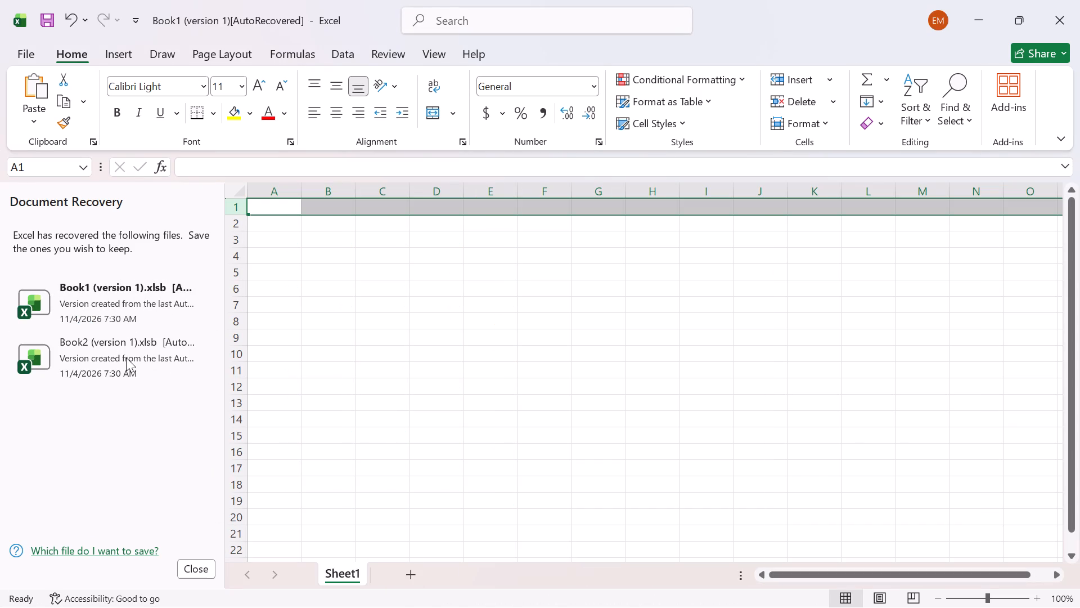
Open the recovered file Book2 (version 1).xlsb to view its contents.
{"action": "left_click_drag", "start_coordinate": [126, 357], "coordinate": [93, 339]}
{"action": "left_click_drag", "start_coordinate": [93, 339], "coordinate": [15, 361]}
{"action": "left_click_drag", "start_coordinate": [15, 361], "coordinate": [12, 363]}
{"action": "left_click_drag", "start_coordinate": [12, 363], "coordinate": [53, 346]}
{"action": "double_click", "coordinate": [53, 346]}
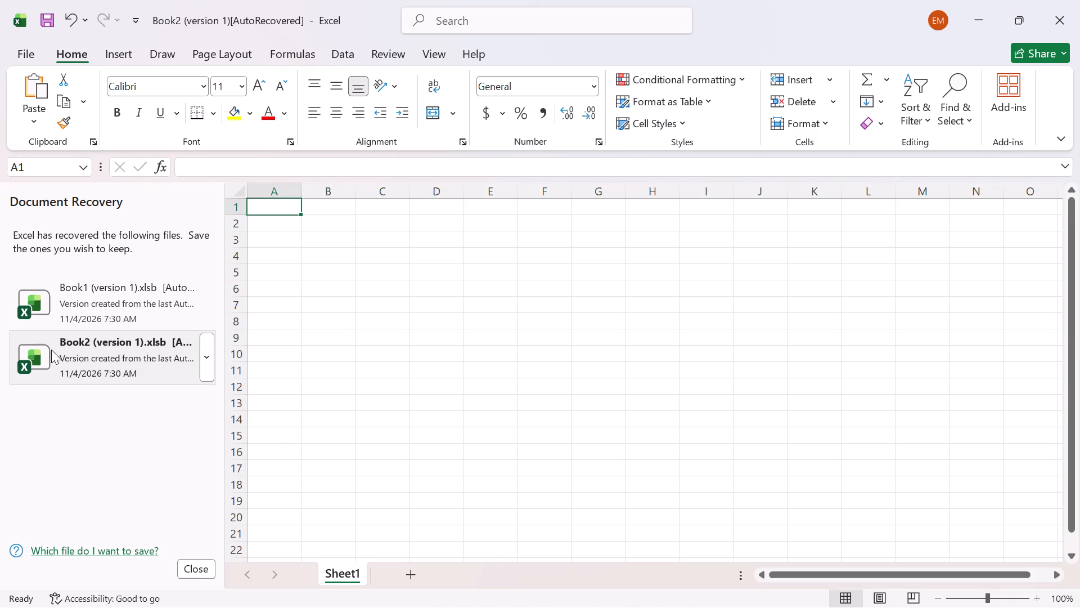
{"action": "scroll", "coordinate": [65, 294], "scroll_direction": "down", "scroll_amount": 2}
{"action": "left_click", "coordinate": [128, 272]}
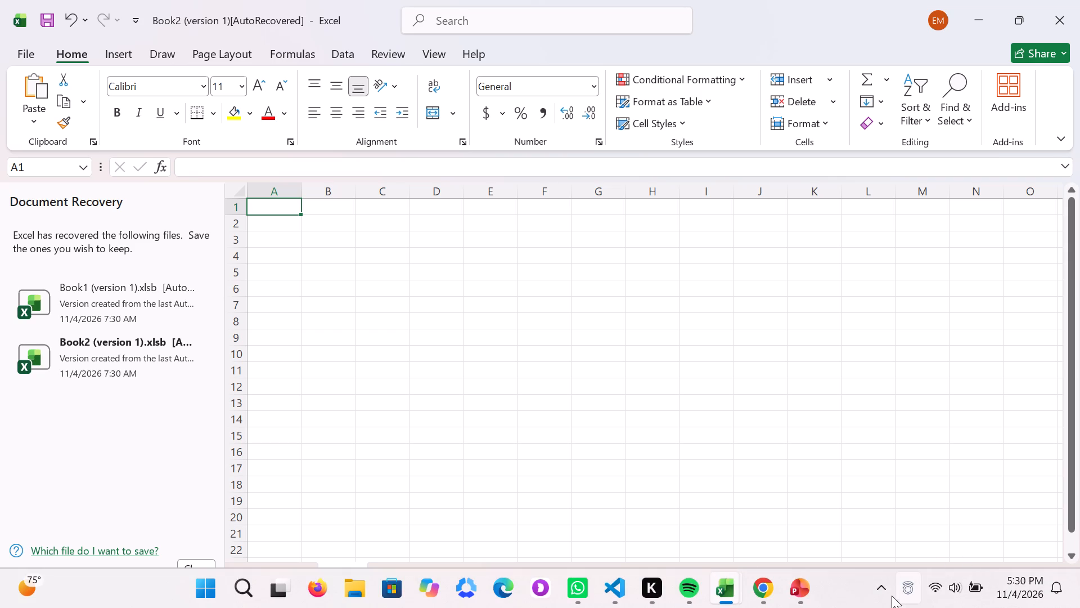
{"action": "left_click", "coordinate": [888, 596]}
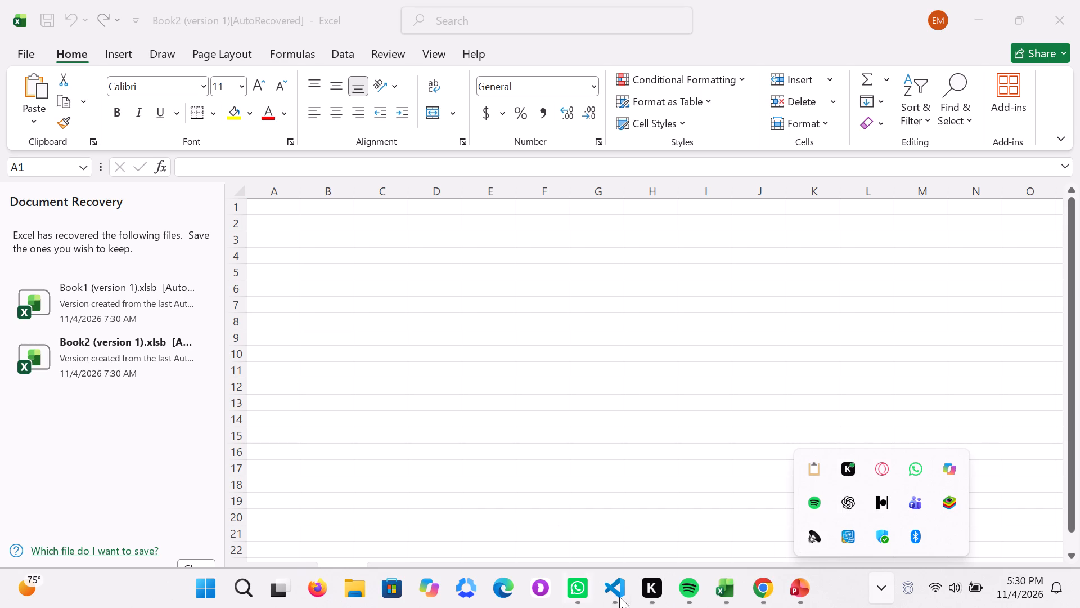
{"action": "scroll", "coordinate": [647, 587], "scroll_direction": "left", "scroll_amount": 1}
Search Windows for LOGGY, and clear the search text without opening a result.
{"action": "left_click", "coordinate": [253, 598]}
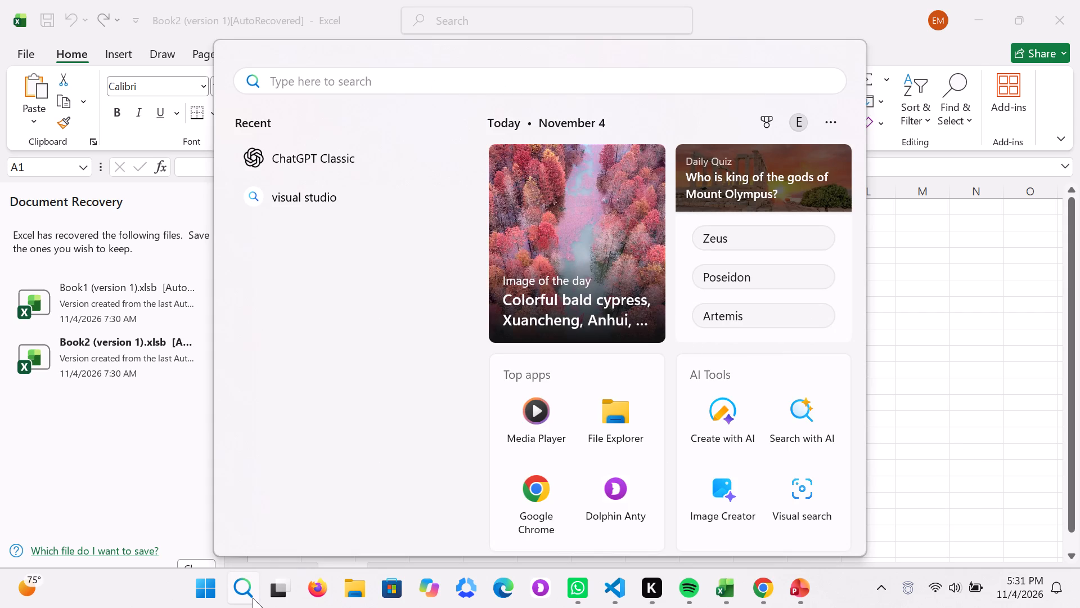
{"action": "key", "text": "l"}
{"action": "key", "text": "l"}
{"action": "key", "text": "l"}
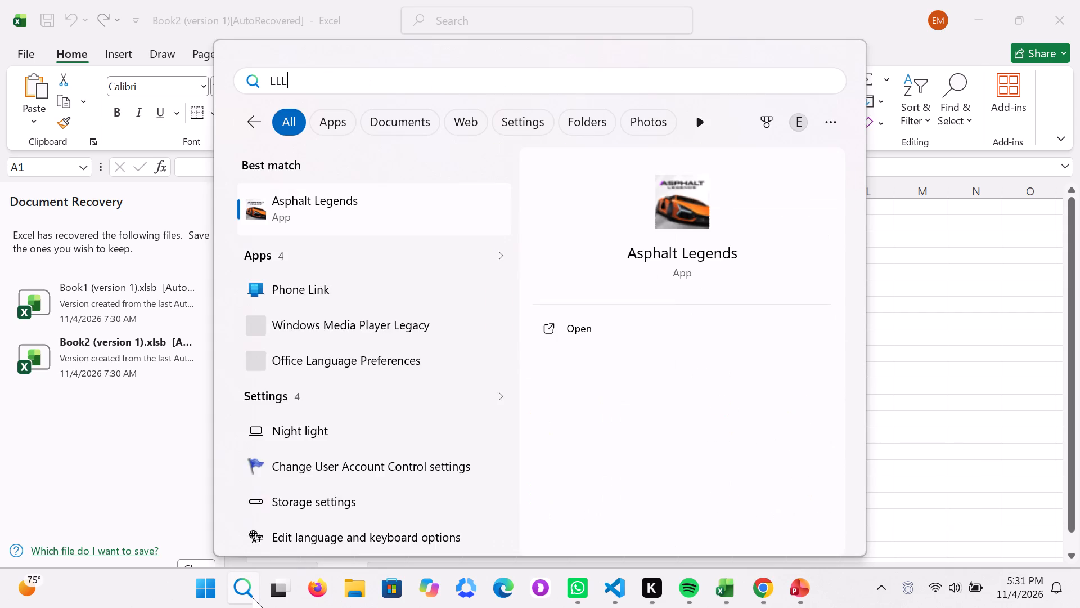
{"action": "key", "text": "o"}
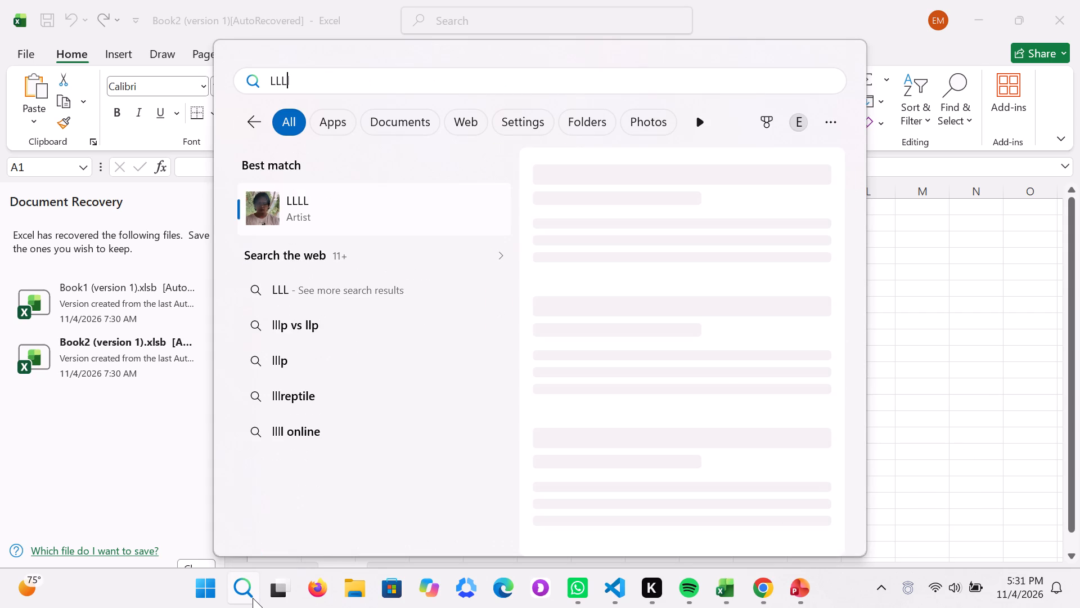
{"action": "type", "text": "GG"}
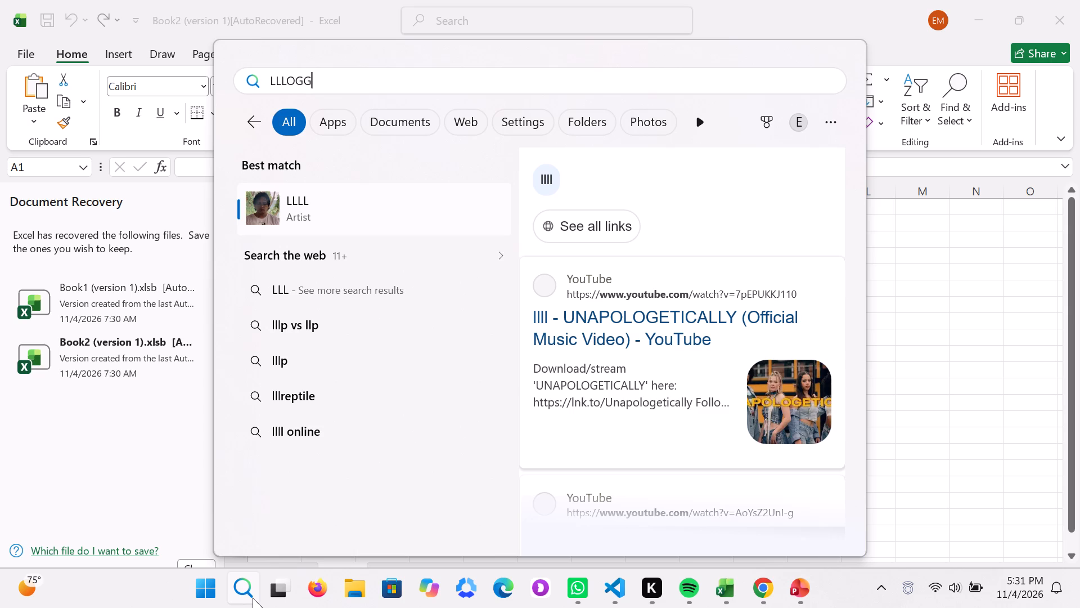
{"action": "key", "text": "BackSpace"}
{"action": "key", "text": "BackSpace"}
{"action": "key", "text": "BackSpace"}
{"action": "key", "text": "BackSpace"}
{"action": "key", "text": "BackSpace"}
{"action": "key", "text": "BackSpace"}
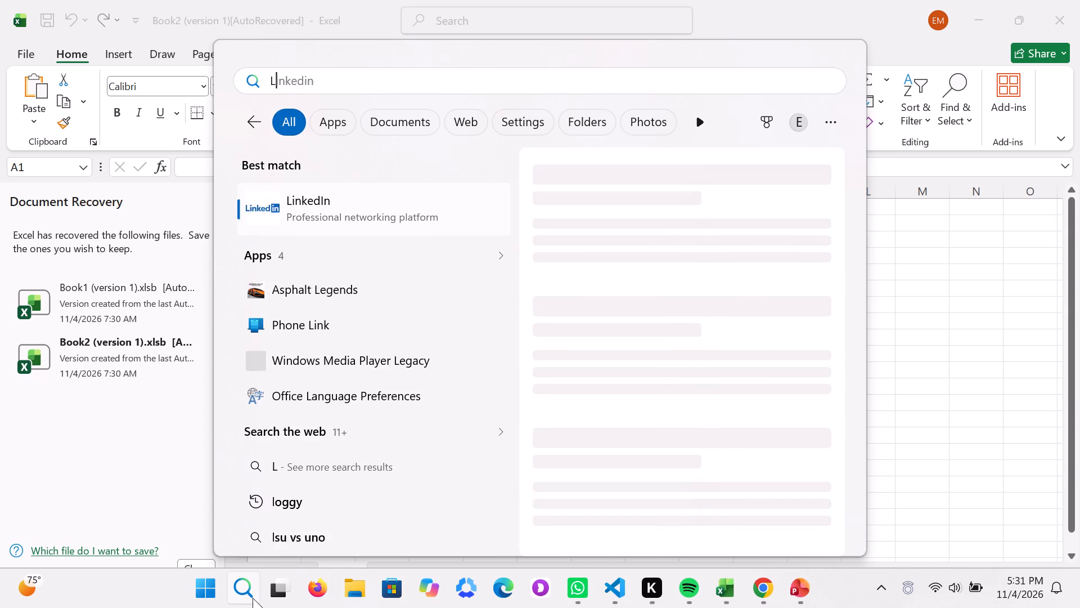
{"action": "type", "text": "OGGY"}
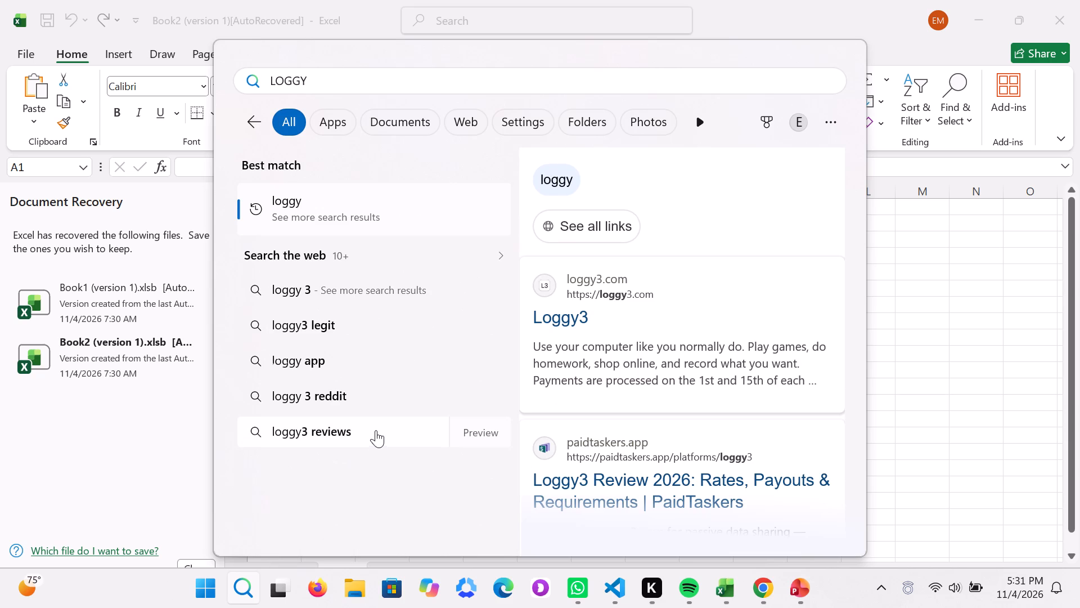
{"action": "key", "text": "BackSpace"}
{"action": "key", "text": "BackSpace"}
{"action": "key", "text": "BackSpace"}
{"action": "key", "text": "BackSpace"}
{"action": "key", "text": "BackSpace"}
{"action": "key", "text": "BackSpace"}
{"action": "key", "text": "BackSpace"}
{"action": "key", "text": "BackSpace"}
{"action": "key", "text": "BackSpace"}
{"action": "key", "text": "BackSpace"}
{"action": "key", "text": "BackSpace"}
{"action": "key", "text": "BackSpace"}
{"action": "key", "text": "BackSpace"}
{"action": "key", "text": "BackSpace"}
{"action": "key", "text": "BackSpace"}
{"action": "key", "text": "BackSpace"}
{"action": "key", "text": "BackSpace"}
{"action": "key", "text": "BackSpace"}
{"action": "key", "text": "BackSpace"}
{"action": "key", "text": "BackSpace"}
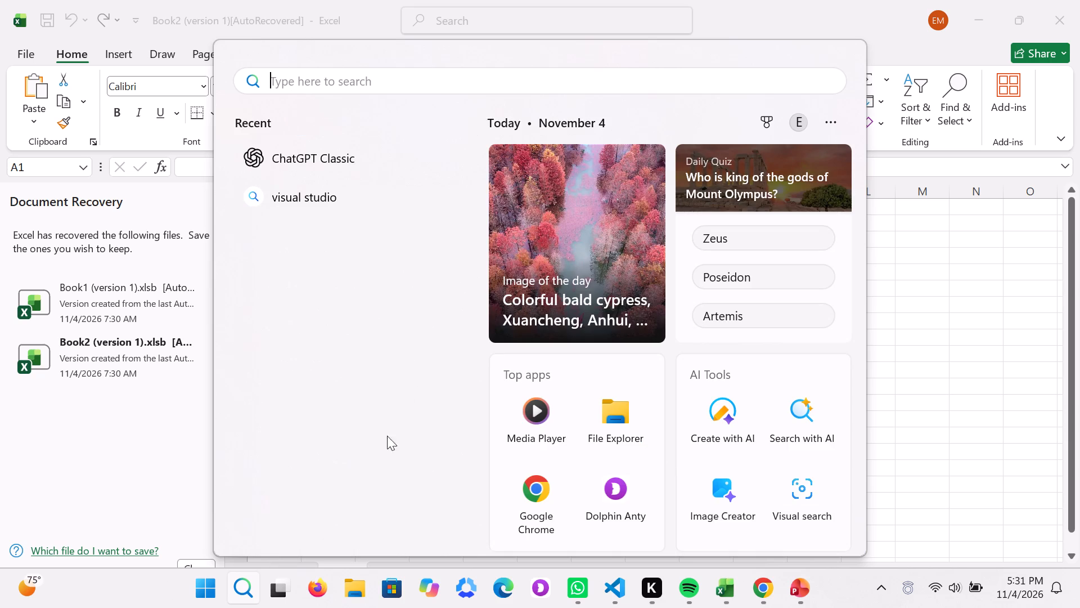
{"action": "double_click", "coordinate": [916, 283]}
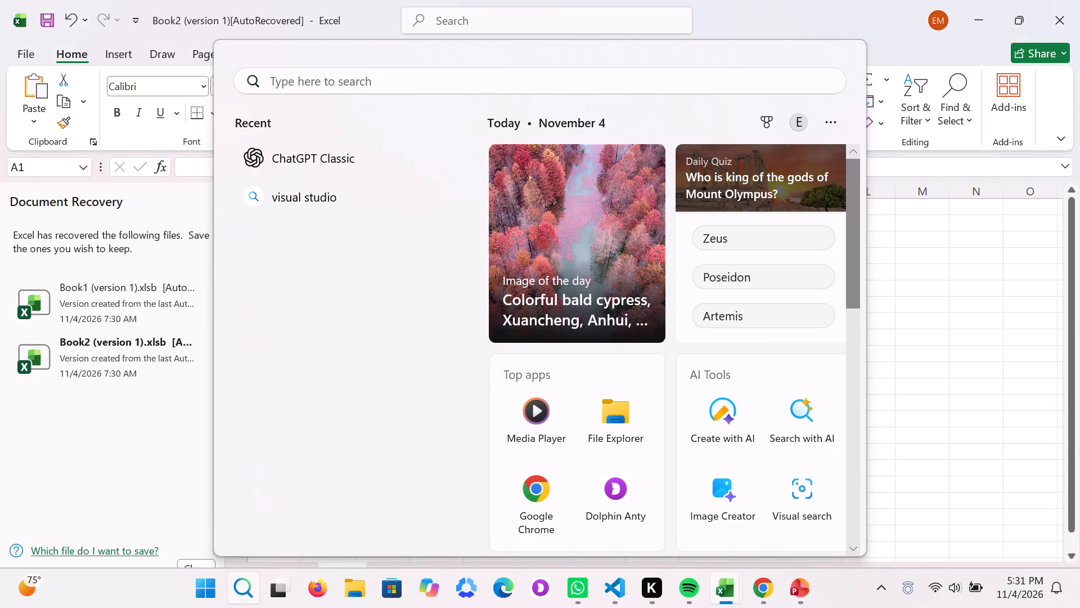
{"action": "left_click", "coordinate": [916, 283]}
Switch to the open Microsoft Support window.
{"action": "left_click_drag", "start_coordinate": [916, 283], "coordinate": [796, 603]}
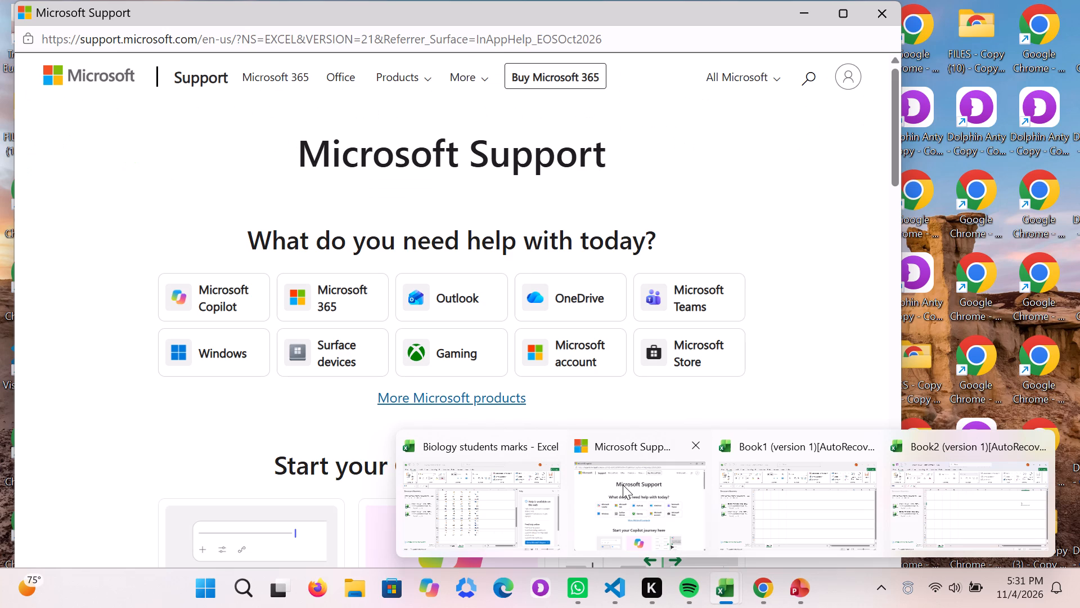
{"action": "left_click", "coordinate": [623, 485]}
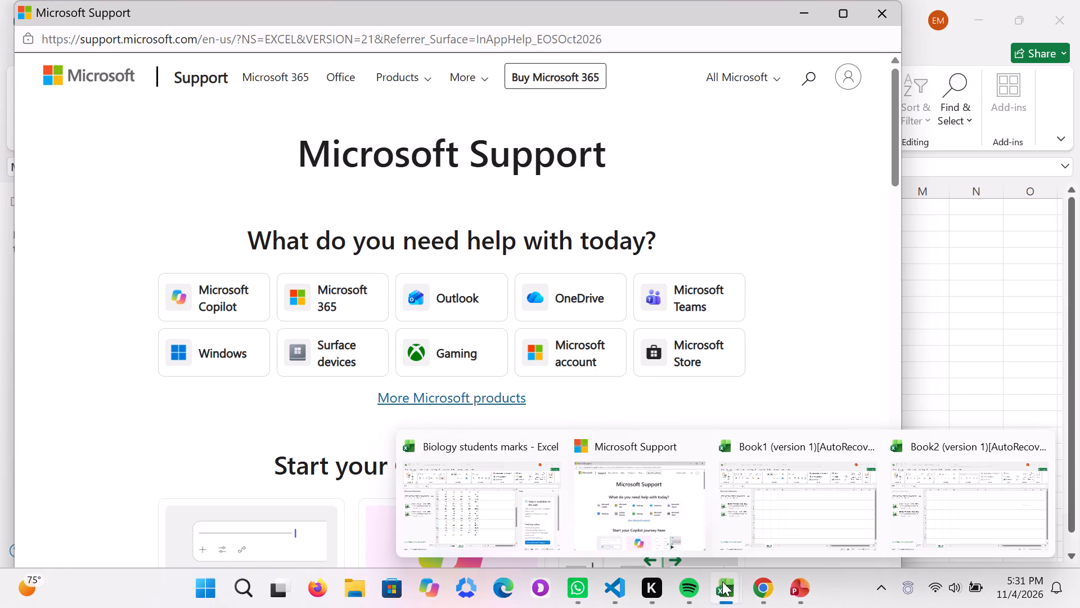
Switch from the Microsoft Support window to the recovered Book1 (version 1) workbook in Excel.
{"action": "left_click", "coordinate": [722, 582]}
{"action": "left_click", "coordinate": [726, 589]}
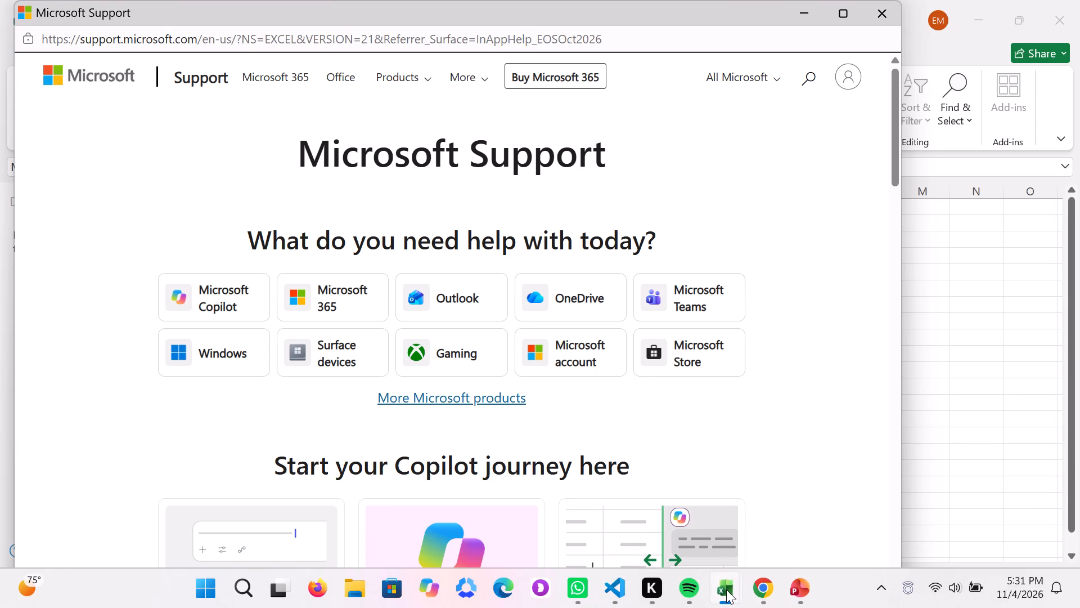
{"action": "left_click", "coordinate": [782, 504]}
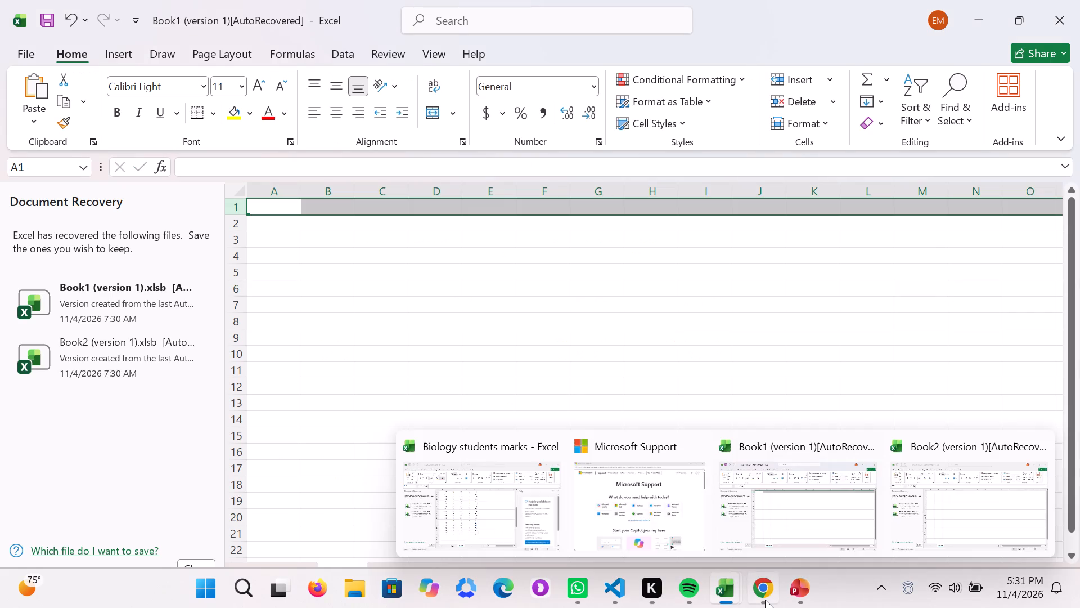
Switch to Chrome to check the participant list of the communication skills online class, and minimize the browser window.
{"action": "left_click", "coordinate": [765, 600]}
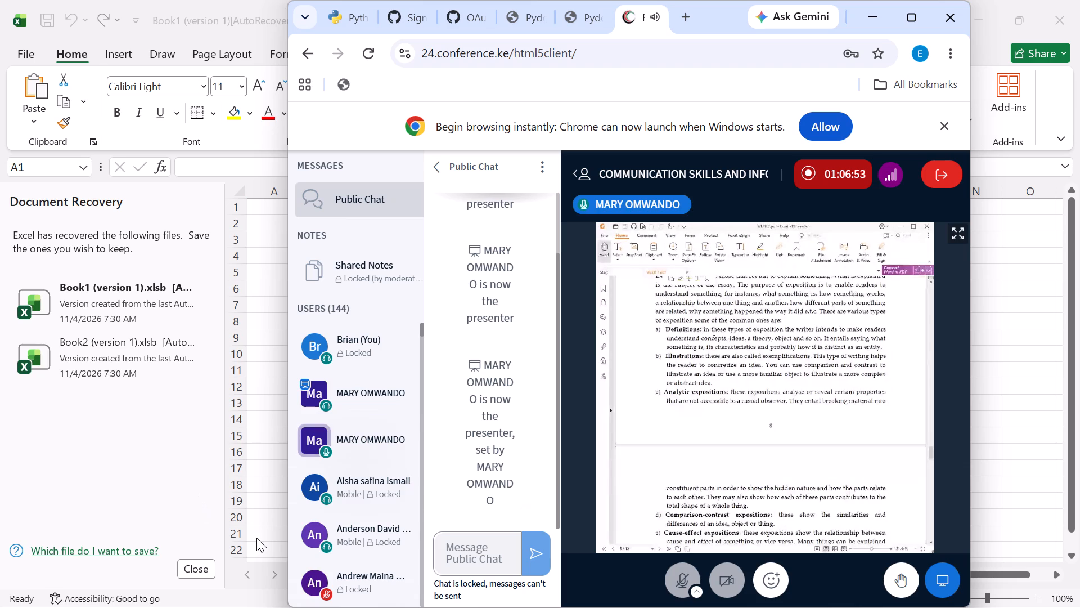
{"action": "scroll", "coordinate": [251, 538], "scroll_direction": "down", "scroll_amount": 1}
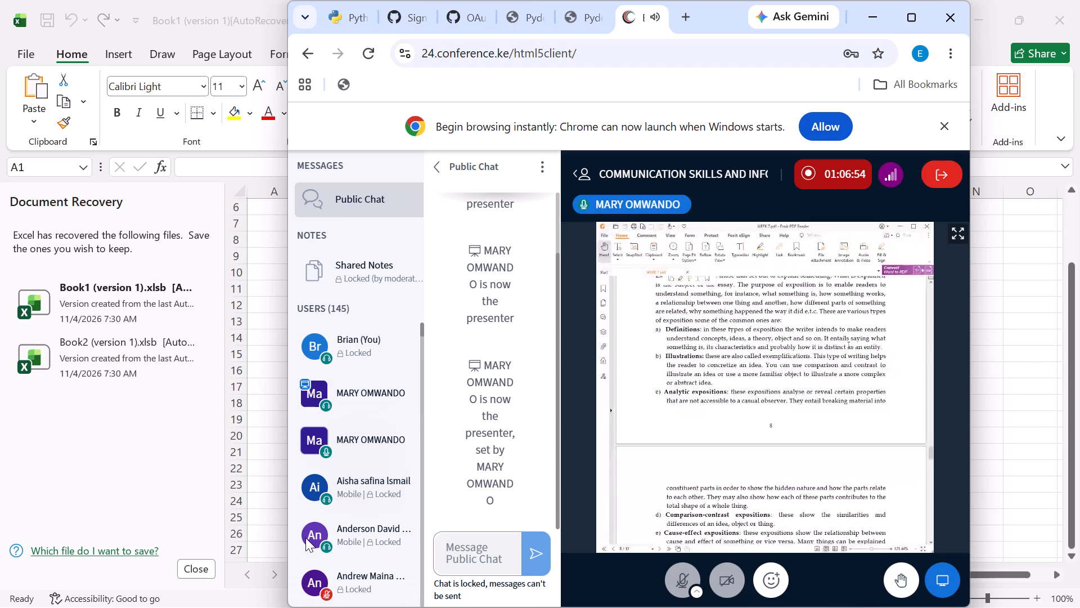
{"action": "scroll", "coordinate": [305, 538], "scroll_direction": "down", "scroll_amount": 7}
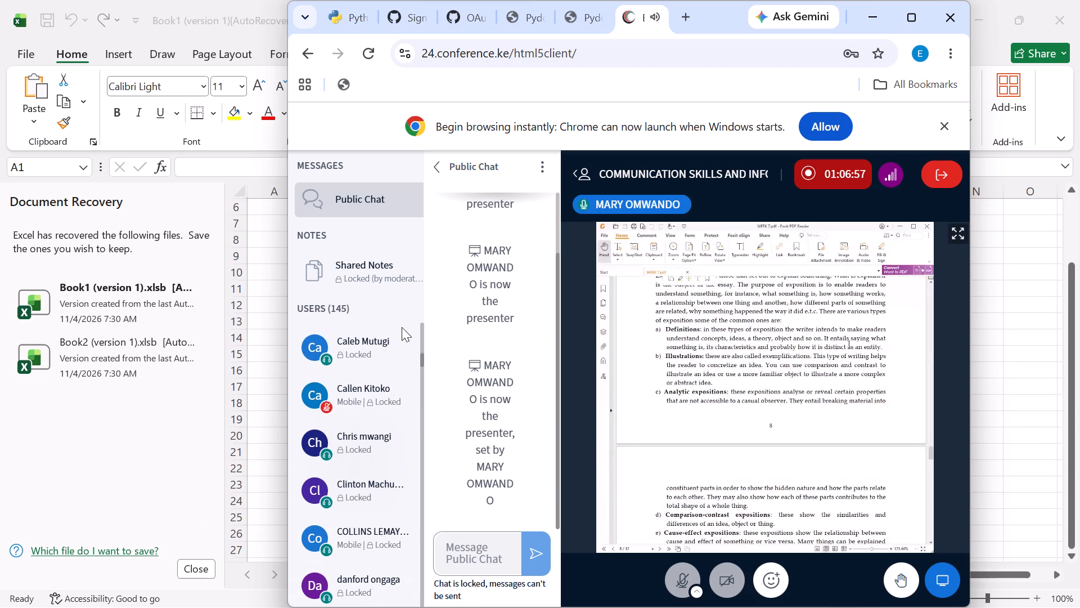
{"action": "left_click", "coordinate": [853, 10]}
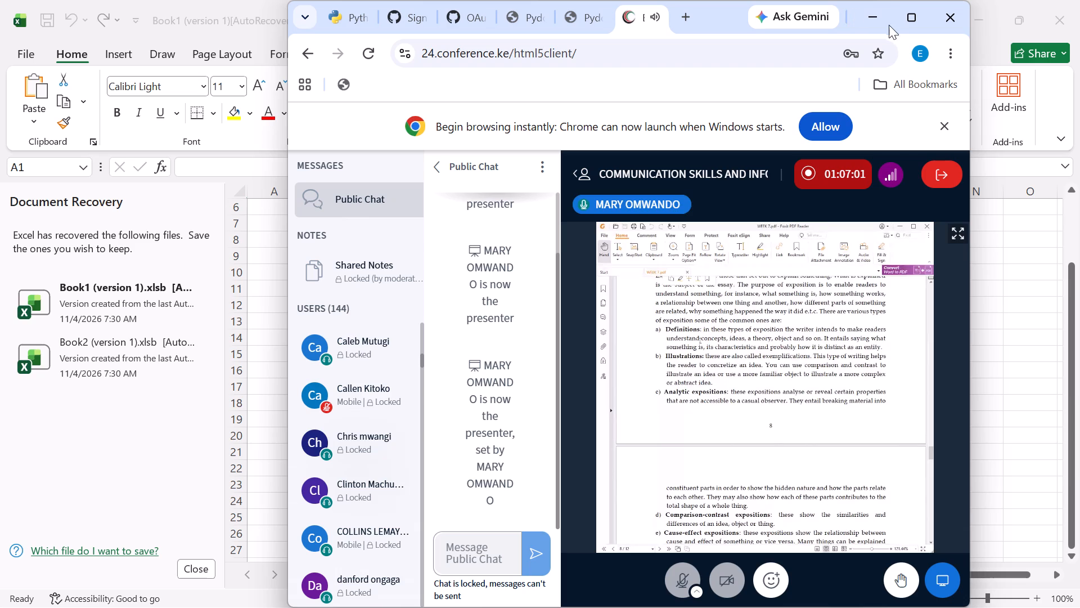
{"action": "left_click", "coordinate": [888, 23]}
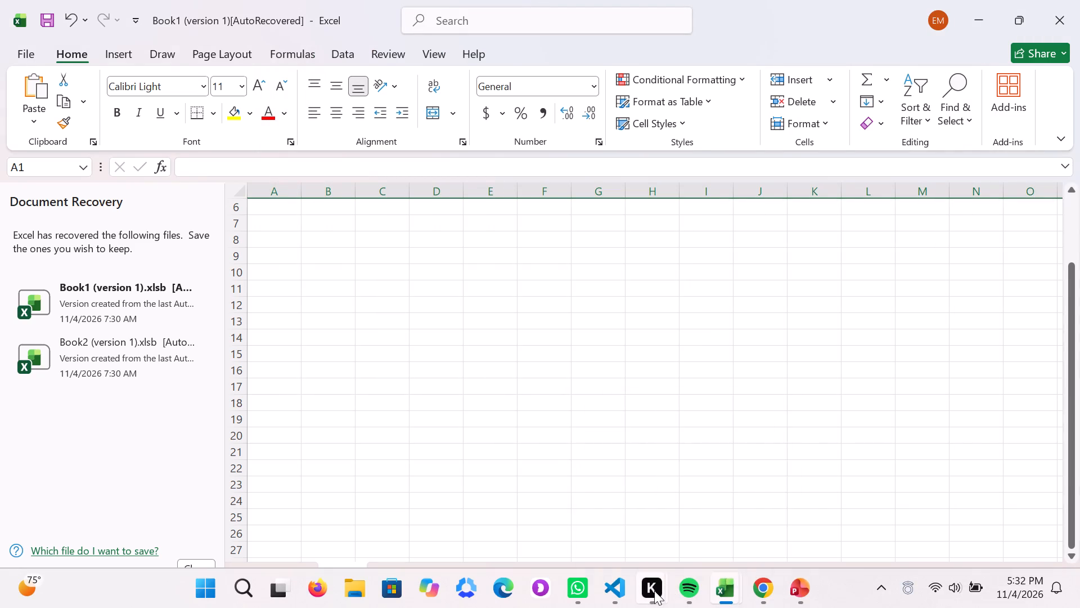
Bring up the open Kuro windows to switch to the Kuro app.
{"action": "left_click", "coordinate": [653, 592]}
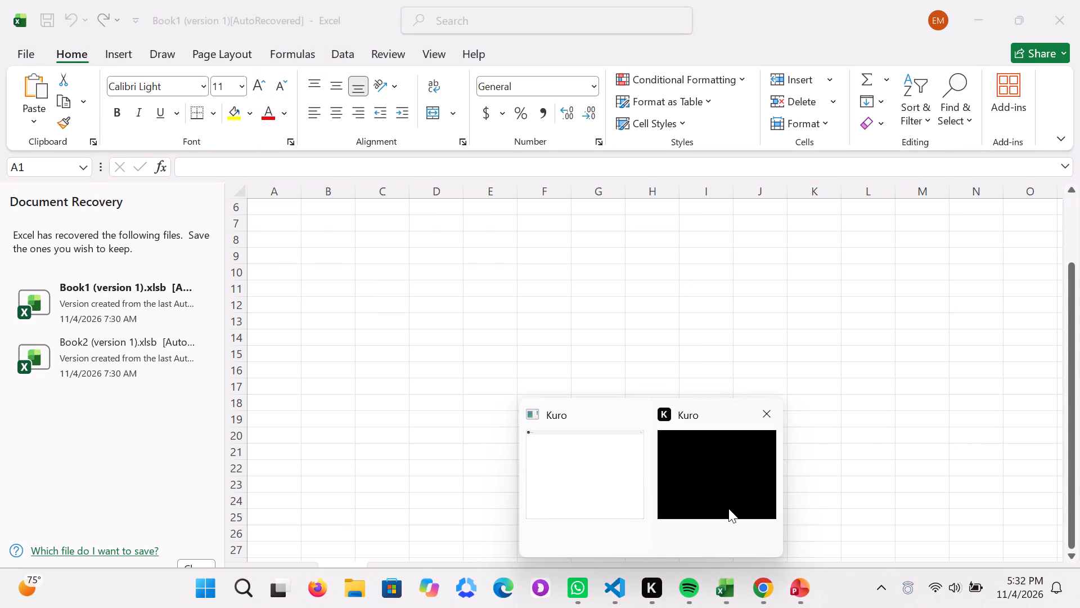